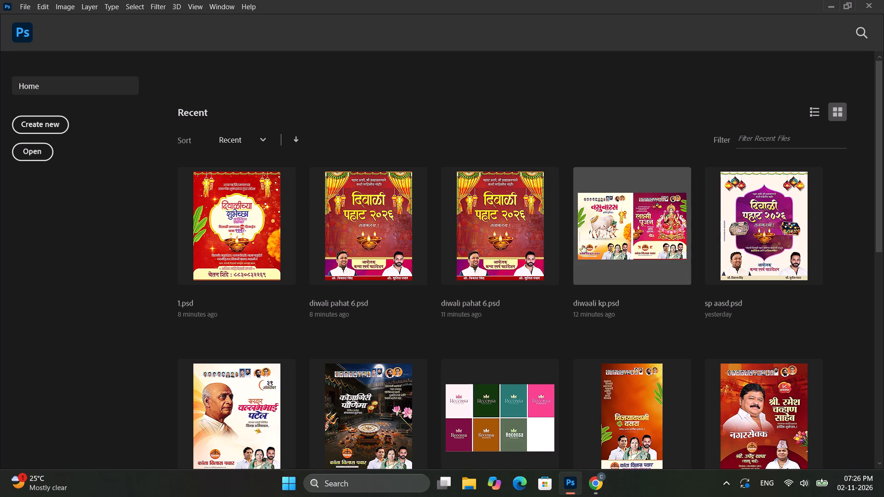
Open the recent file diwaali kp.psd.
scroll(546, 329, left, 1)
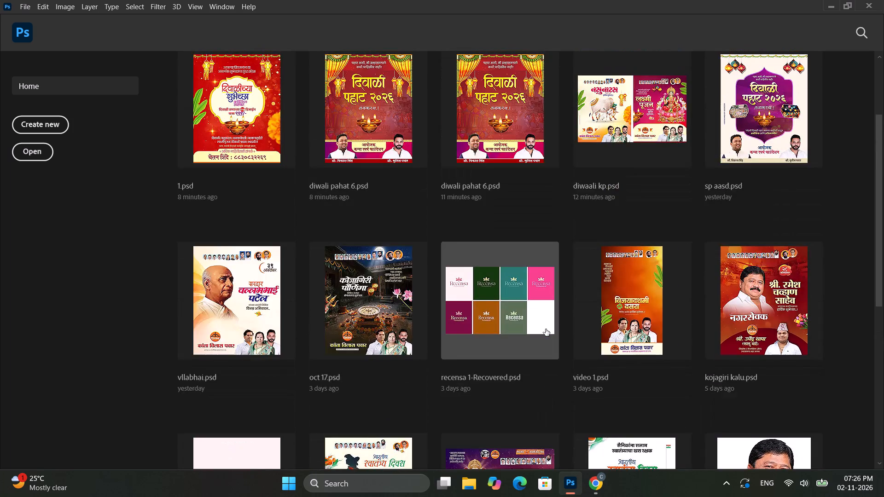
scroll(546, 329, up, 1)
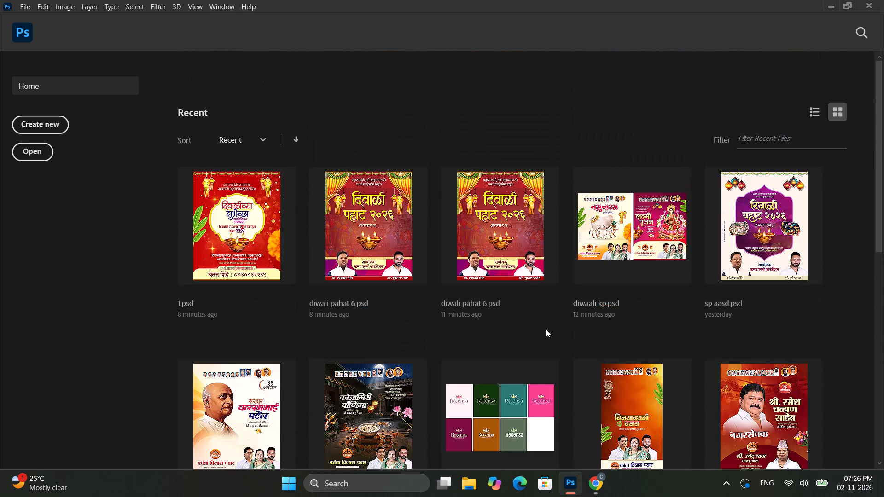
click(590, 260)
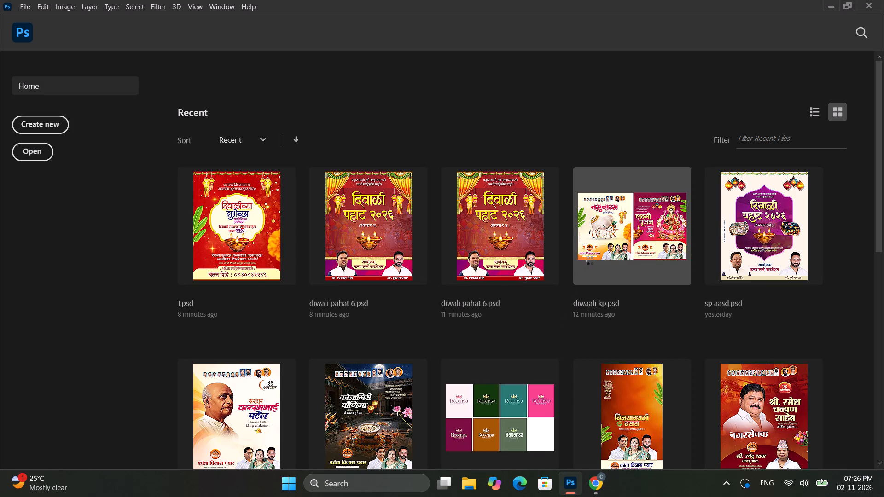
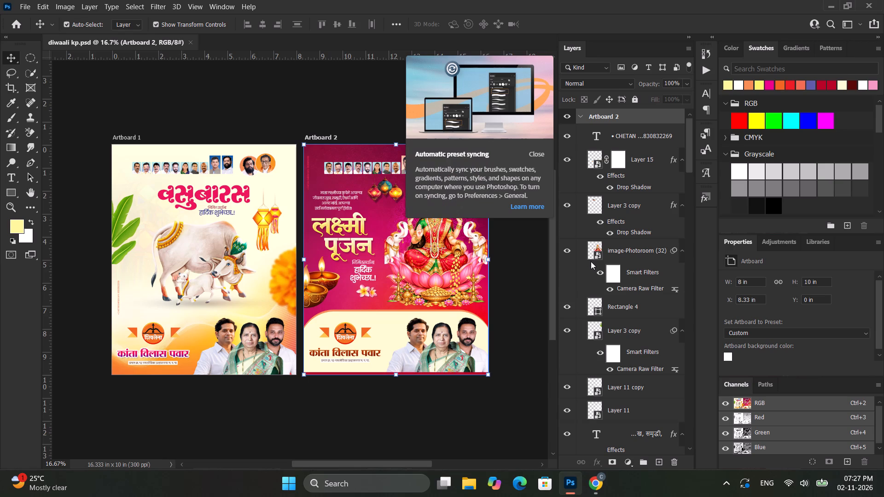
Dismiss the Automatic preset syncing tip covering the poster artboards.
click(533, 158)
click(536, 156)
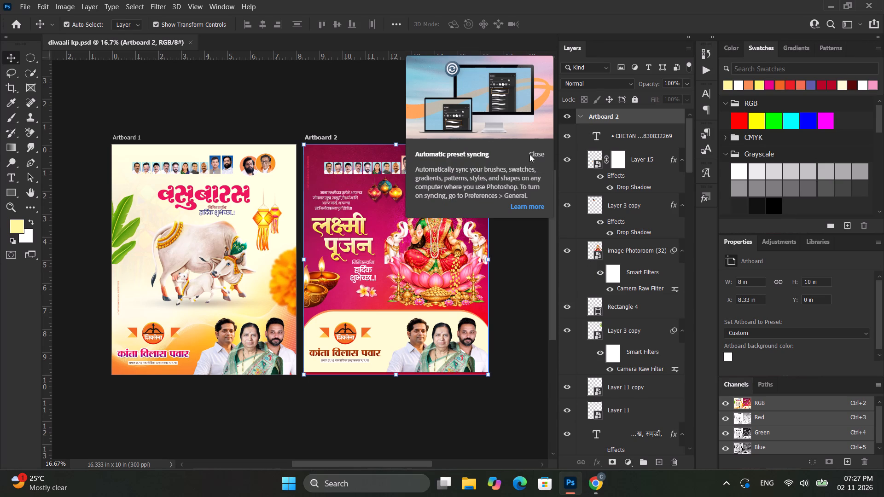
click(539, 151)
click(534, 158)
click(533, 158)
double_click(534, 154)
click(407, 106)
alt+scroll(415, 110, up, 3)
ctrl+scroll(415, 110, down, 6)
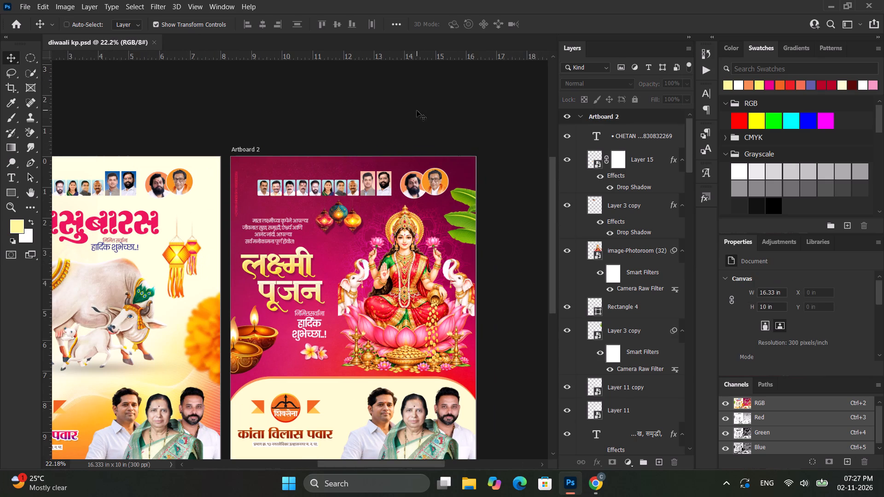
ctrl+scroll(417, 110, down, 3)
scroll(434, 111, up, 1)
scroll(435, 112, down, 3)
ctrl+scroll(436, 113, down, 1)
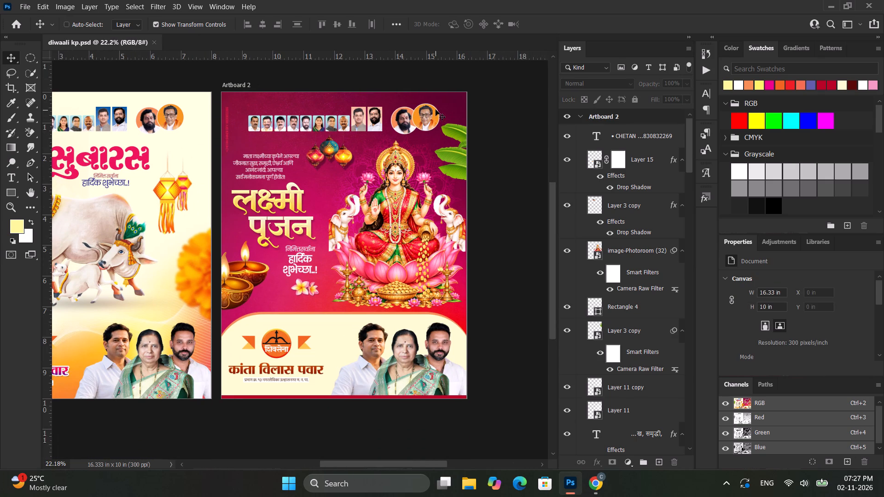
Create a new blank portrait document, 8 x 10 inches at 300 pixels per inch.
key(ctrl+n)
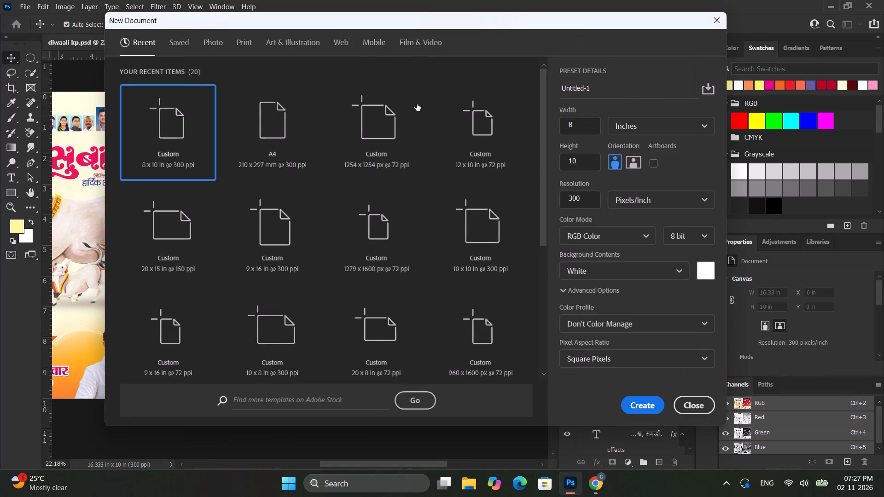
double_click(275, 142)
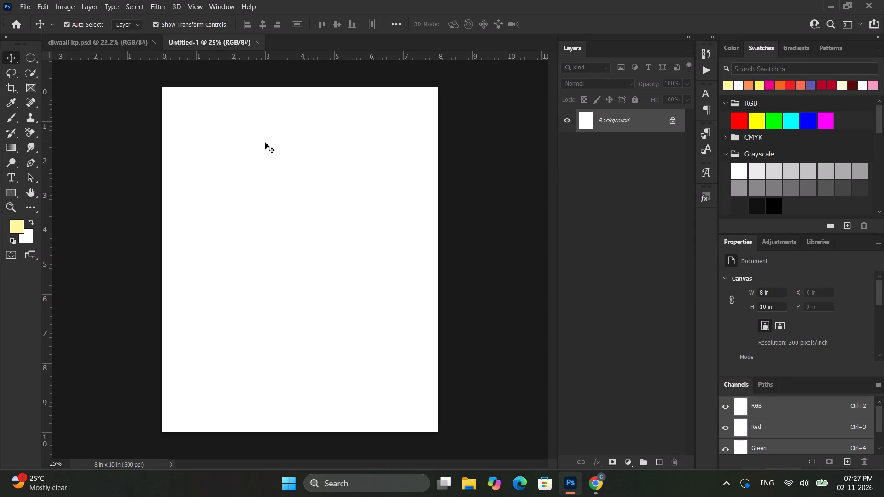
scroll(483, 200, down, 2)
click(492, 201)
Switch to Chrome and copy the orange watercolour image "Fondo abstracto vibrante en tonos cálidos" from the Pinterest home feed.
click(599, 491)
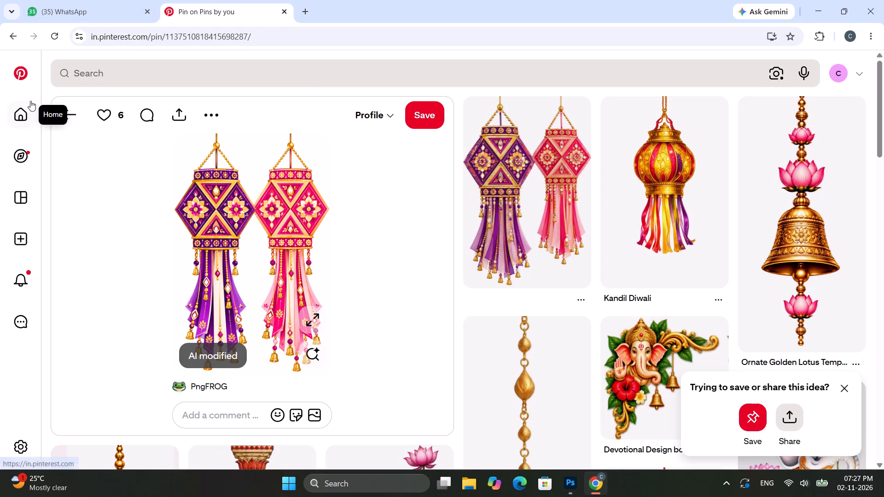
click(73, 123)
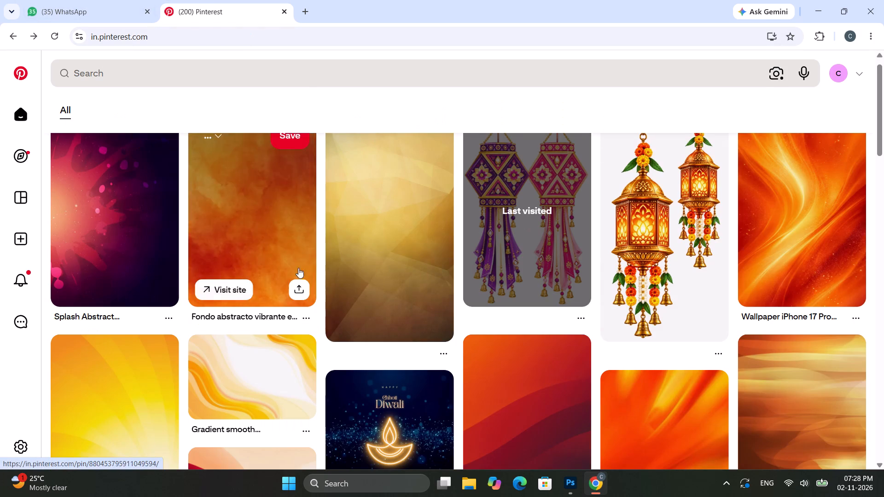
scroll(368, 248, up, 3)
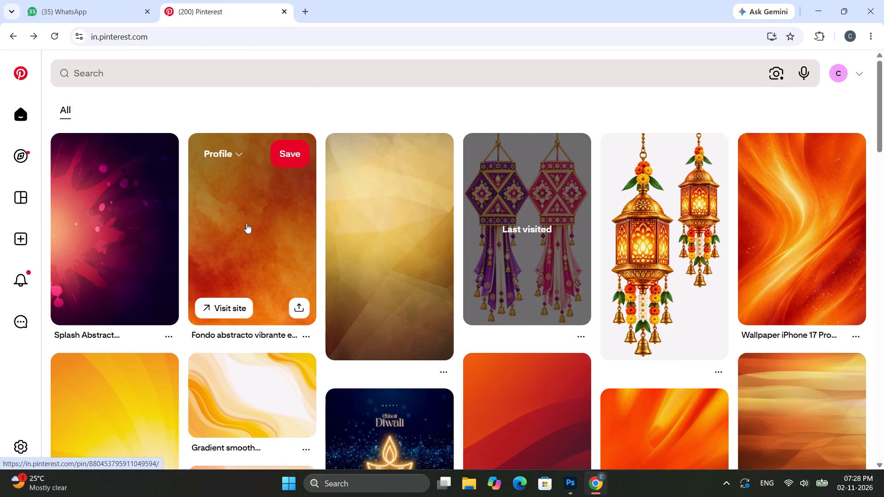
click(246, 221)
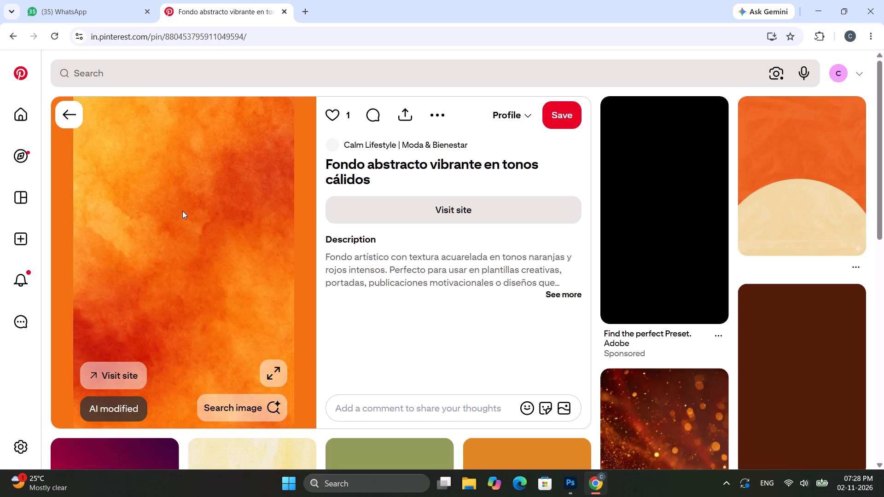
right_click(182, 211)
click(236, 260)
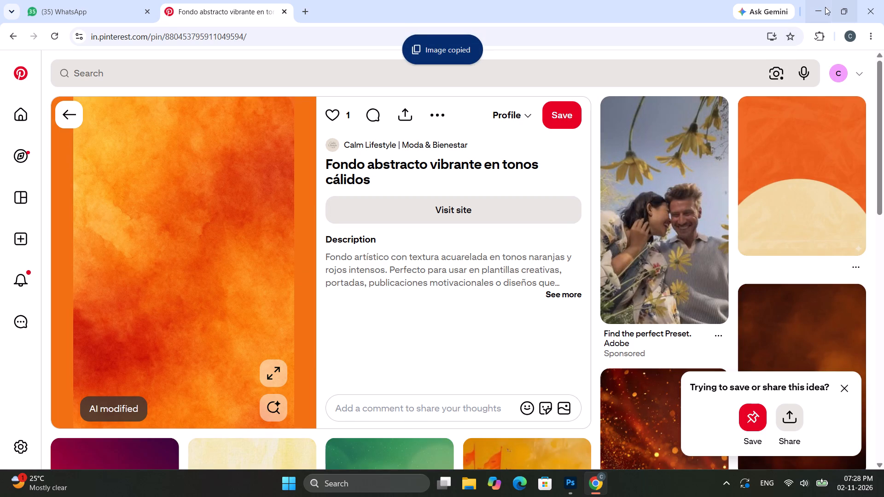
Back in Photoshop, paste the copied background and scale it proportionally from its centre to about 329% so it covers the canvas.
click(818, 5)
alt+scroll(303, 168, up, 3)
alt+scroll(302, 172, down, 4)
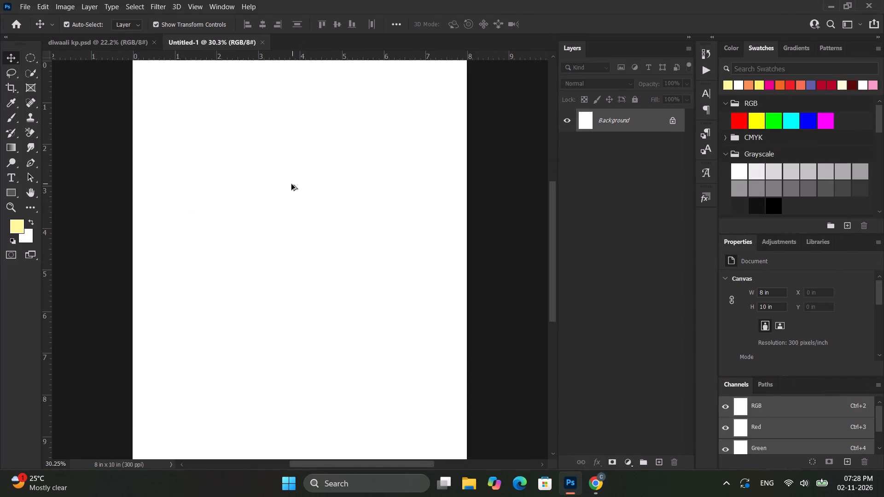
alt+scroll(291, 184, up, 2)
alt+scroll(266, 192, down, 1)
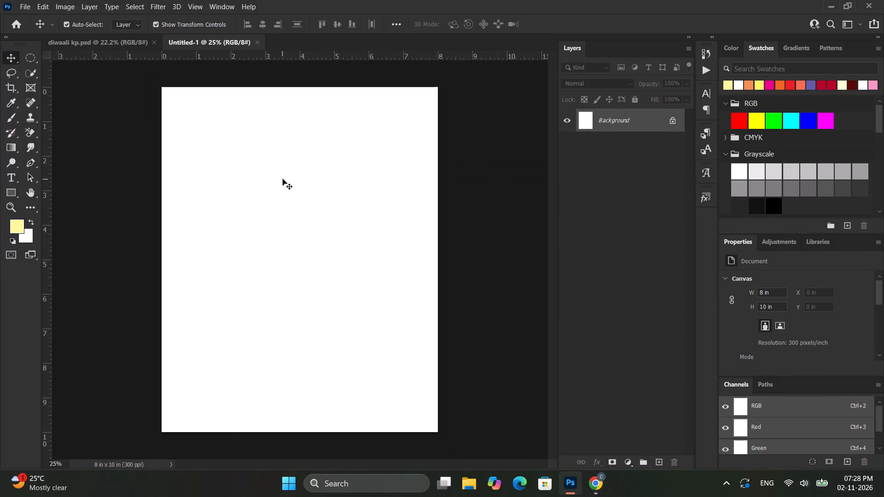
key(ctrl+v)
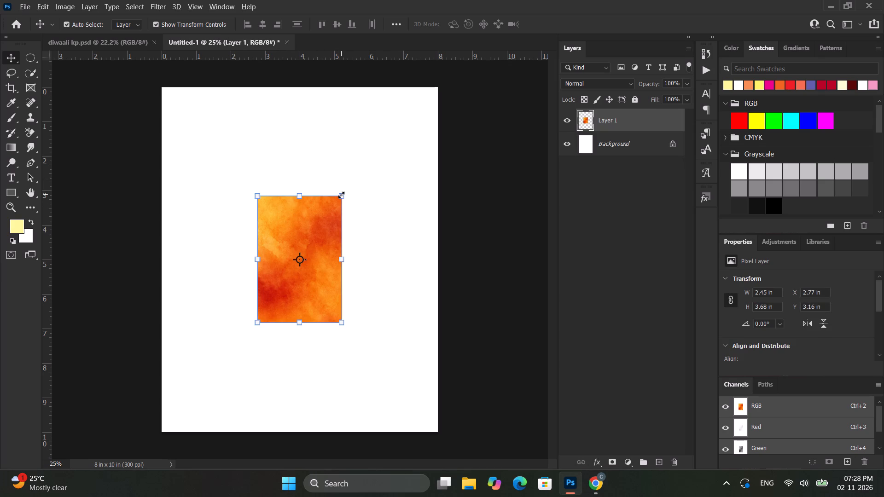
alt+drag(341, 195, 448, 56)
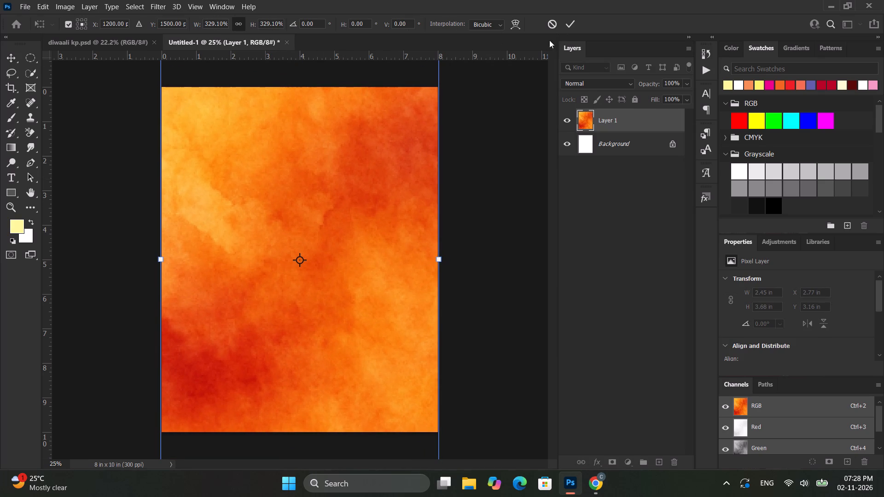
click(571, 24)
click(494, 160)
Brighten the orange background layer with Levels, setting the RGB input midtone to 1.15 and white point to 212.
alt+scroll(305, 209, up, 11)
alt+scroll(294, 197, down, 9)
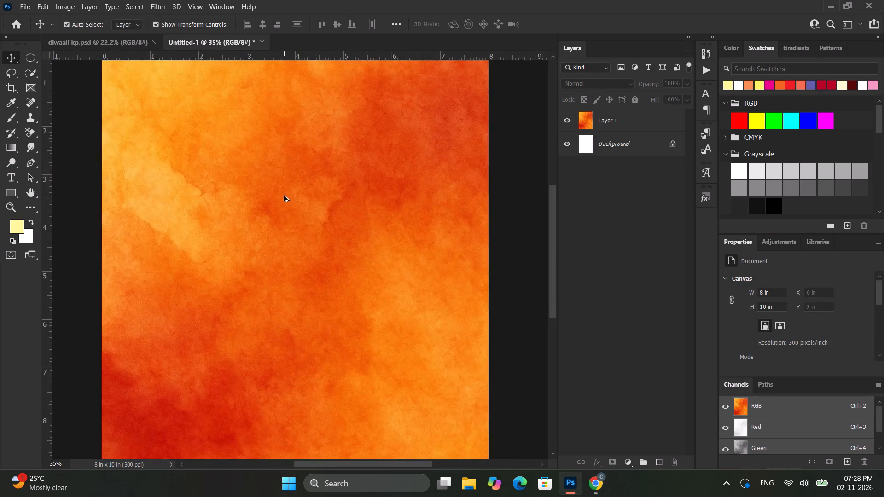
alt+scroll(284, 196, down, 3)
click(283, 194)
alt+scroll(283, 194, up, 1)
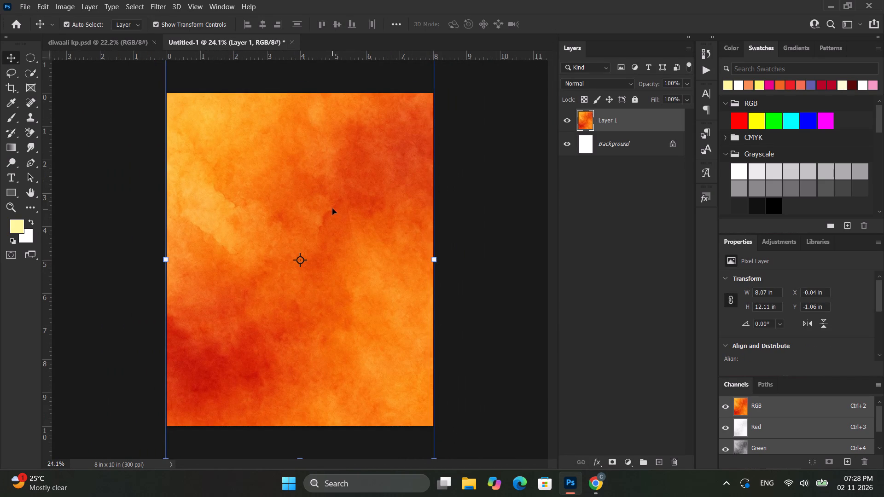
key(ctrl+l)
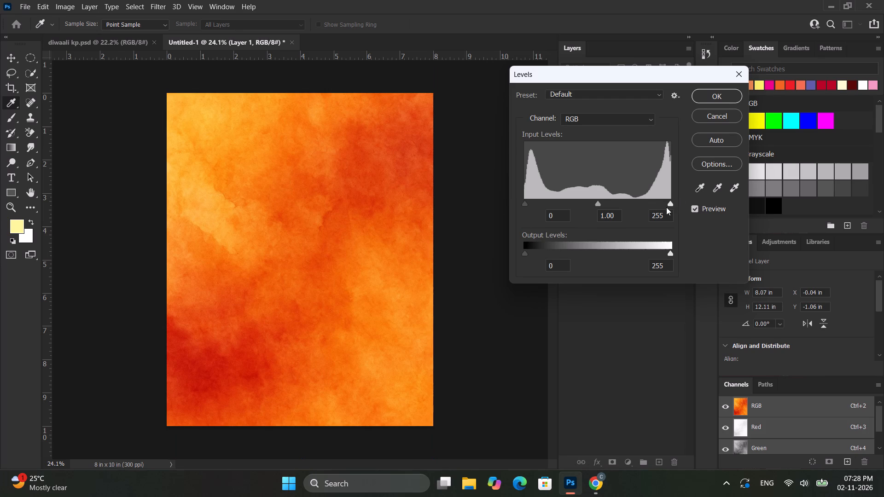
drag(667, 202, 639, 208)
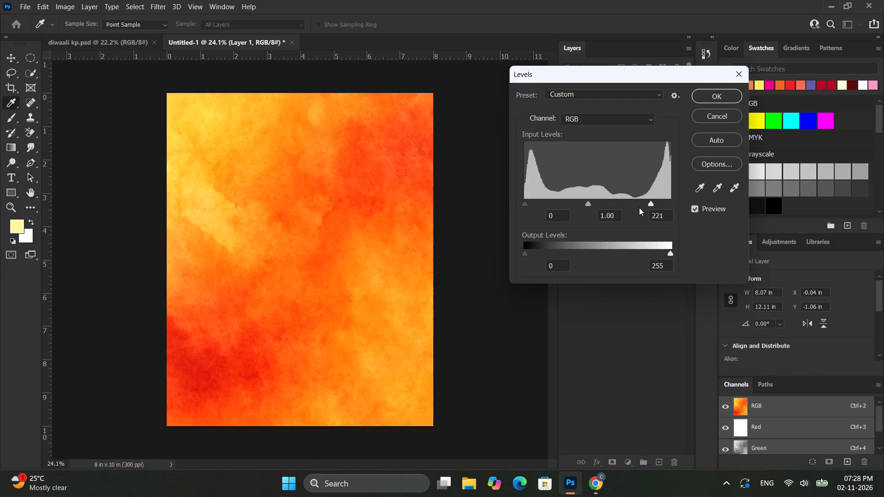
drag(639, 208, 646, 210)
click(583, 204)
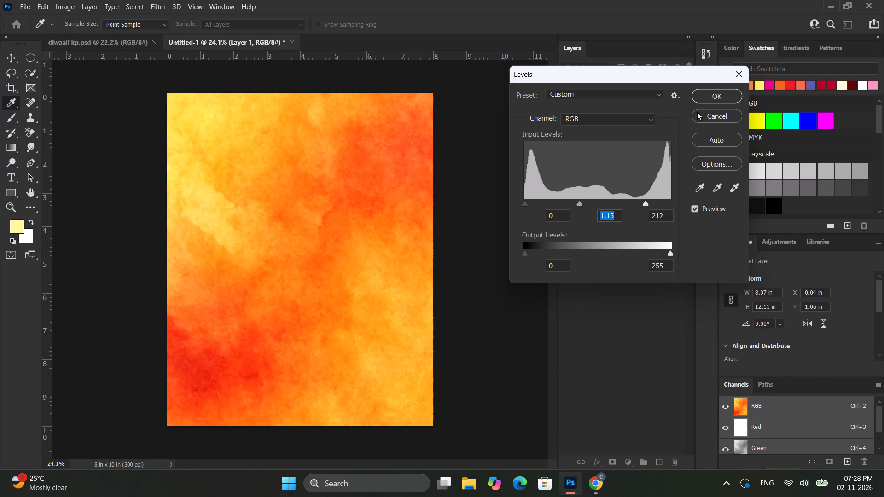
click(719, 95)
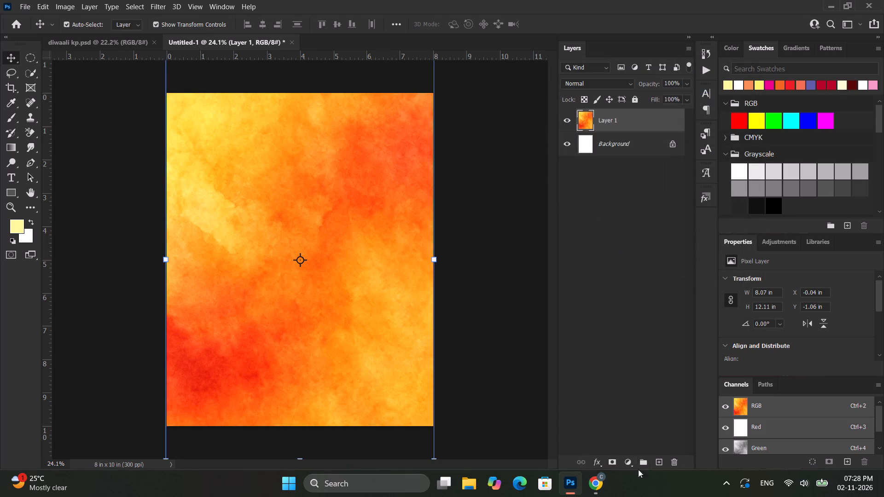
Apply an Exposure adjustment of +0.45 to the orange background layer.
click(76, 10)
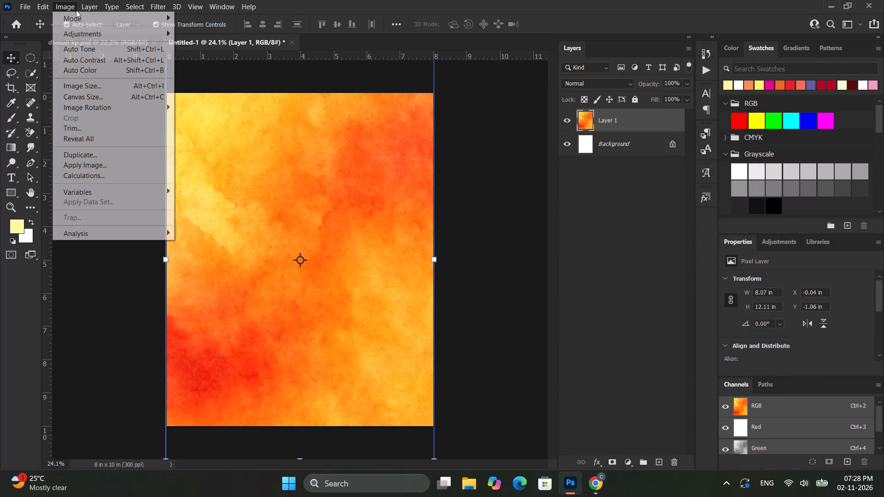
click(106, 43)
double_click(110, 40)
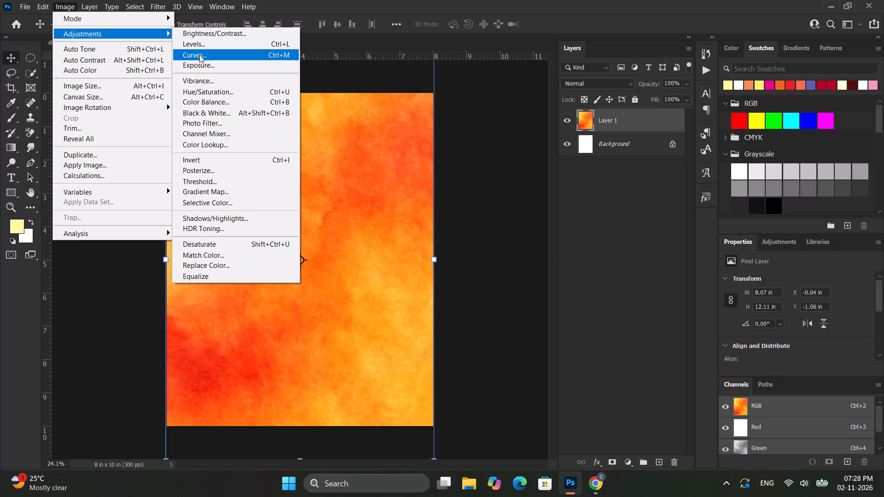
click(223, 64)
drag(404, 157, 405, 156)
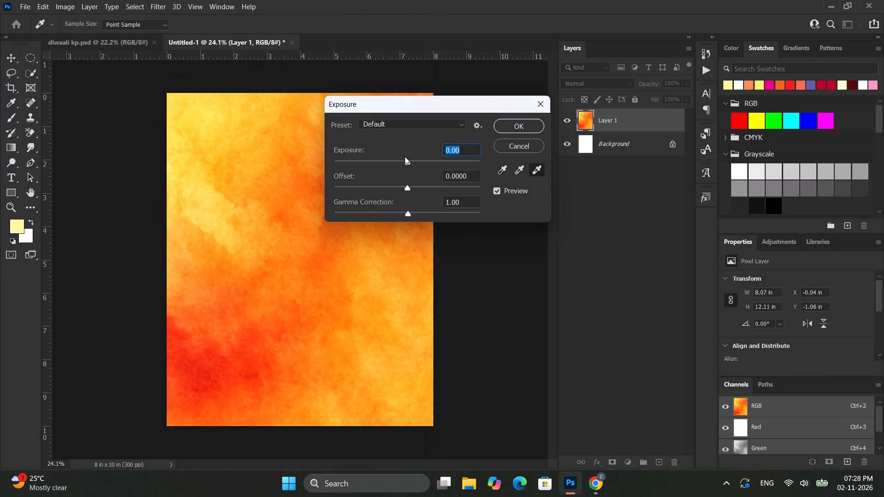
drag(405, 156, 413, 158)
drag(413, 159, 417, 160)
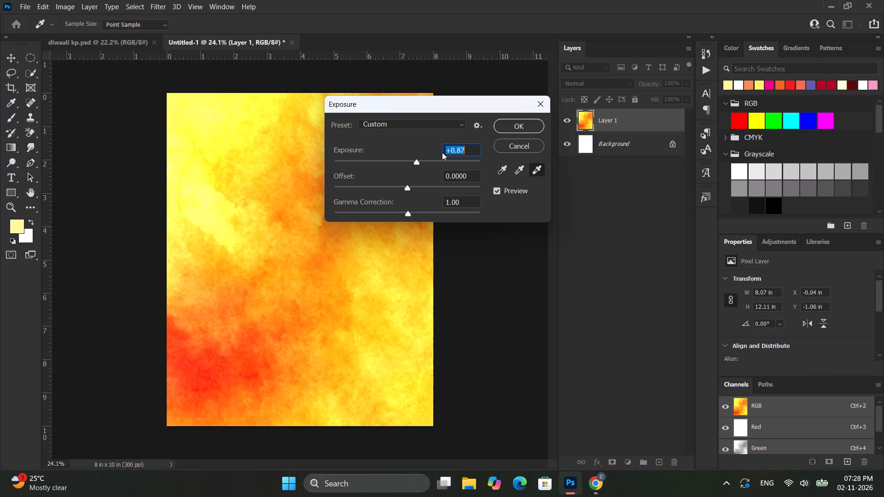
click(413, 161)
click(525, 124)
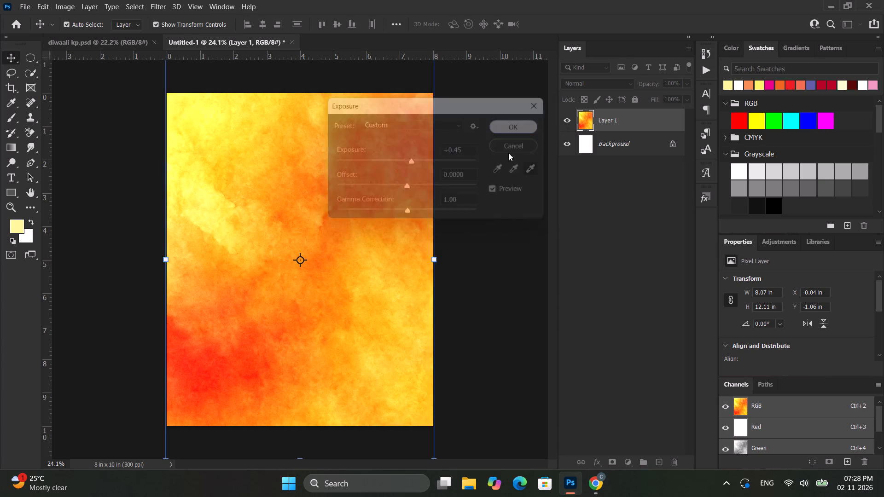
click(496, 181)
Set alignment relative to the canvas and centre the orange background layer horizontally.
scroll(393, 203, down, 3)
scroll(372, 214, up, 4)
alt+scroll(343, 207, up, 2)
alt+scroll(309, 167, down, 2)
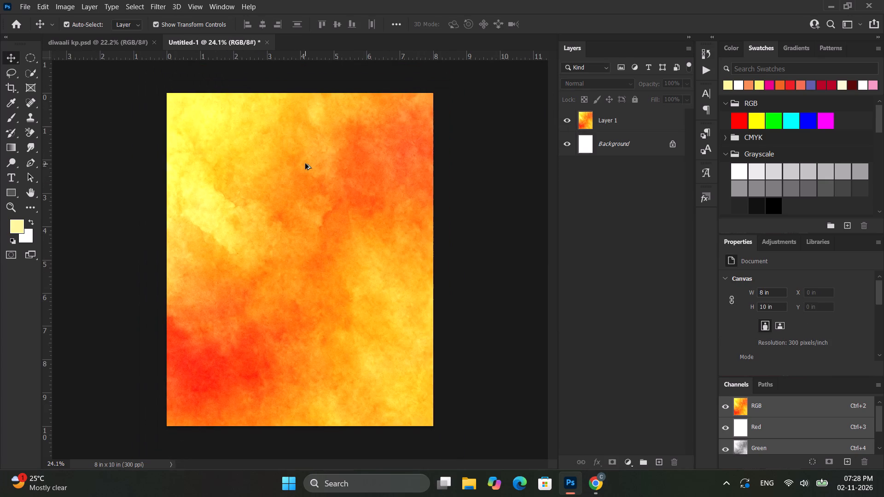
click(310, 166)
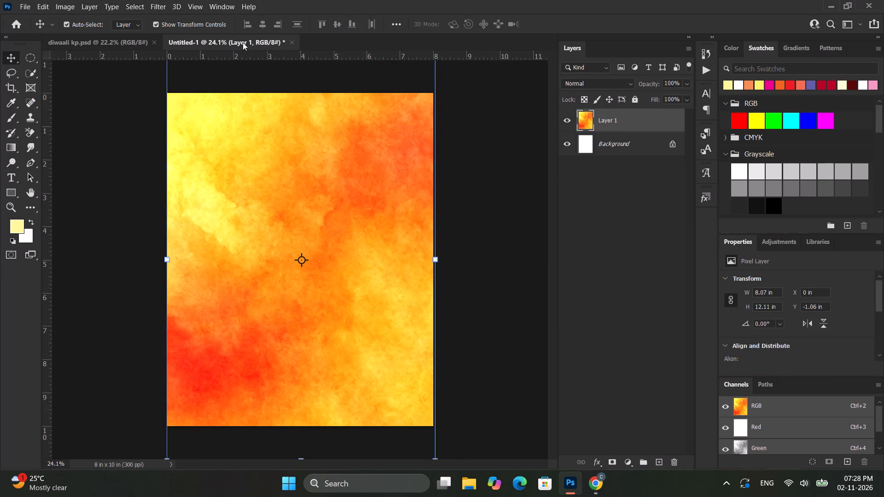
click(394, 17)
click(426, 132)
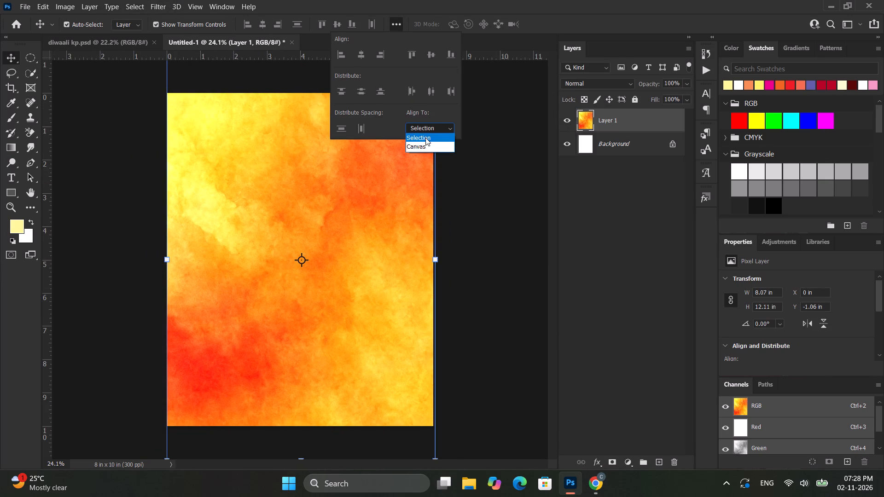
click(430, 145)
click(360, 58)
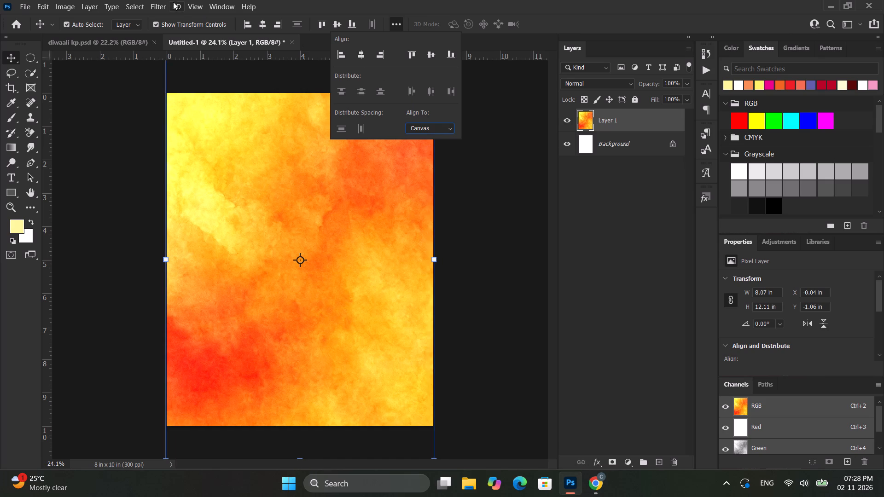
Apply a Gaussian Blur with a 5.0 pixel radius to the orange background layer.
click(148, 8)
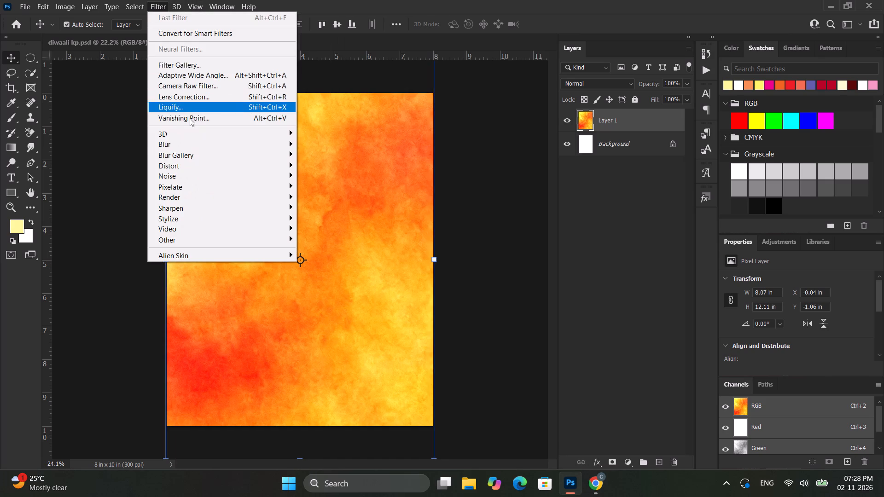
click(194, 148)
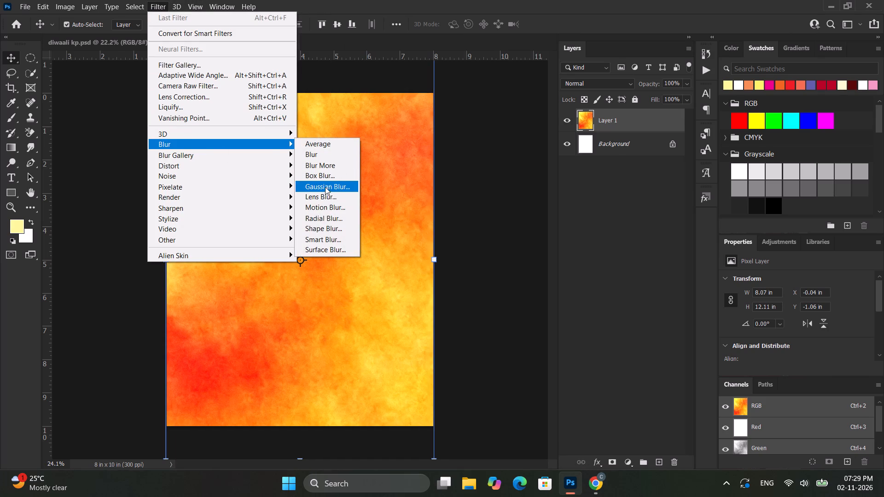
click(326, 183)
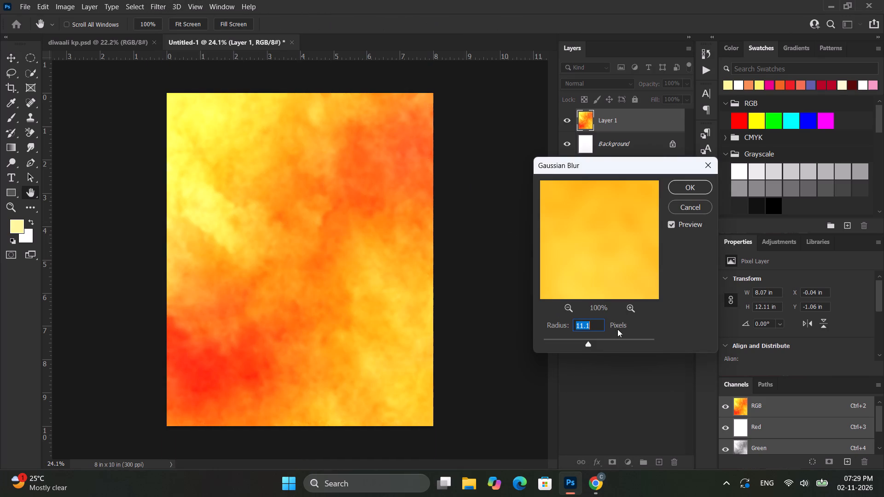
click(600, 342)
drag(584, 340, 574, 341)
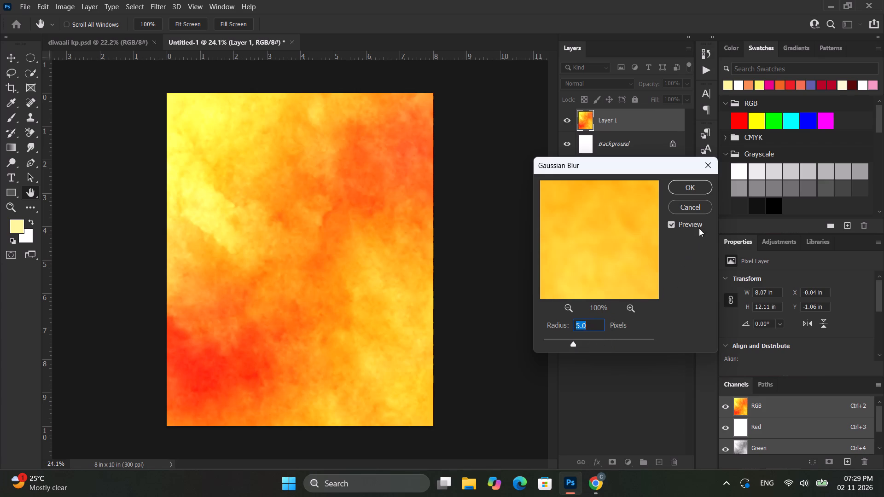
click(695, 196)
click(688, 186)
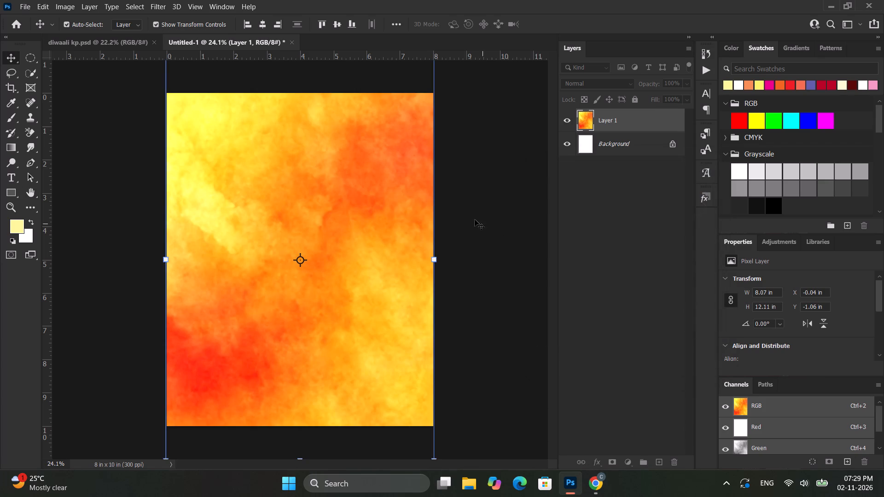
click(478, 186)
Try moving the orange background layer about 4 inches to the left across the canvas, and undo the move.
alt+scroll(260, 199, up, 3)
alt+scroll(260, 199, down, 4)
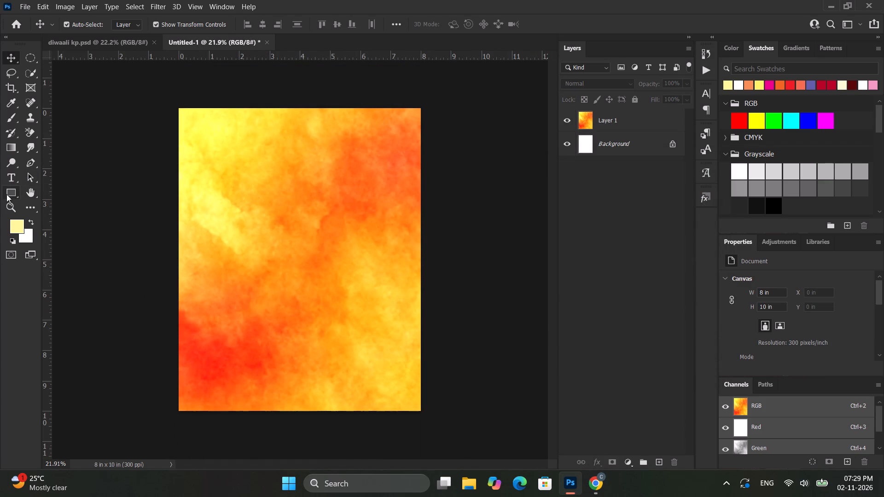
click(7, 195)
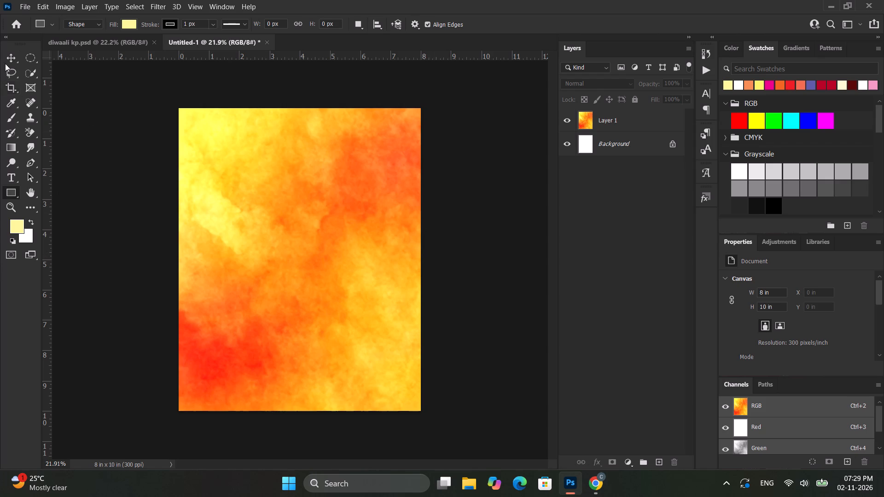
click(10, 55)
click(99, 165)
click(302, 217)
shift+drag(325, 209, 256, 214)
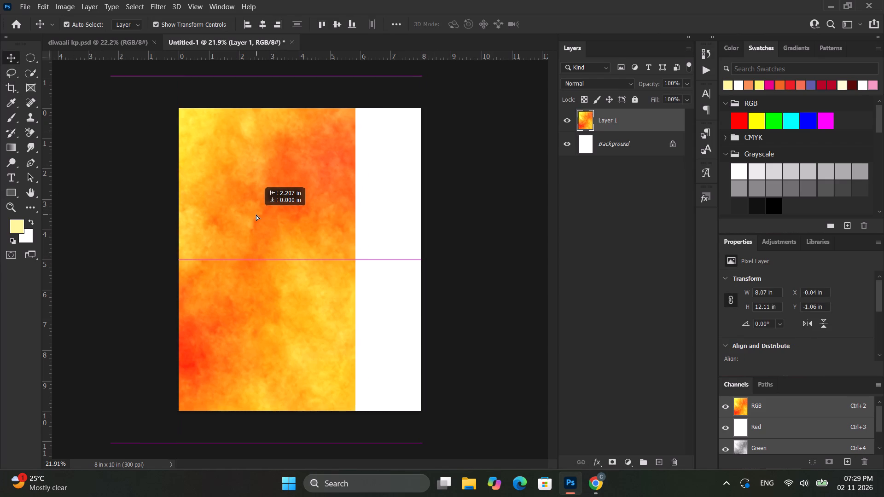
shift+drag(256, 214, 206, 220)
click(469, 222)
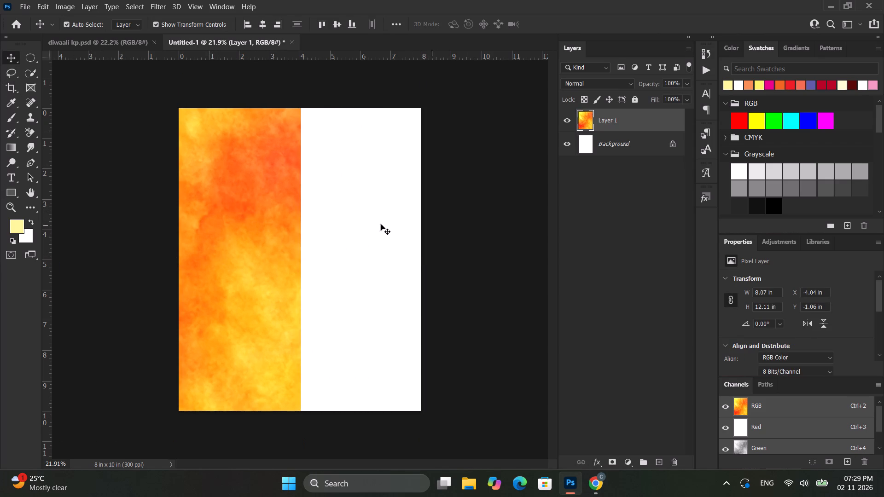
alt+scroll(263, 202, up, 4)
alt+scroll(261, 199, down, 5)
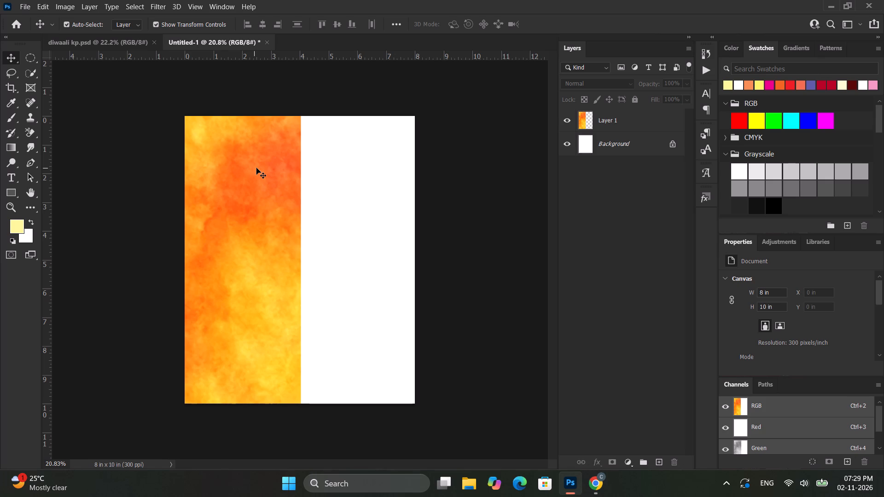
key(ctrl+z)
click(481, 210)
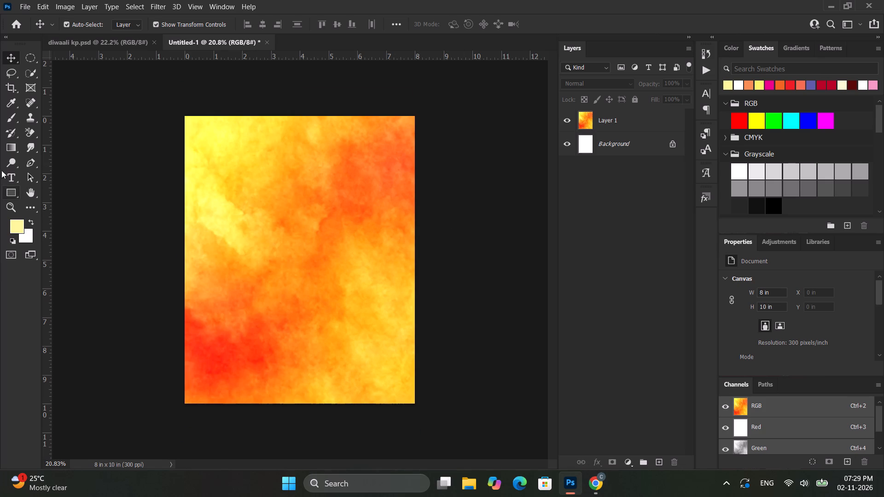
On a new layer above the orange background, paint sampled orange across the poster's lower area with a soft round 1700 px brush at 50% opacity.
click(14, 119)
alt+click(362, 327)
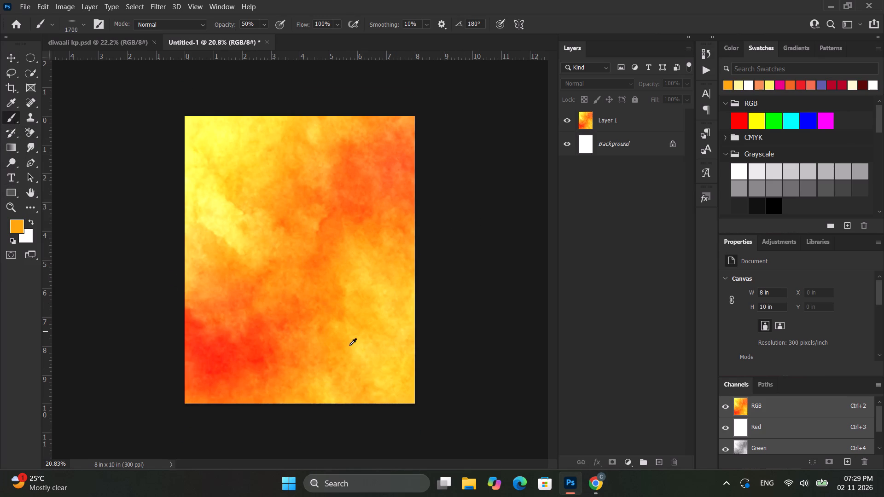
click(642, 114)
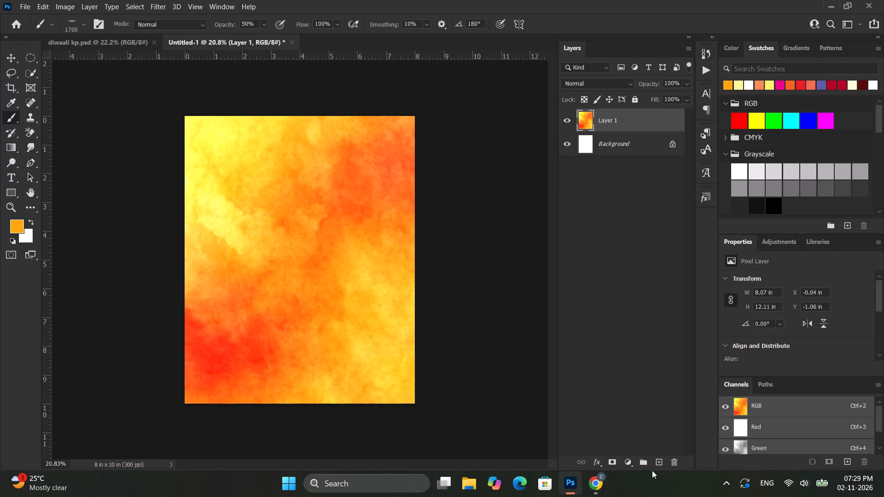
click(658, 459)
right_click(288, 305)
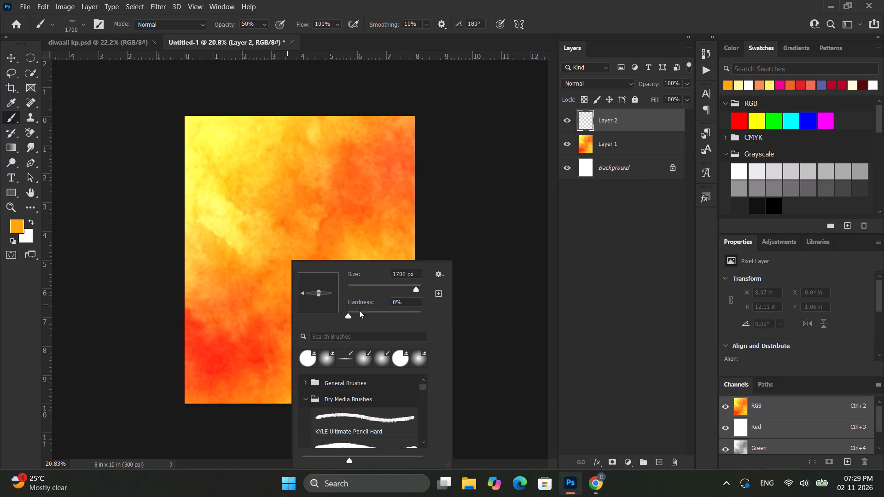
click(362, 359)
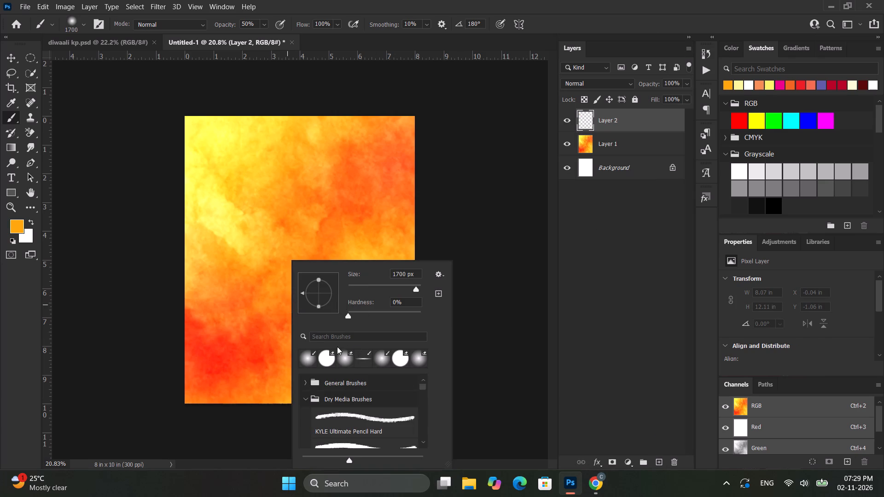
key(Return)
shift+drag(173, 382, 370, 390)
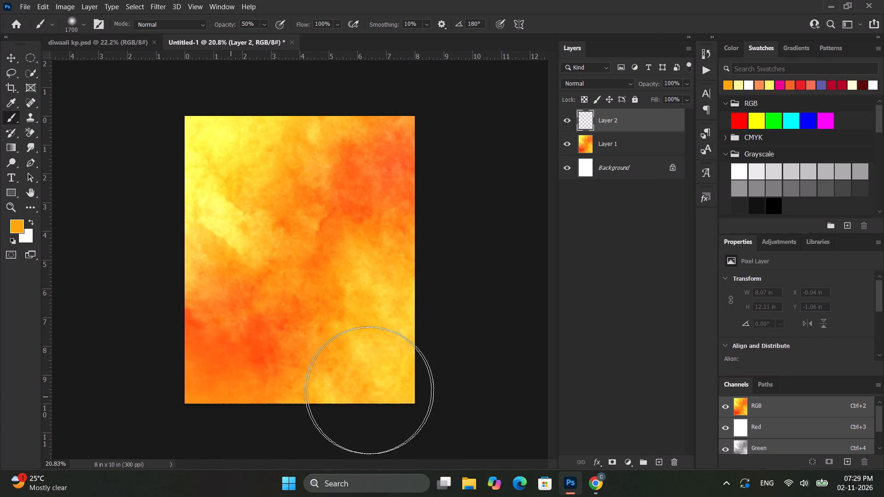
shift+drag(370, 390, 410, 346)
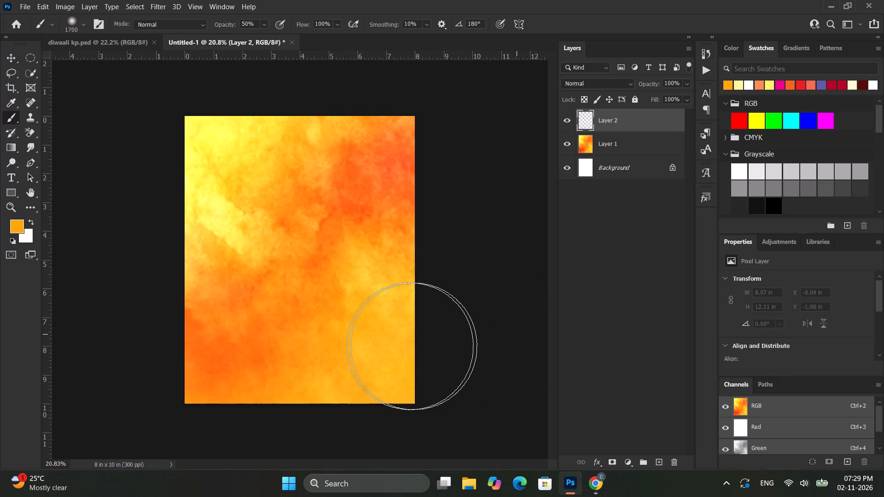
shift+drag(410, 346, 142, 369)
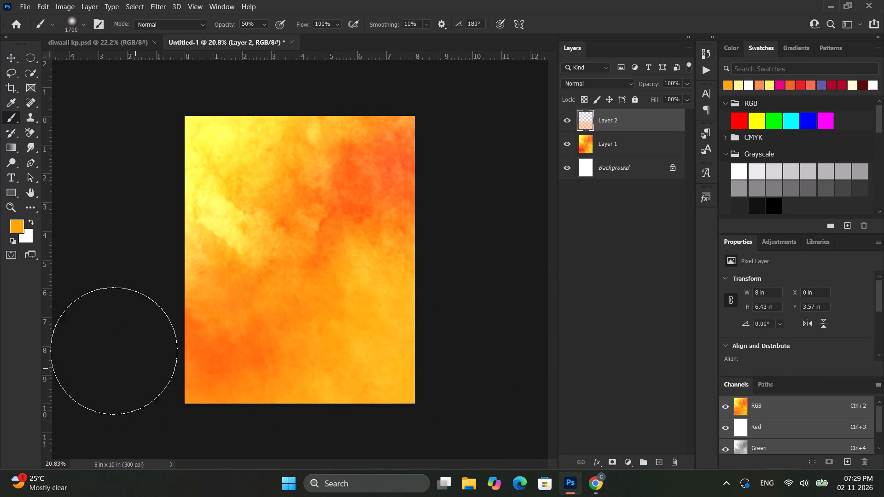
click(4, 56)
click(110, 150)
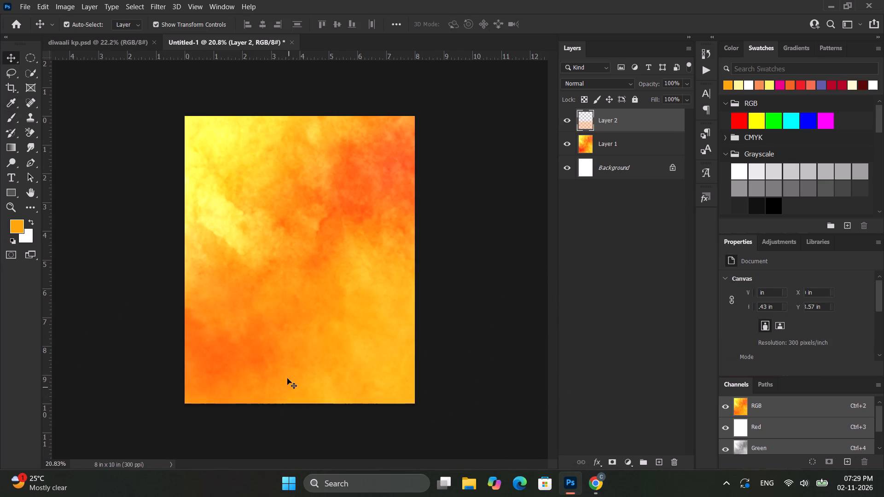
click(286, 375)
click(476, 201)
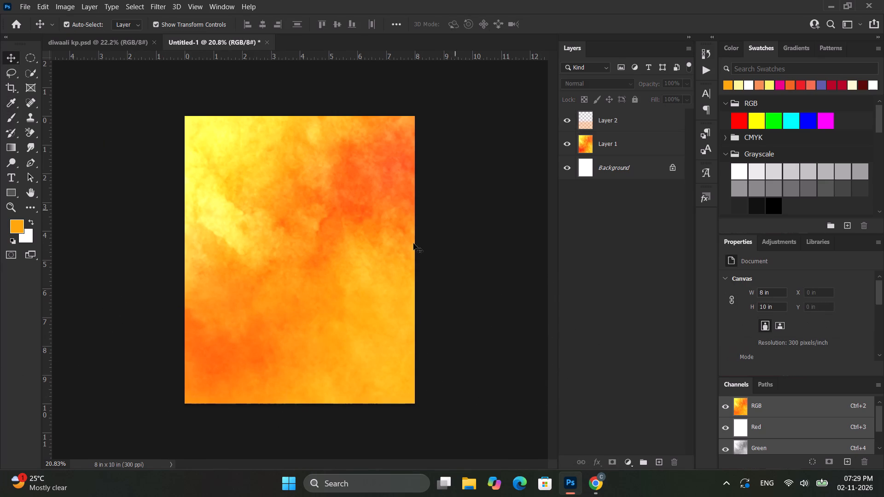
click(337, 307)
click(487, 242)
Switch to Chrome, search Google for "kalnirnay" in a new tab and open the kalnirnay.co.in Marathi calendar result.
click(598, 484)
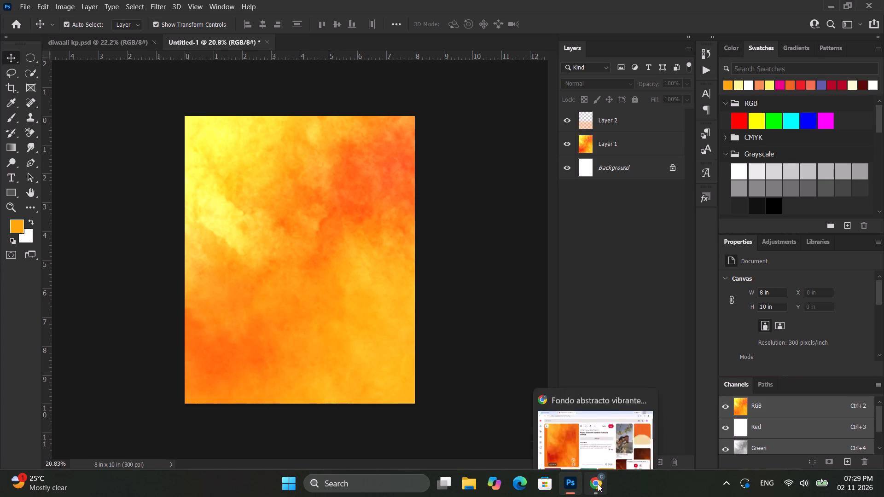
click(300, 10)
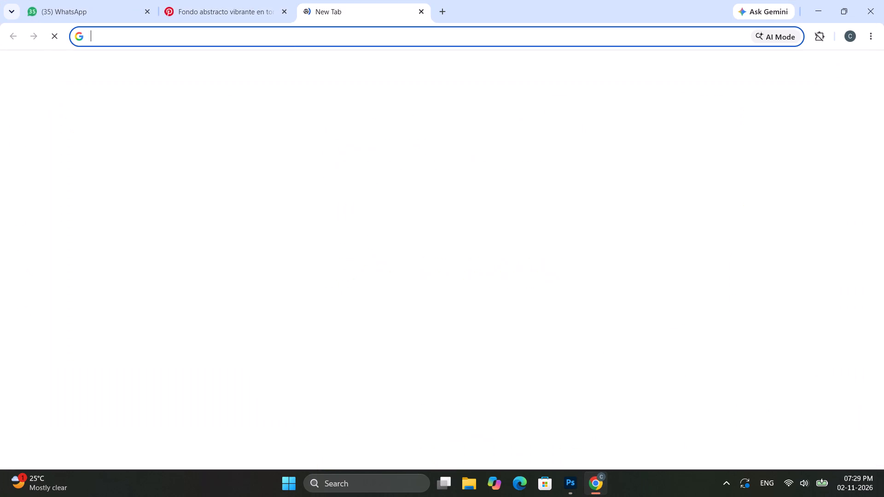
click(282, 30)
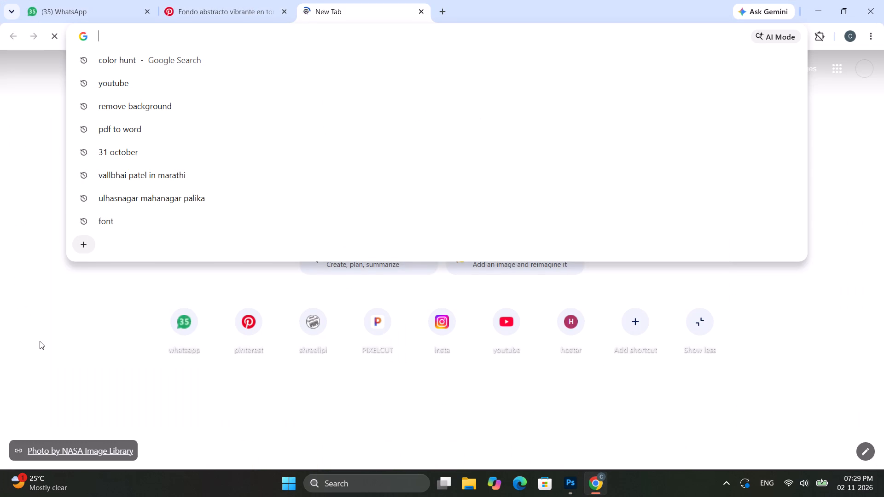
click(61, 334)
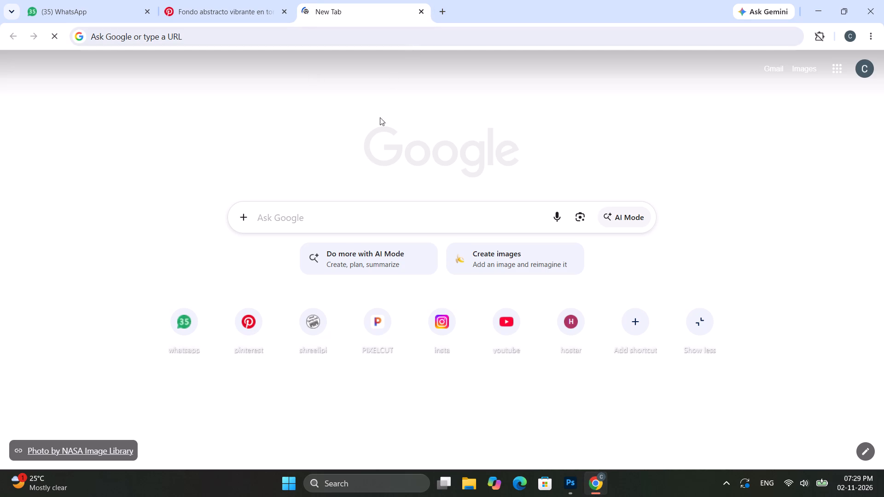
click(388, 215)
text(kal)
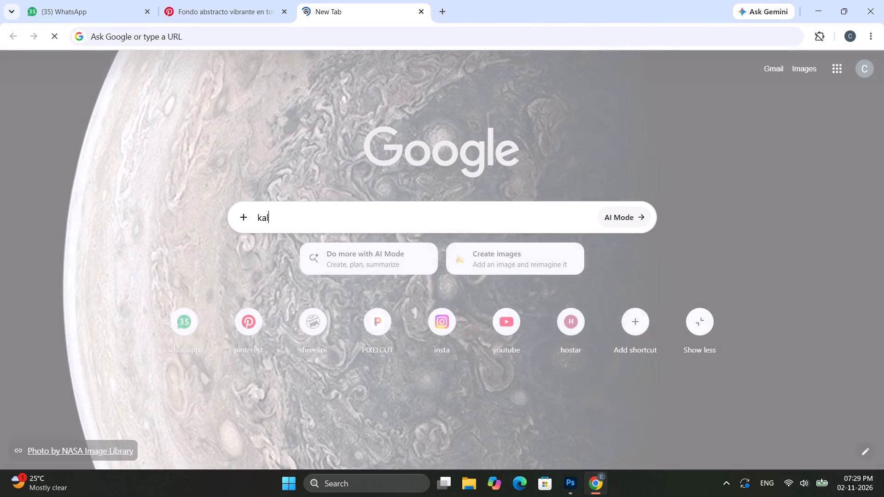
scroll(394, 210, up, 1)
text(nirnay)
key(Return)
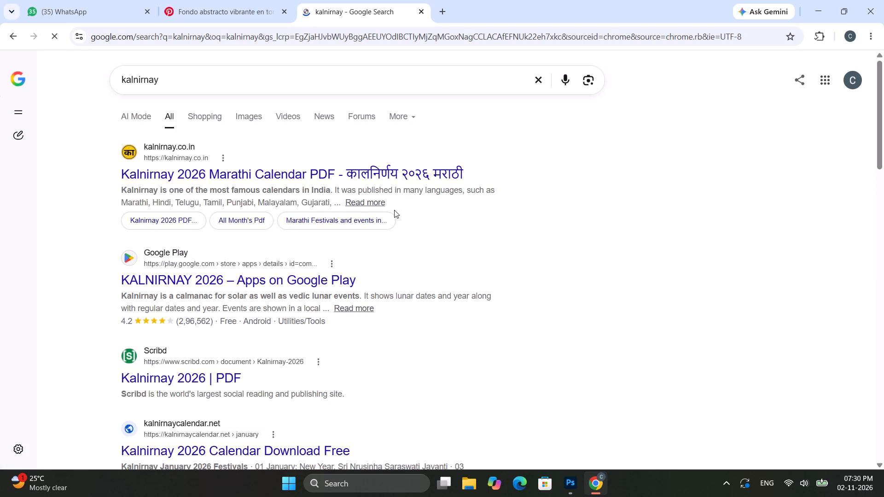
click(361, 171)
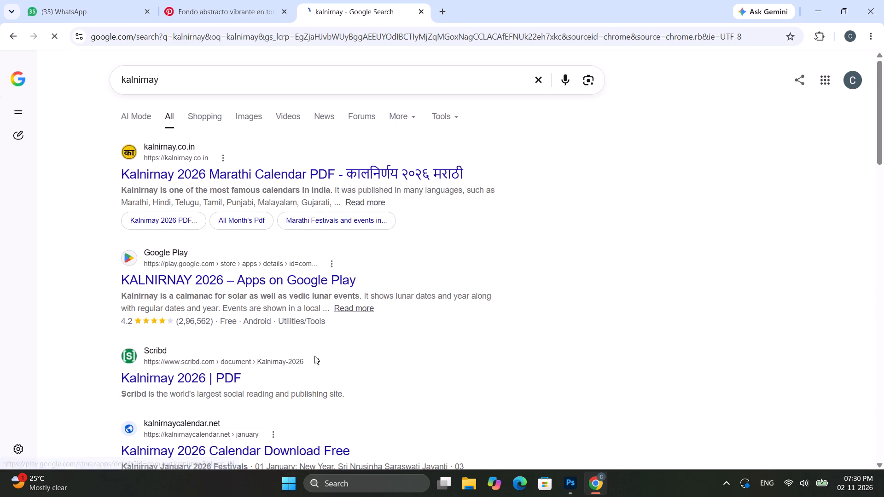
Look through the Kalnirnay 2026 home page for the monthly calendar listings.
scroll(514, 365, down, 4)
scroll(503, 355, up, 2)
scroll(502, 353, down, 4)
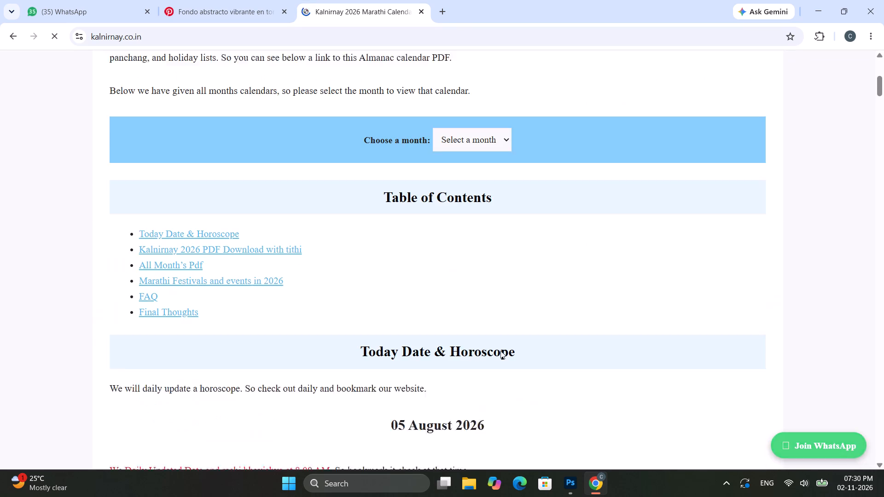
scroll(494, 333, down, 4)
scroll(492, 331, up, 2)
scroll(492, 331, down, 5)
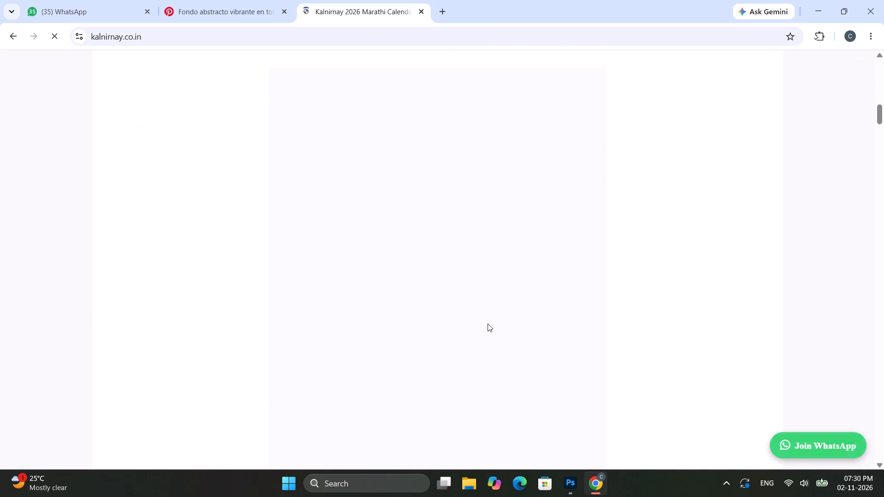
scroll(488, 324, up, 1)
scroll(487, 322, down, 2)
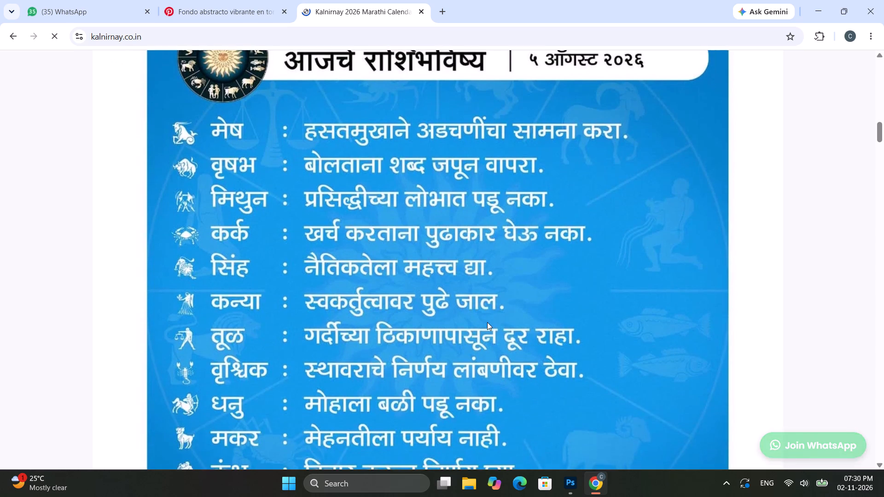
scroll(485, 319, up, 15)
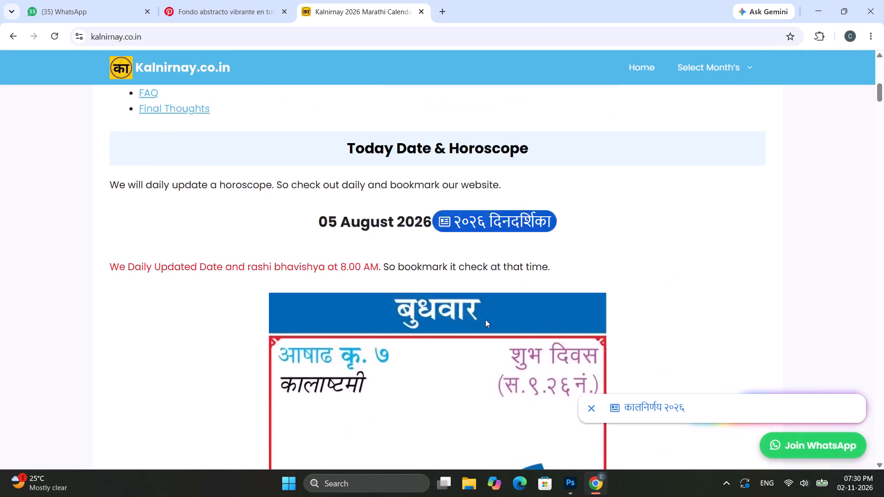
scroll(485, 319, up, 14)
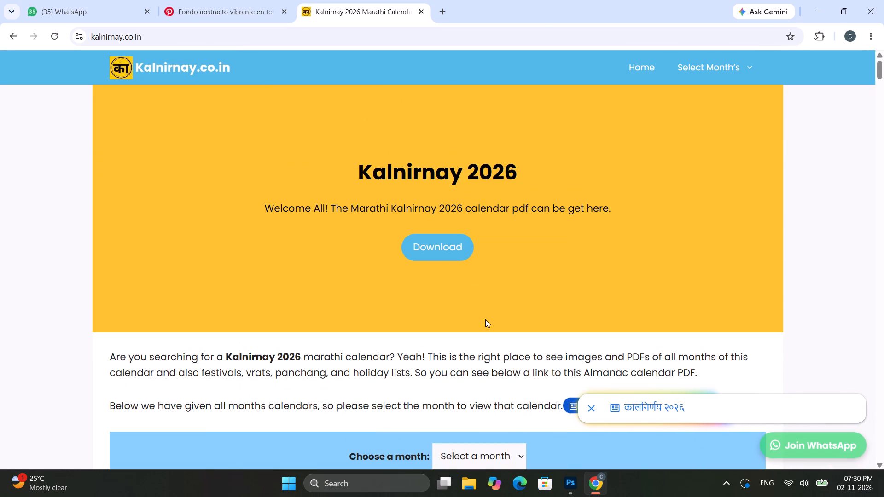
scroll(485, 319, up, 1)
scroll(485, 319, down, 8)
scroll(485, 319, up, 3)
Find the table of monthly 2026 calendars on the Kalnirnay page and open the November 2026 calendar.
scroll(485, 319, down, 20)
scroll(485, 319, down, 4)
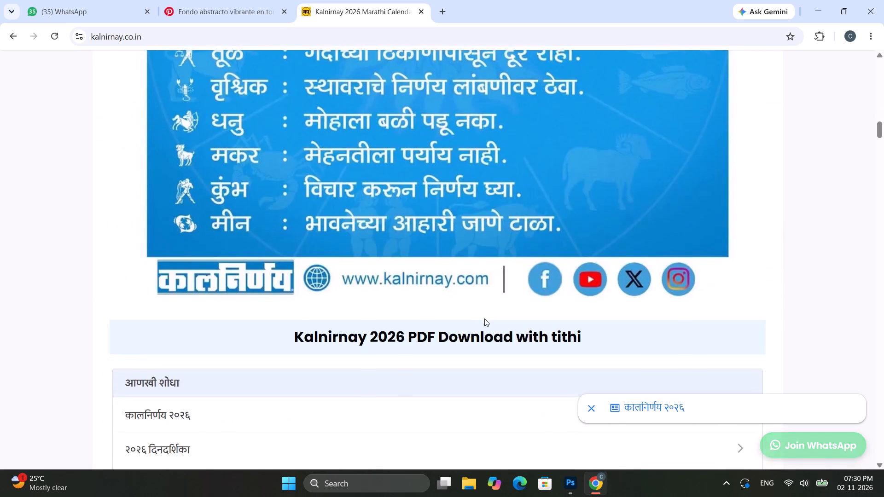
scroll(484, 318, down, 10)
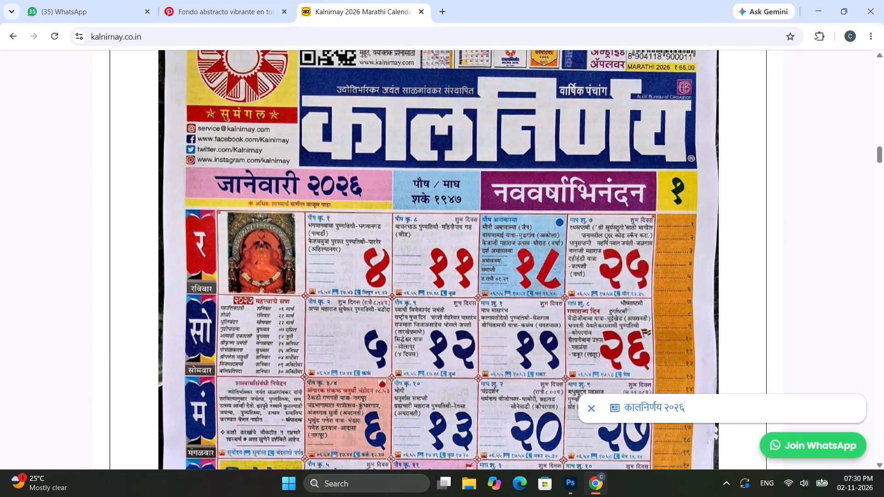
scroll(388, 308, down, 17)
scroll(405, 256, up, 4)
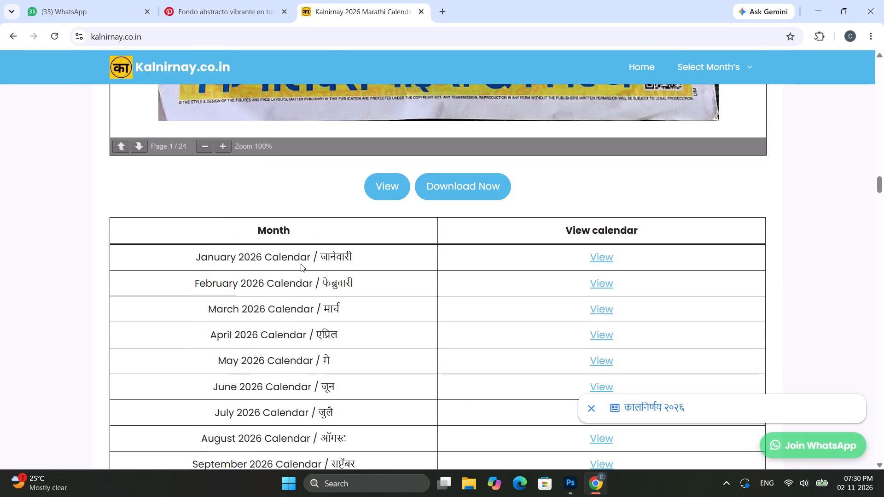
scroll(361, 272, down, 1)
scroll(519, 230, down, 2)
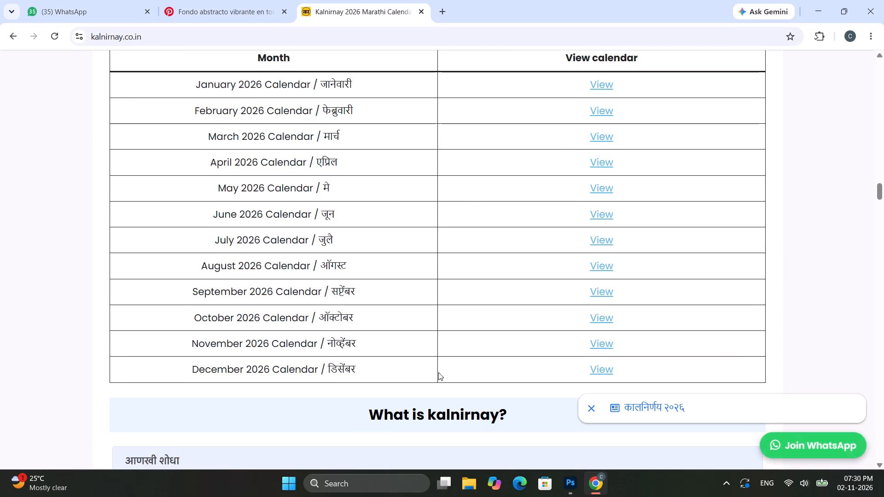
click(596, 343)
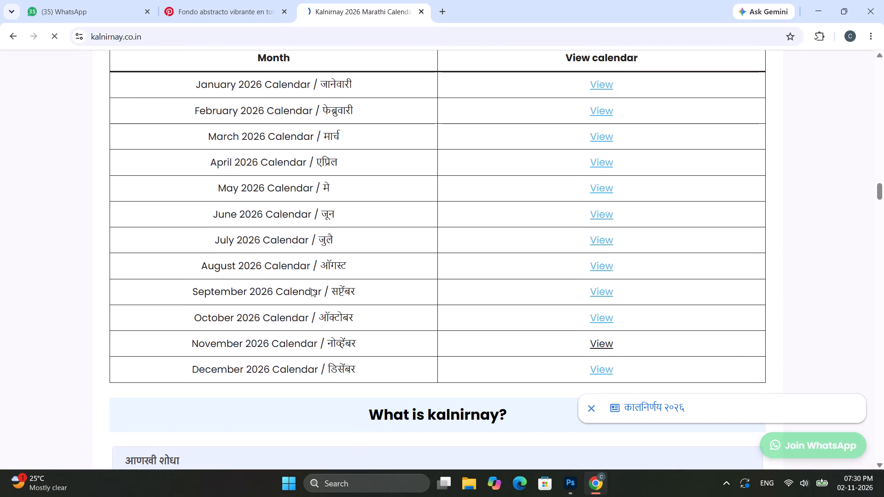
Examine the dates, days and festival names in the November 2026 festivals table.
scroll(346, 194, down, 10)
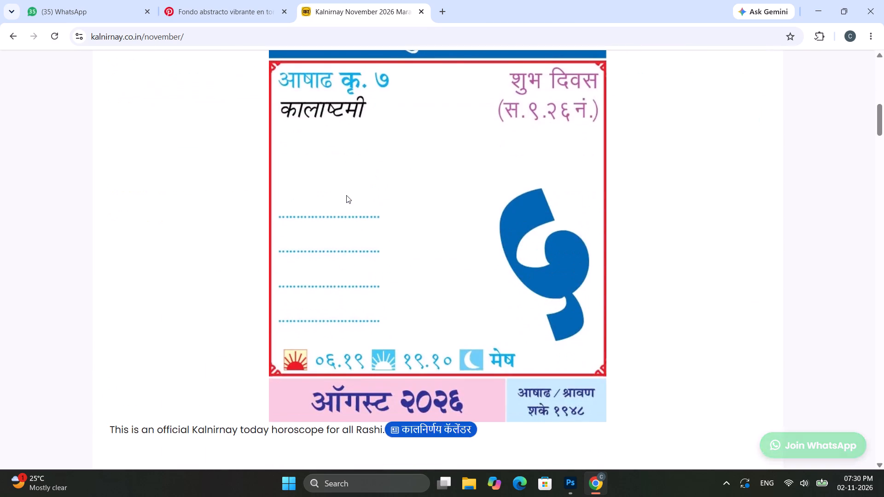
scroll(346, 195, down, 19)
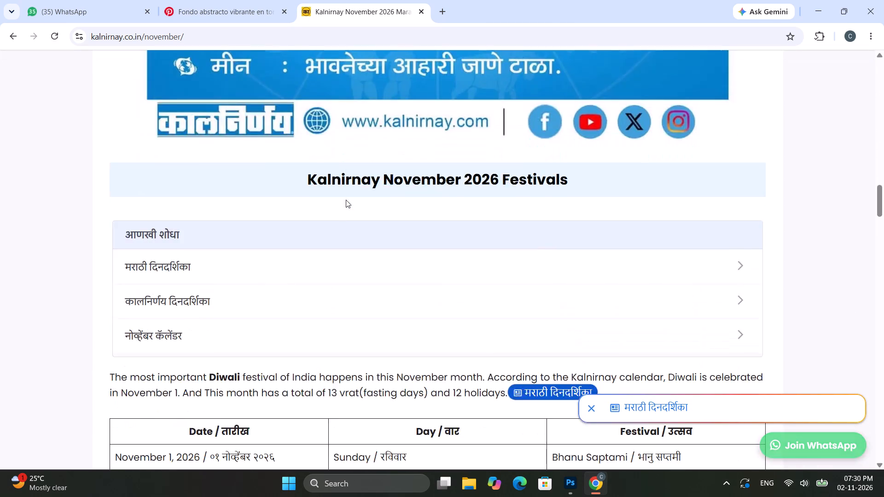
scroll(346, 200, down, 7)
scroll(346, 200, up, 1)
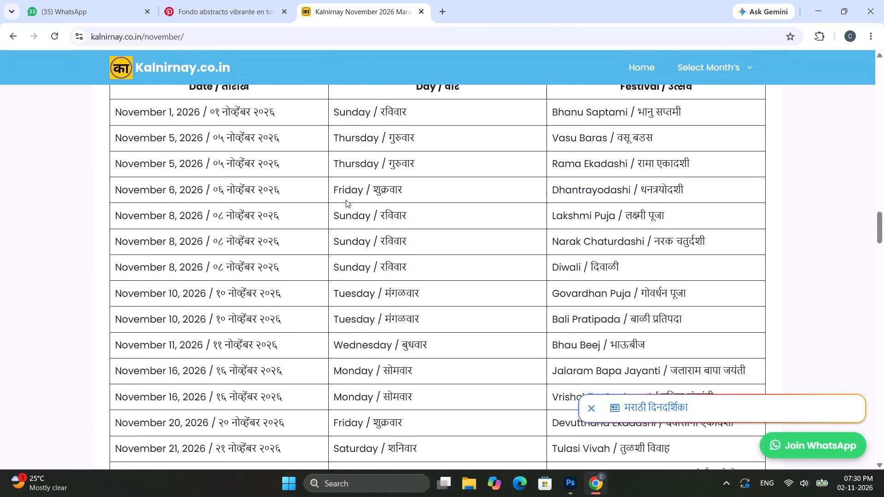
scroll(346, 200, up, 1)
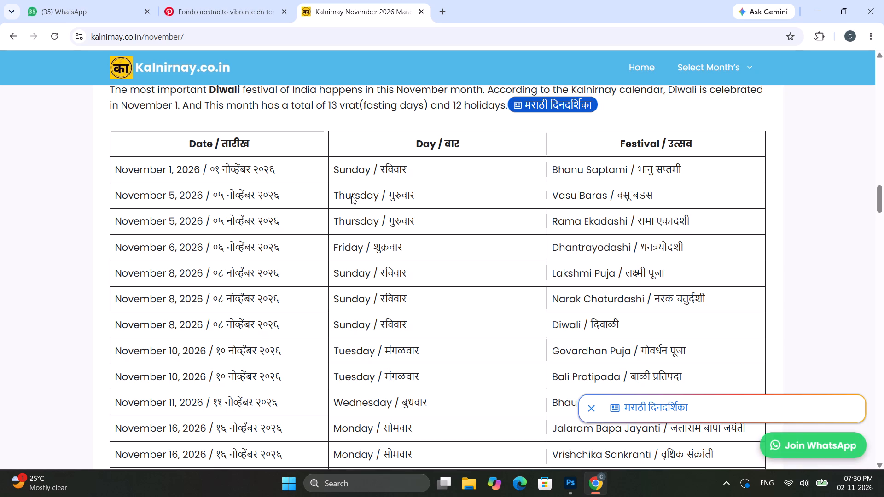
scroll(411, 307, down, 2)
scroll(672, 330, down, 2)
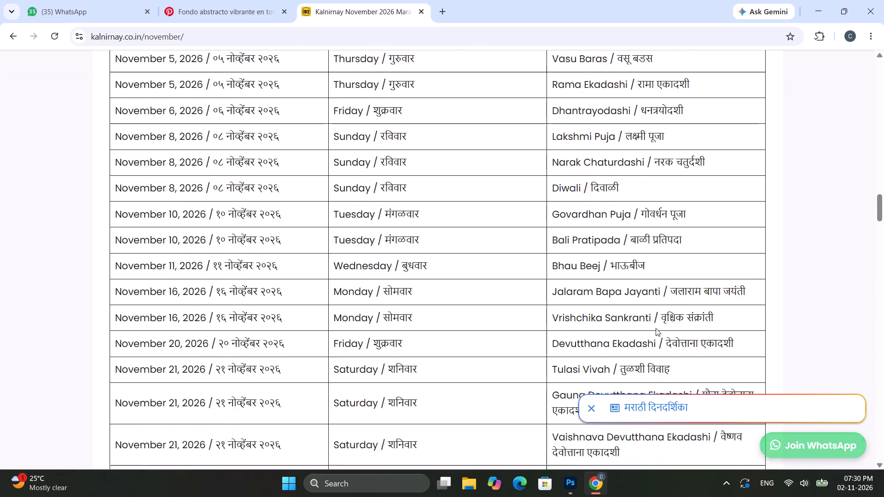
scroll(249, 276, up, 2)
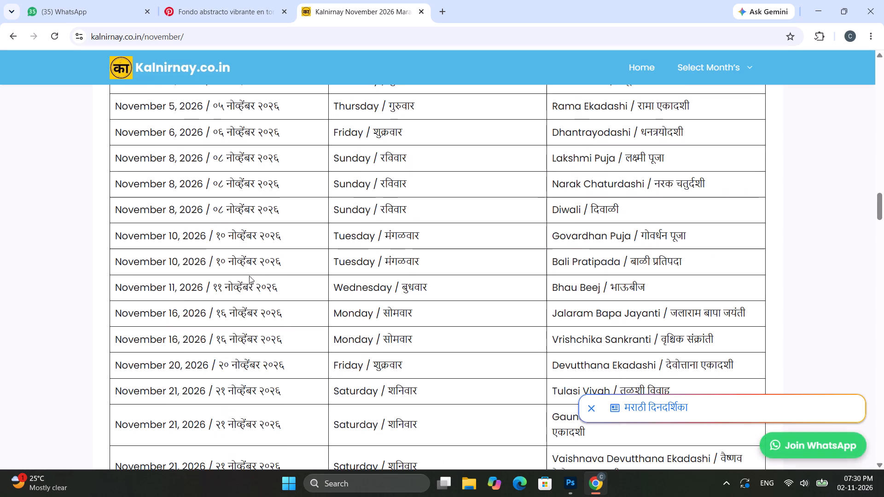
scroll(249, 169, up, 1)
scroll(386, 158, up, 1)
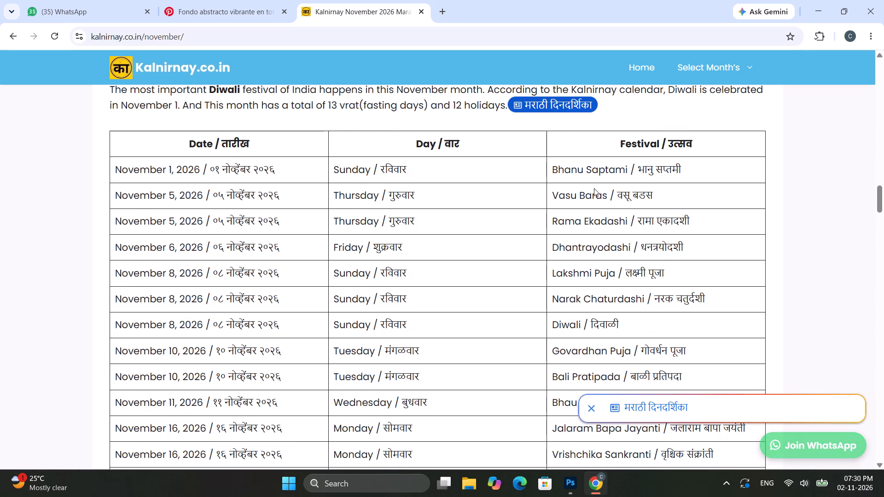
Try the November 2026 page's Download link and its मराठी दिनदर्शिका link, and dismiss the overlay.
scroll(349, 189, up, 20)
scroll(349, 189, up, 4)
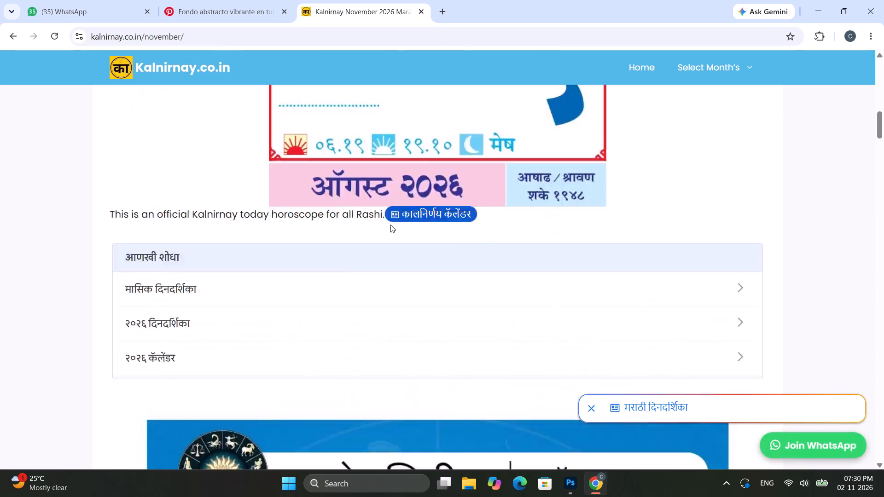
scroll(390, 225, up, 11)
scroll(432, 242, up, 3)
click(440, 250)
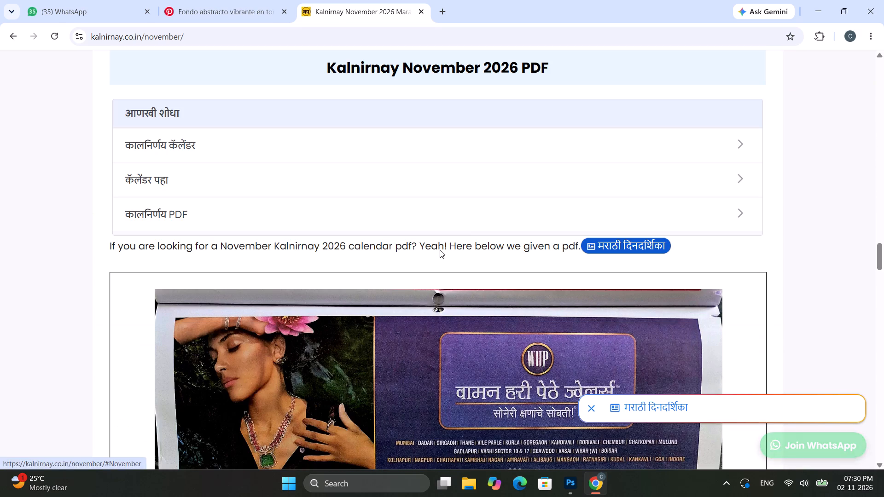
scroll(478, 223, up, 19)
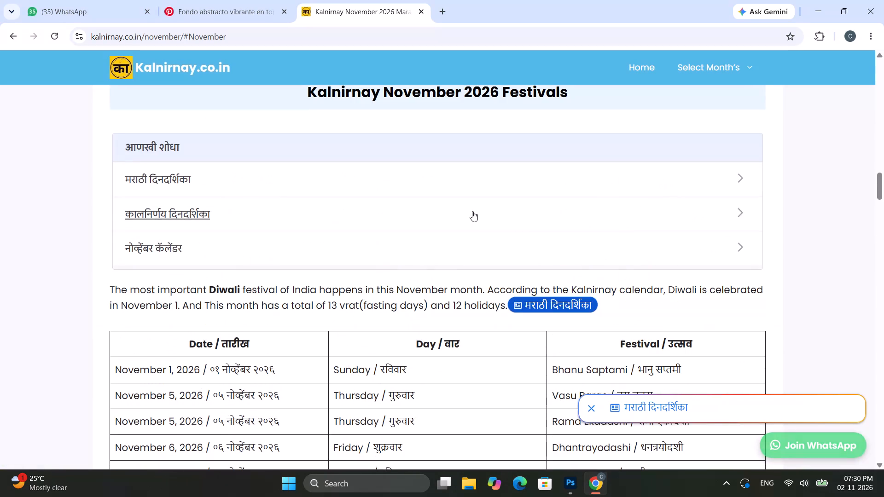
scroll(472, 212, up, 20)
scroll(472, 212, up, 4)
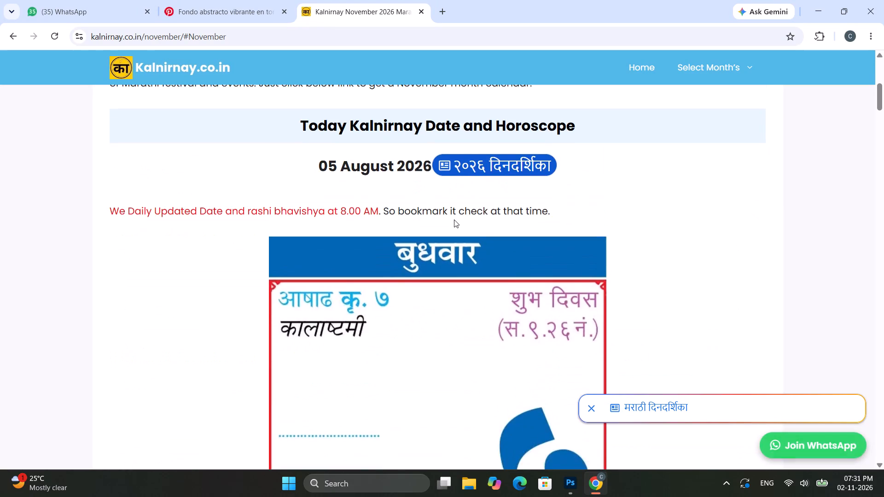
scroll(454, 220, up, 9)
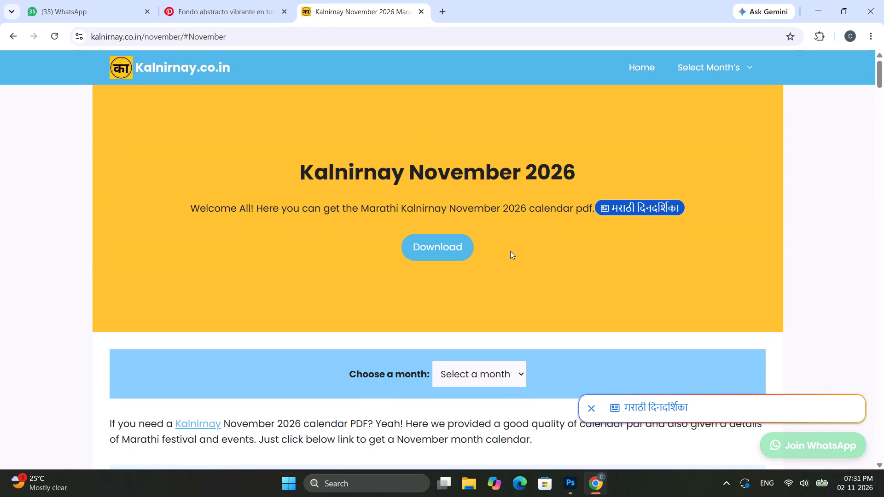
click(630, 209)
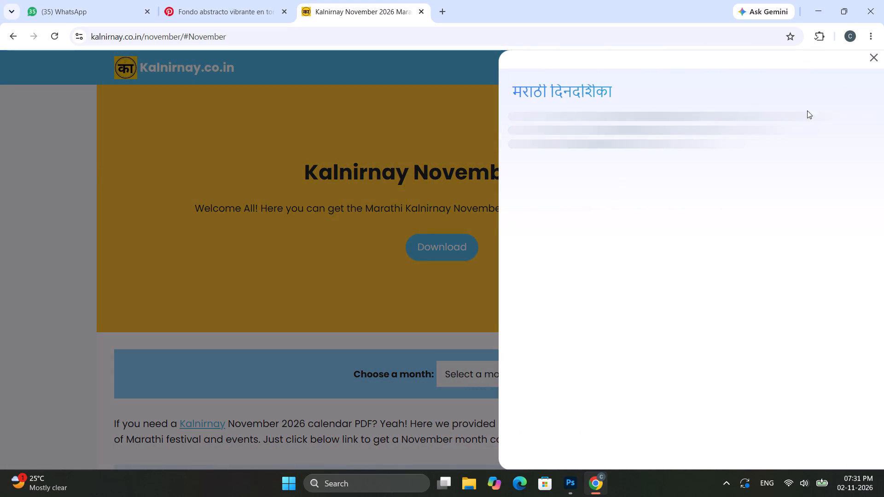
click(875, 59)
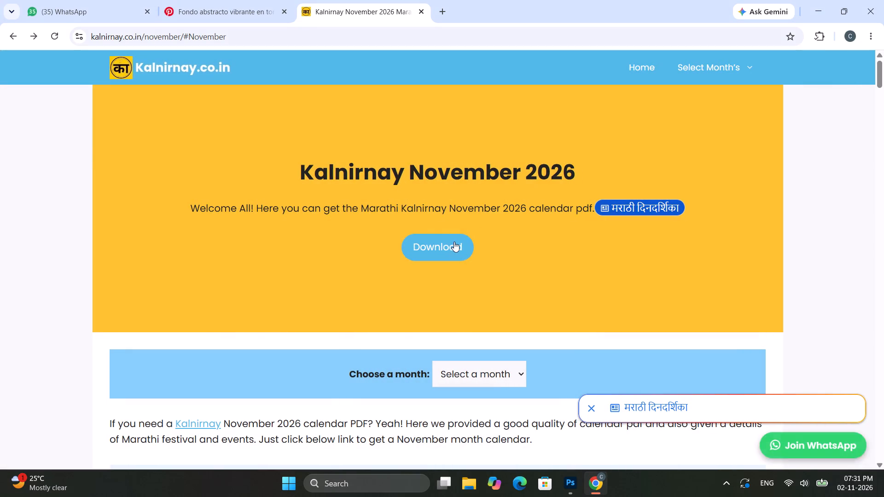
Go to the November 2026 PDF section and examine the dates and events on the calendar page image.
click(449, 243)
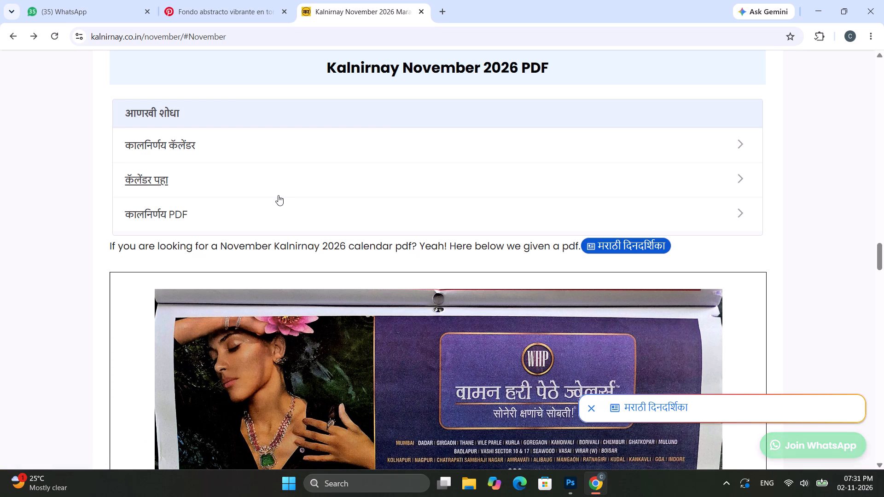
click(256, 220)
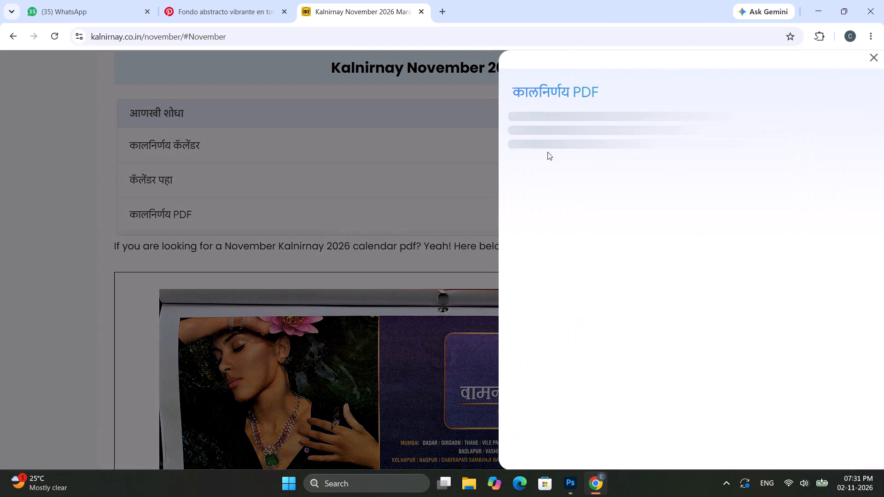
click(366, 87)
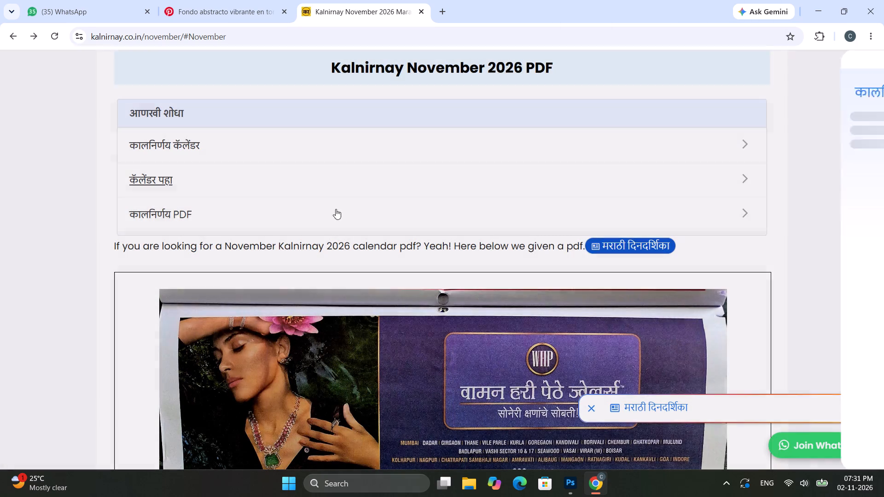
scroll(330, 223, down, 11)
scroll(677, 280, down, 5)
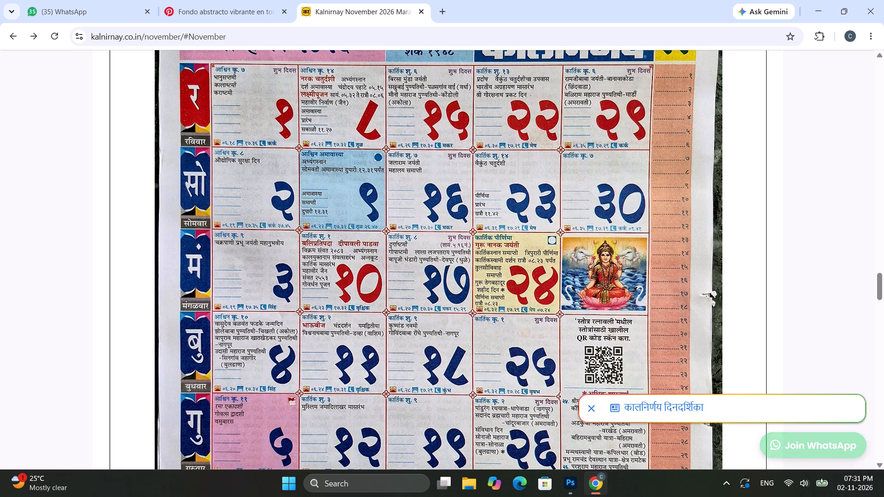
scroll(280, 298, up, 1)
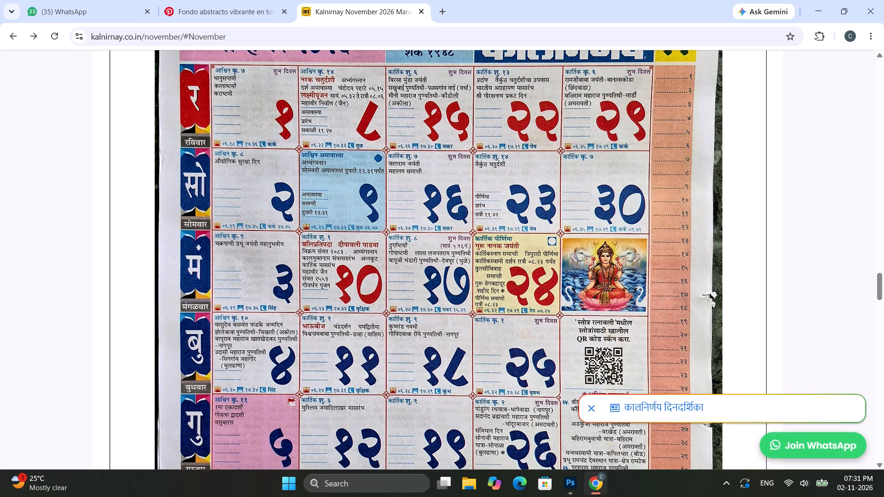
Search Google for "vasudev balvant fadke" in a new tab.
click(444, 14)
click(417, 35)
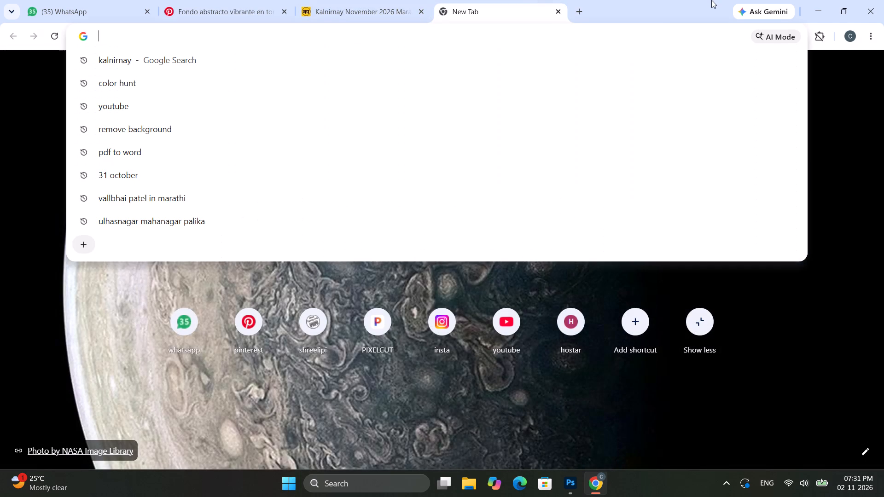
text(vasudev n)
key(BackSpace)
text(balvant fa)
text(dke)
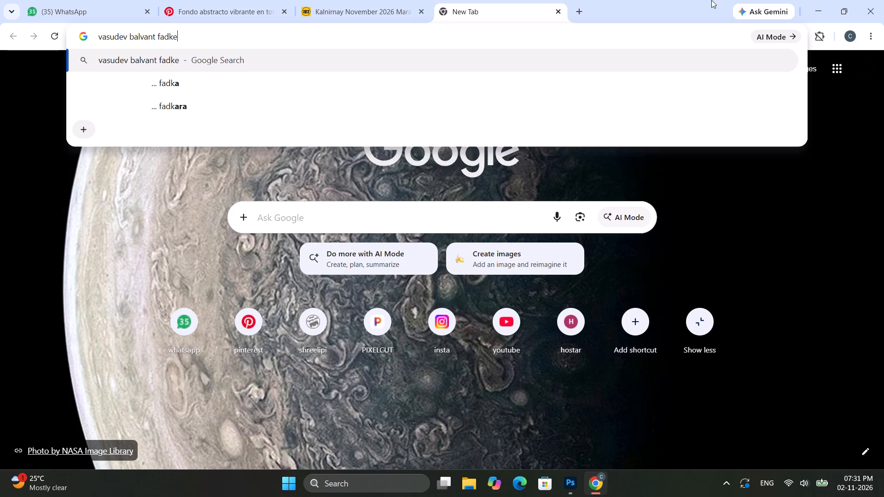
key(Return)
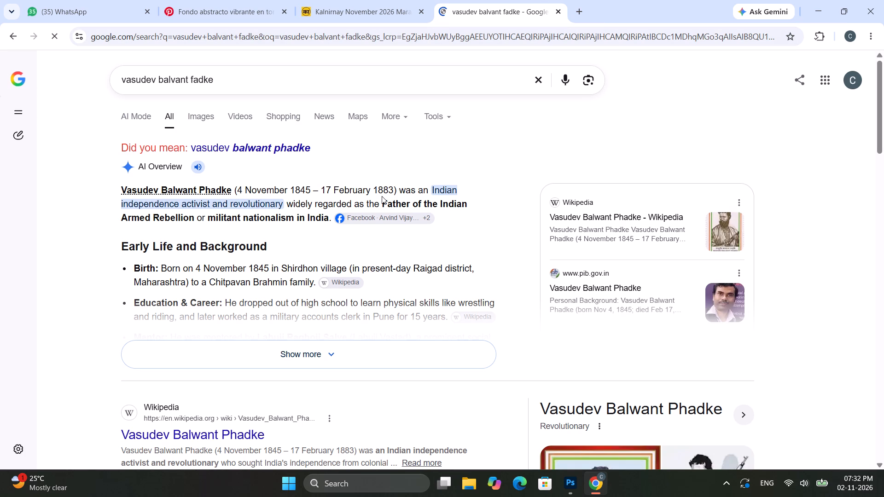
scroll(464, 297, down, 3)
scroll(339, 289, up, 2)
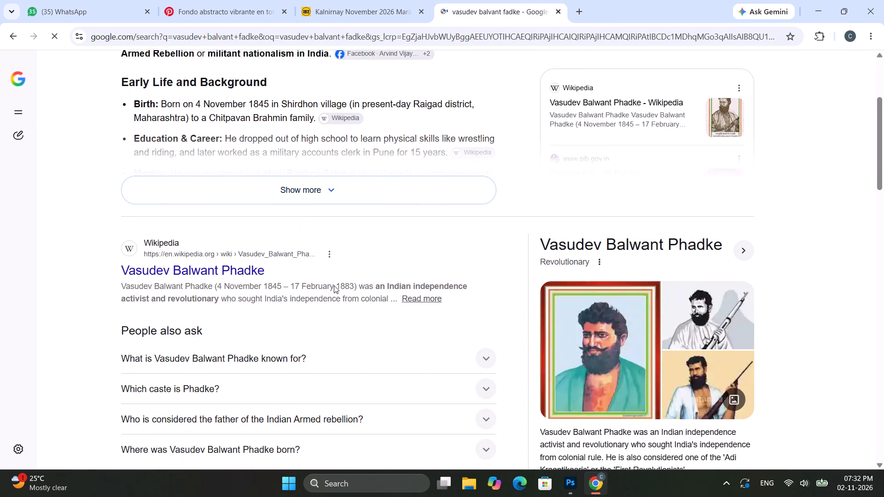
scroll(334, 285, up, 6)
click(199, 117)
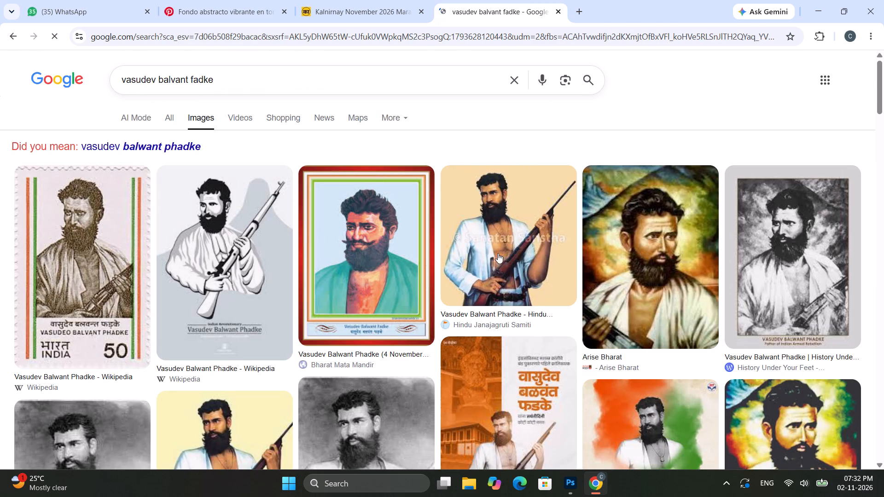
scroll(493, 252, down, 3)
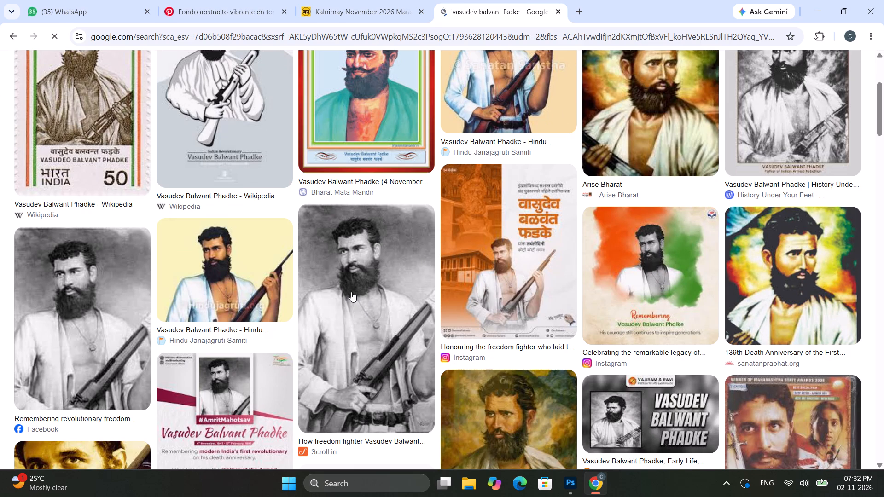
scroll(351, 292, down, 3)
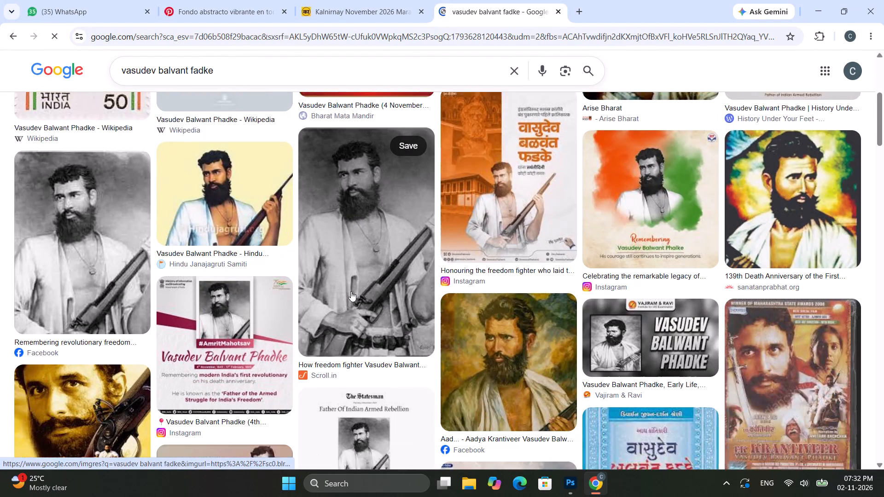
scroll(372, 278, up, 3)
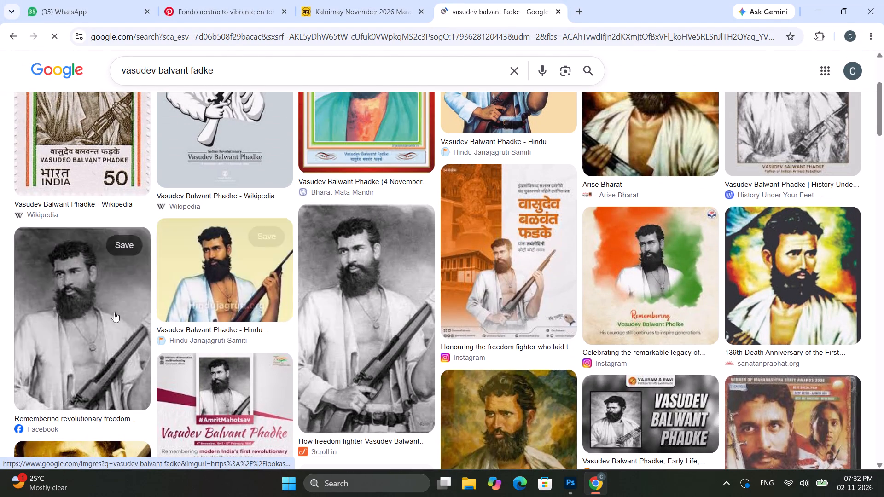
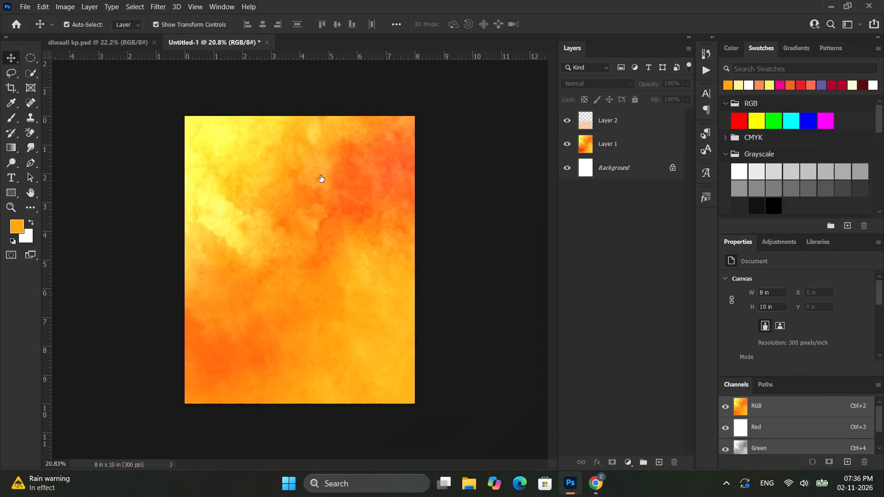
alt+scroll(278, 200, up, 2)
alt+scroll(264, 190, down, 1)
click(24, 1)
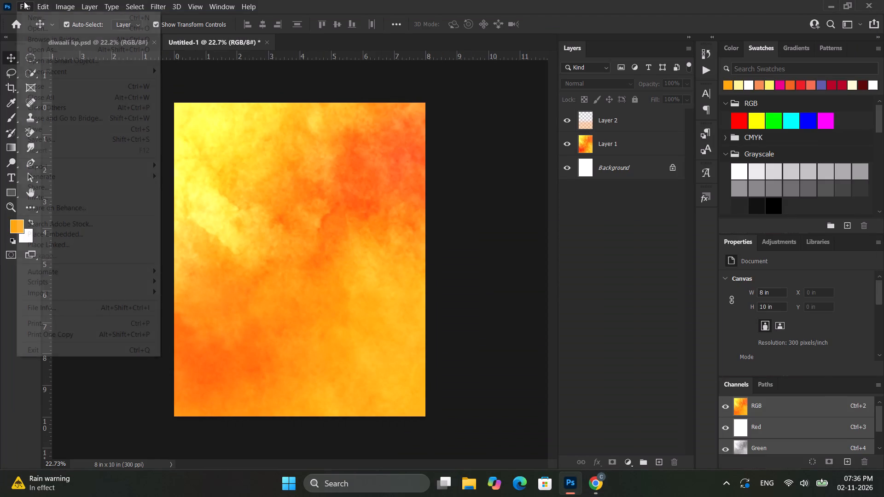
click(76, 231)
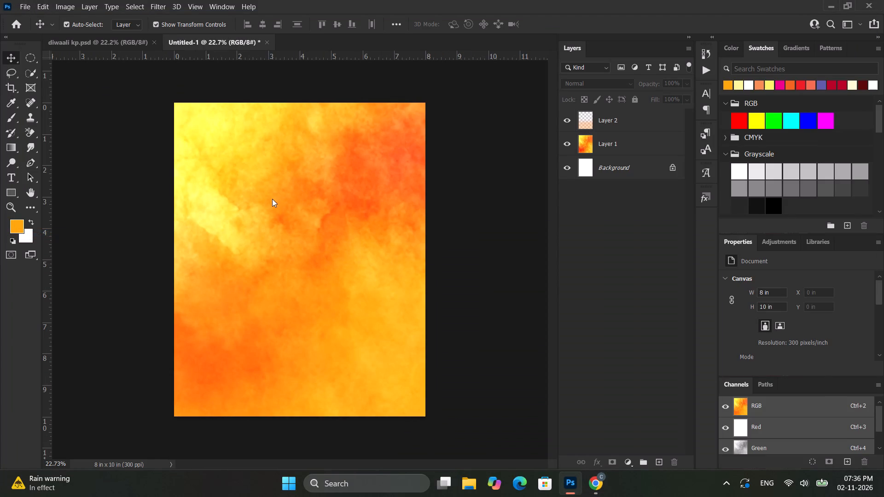
scroll(81, 183, up, 3)
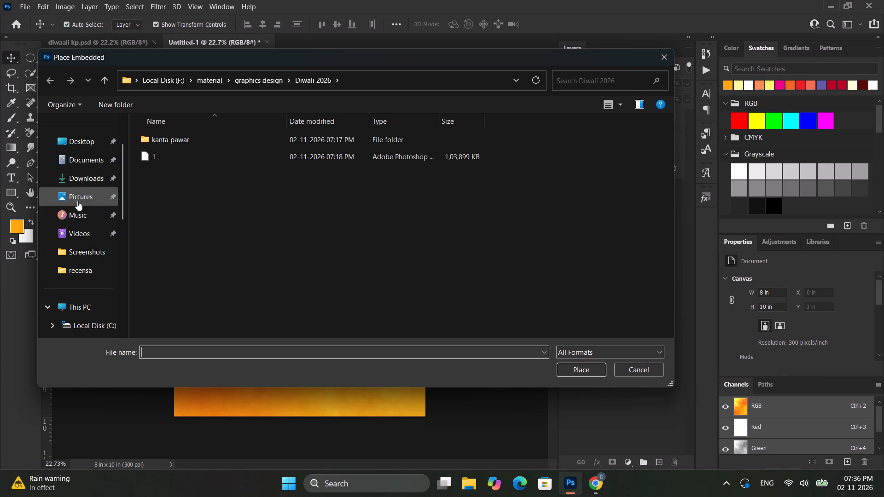
click(89, 183)
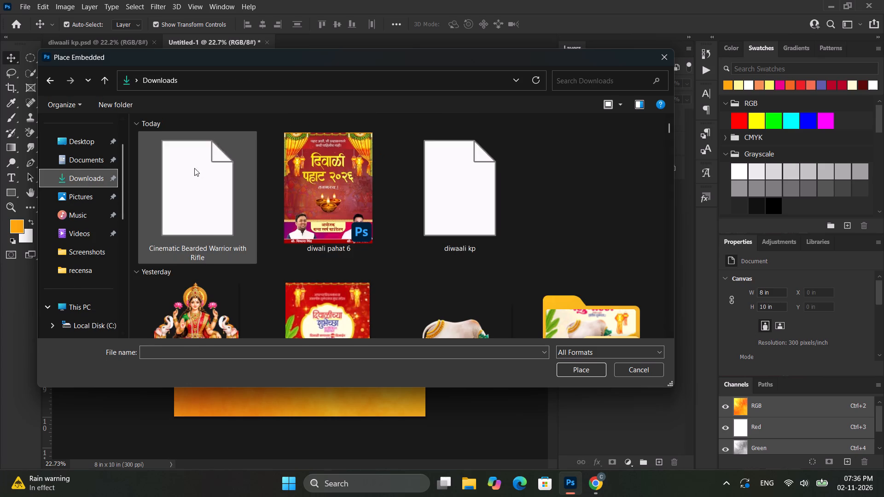
click(192, 167)
key(Return)
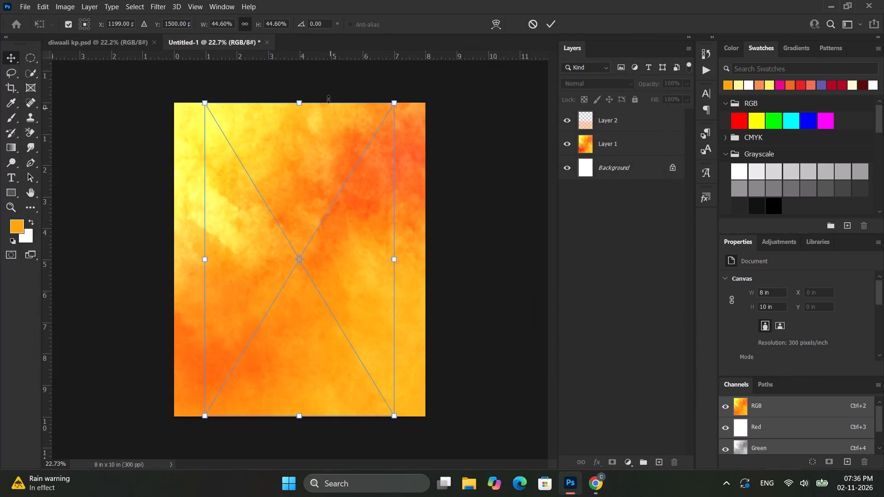
alt+drag(299, 102, 296, 144)
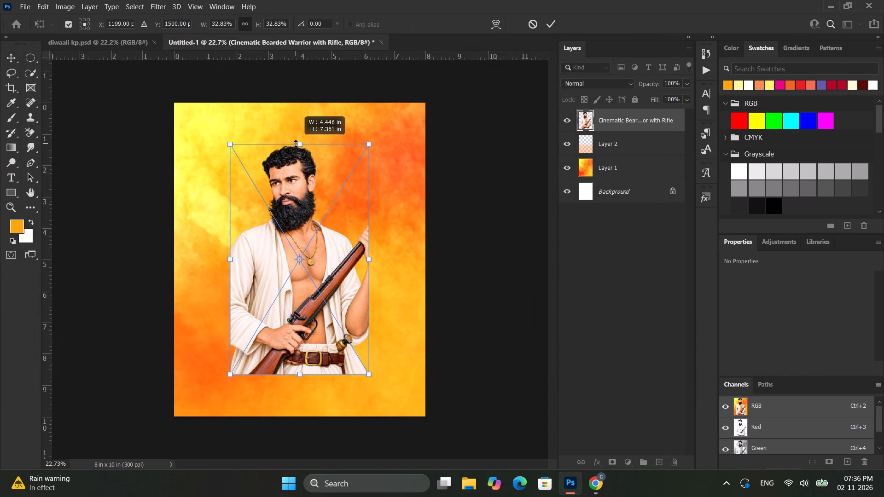
alt+drag(296, 144, 296, 147)
click(549, 29)
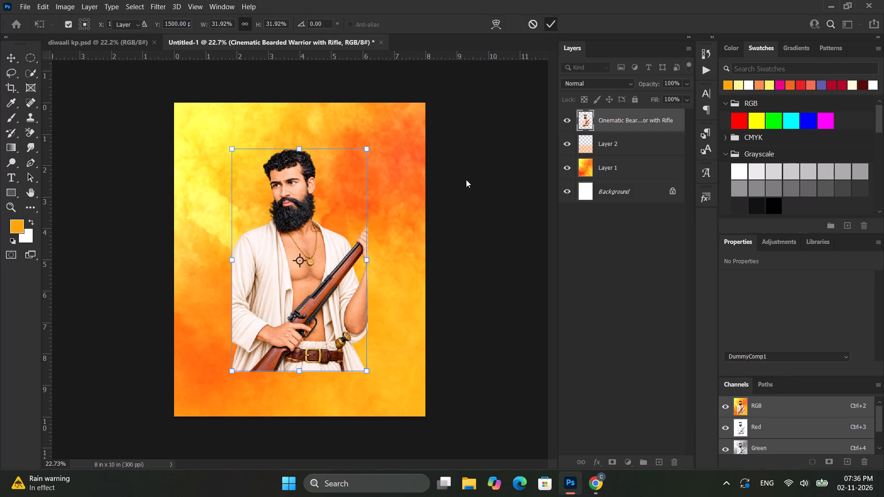
click(466, 179)
alt+scroll(282, 270, up, 3)
alt+scroll(281, 270, down, 2)
Move the portrait to the canvas's left edge, with its top about 1.59 in down.
click(286, 263)
drag(307, 254, 250, 260)
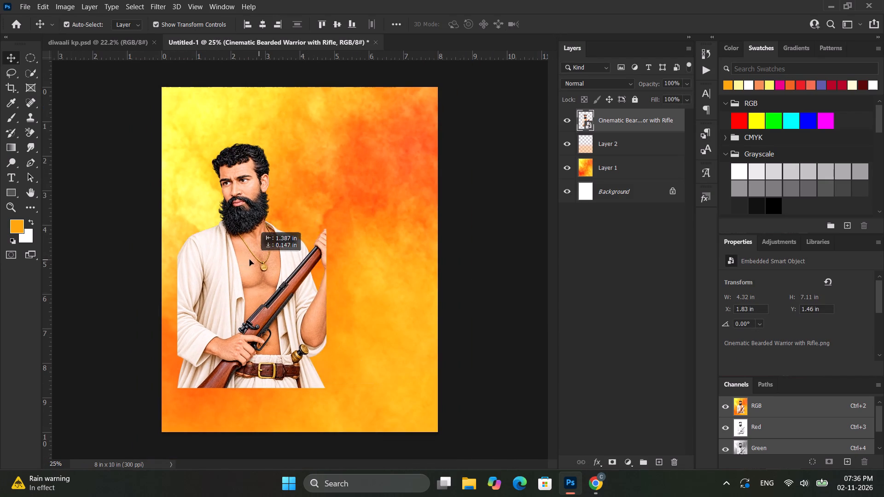
drag(250, 260, 270, 249)
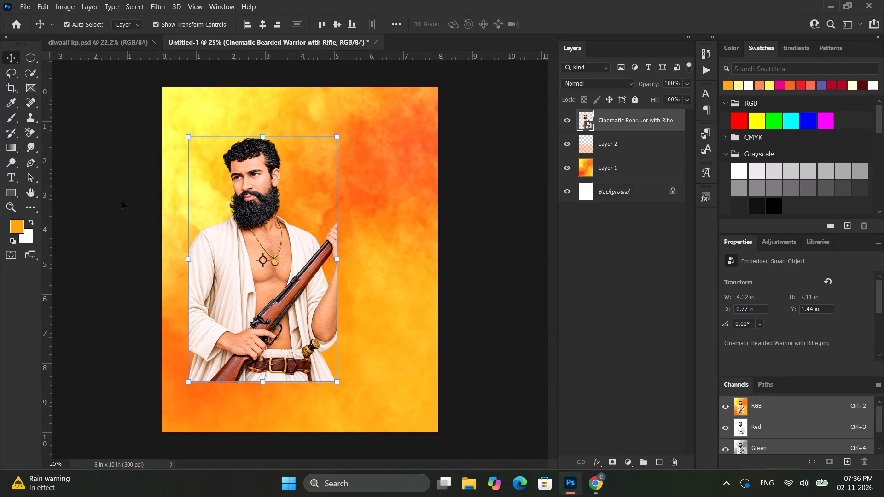
drag(285, 286, 255, 275)
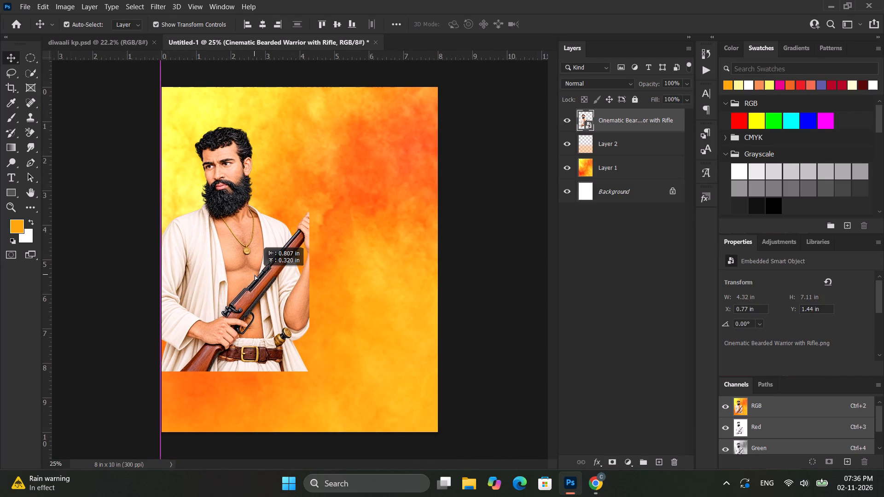
drag(255, 275, 256, 291)
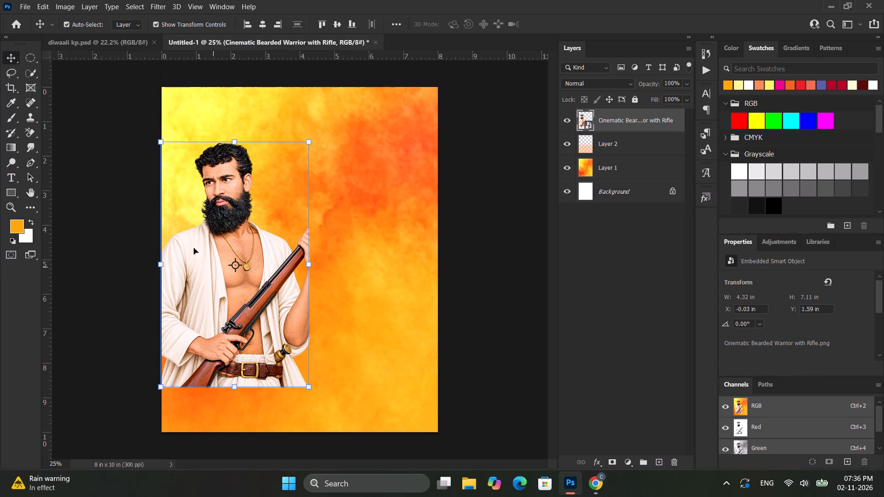
Rasterize the placed portrait layer for use with the Eraser tool.
right_click(26, 133)
click(76, 131)
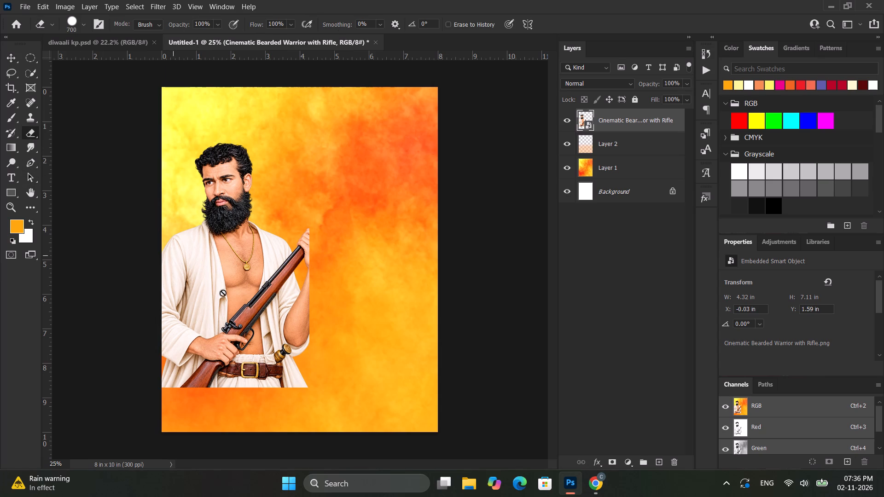
click(207, 364)
click(450, 196)
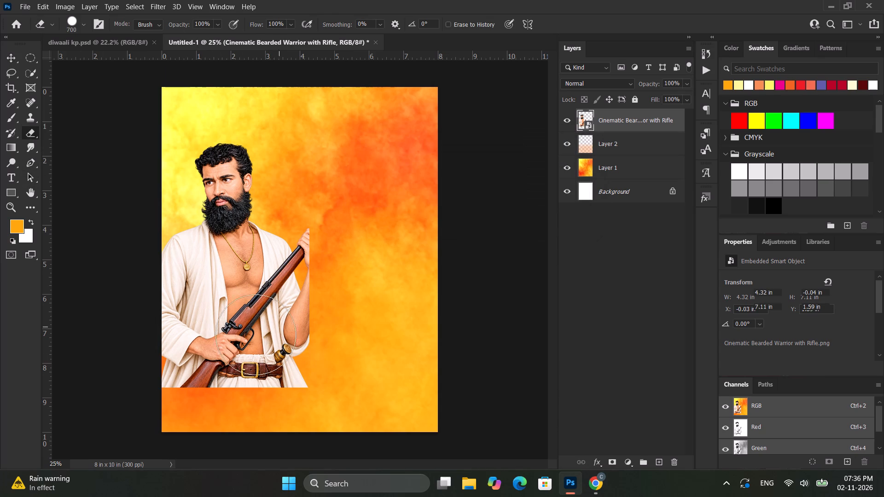
Fade the portrait's lower body from the belt down into the background with a 1200 px eraser at 0% hardness.
key(bracketright)
key(bracketright)
text(]]])
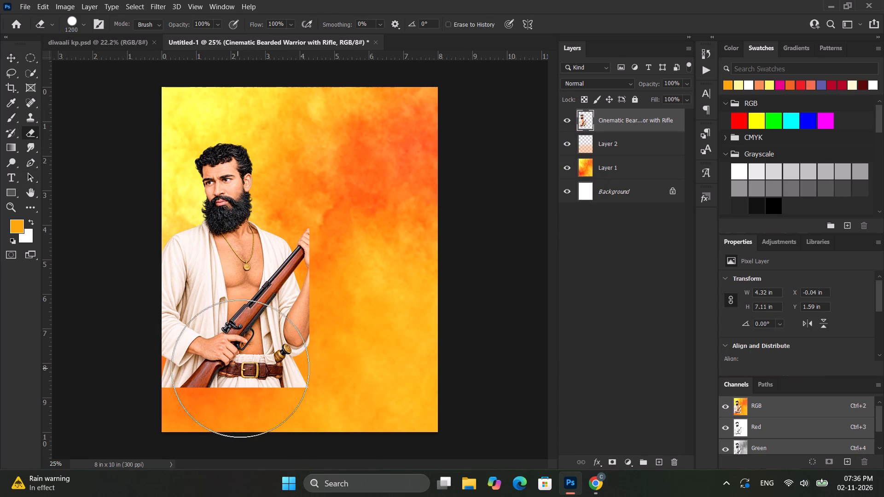
right_click(246, 364)
drag(340, 317, 300, 318)
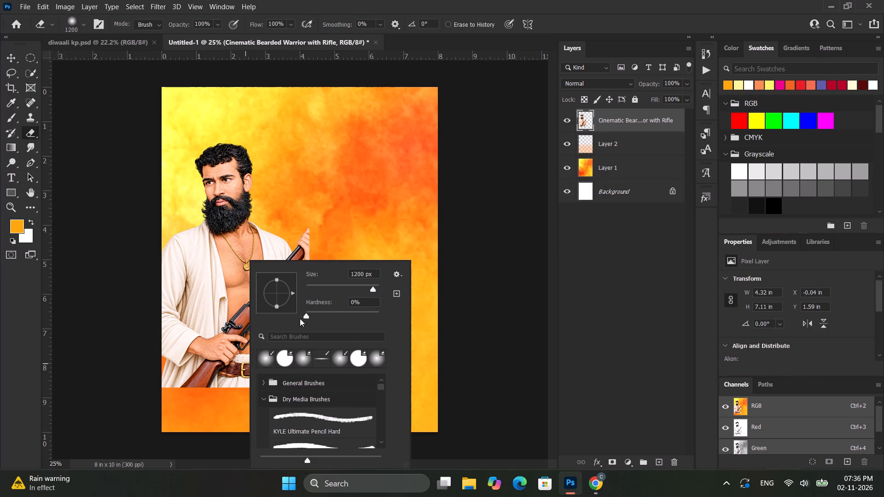
drag(300, 318, 257, 327)
key(Return)
drag(176, 400, 286, 400)
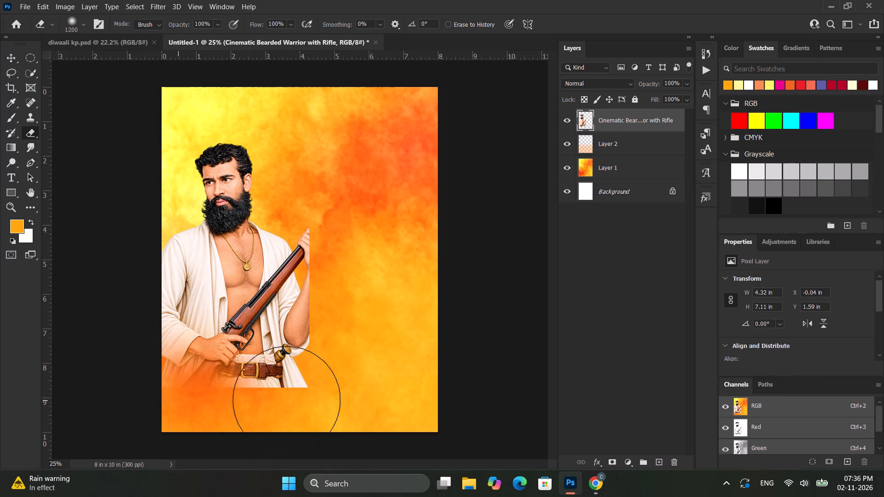
drag(286, 400, 324, 377)
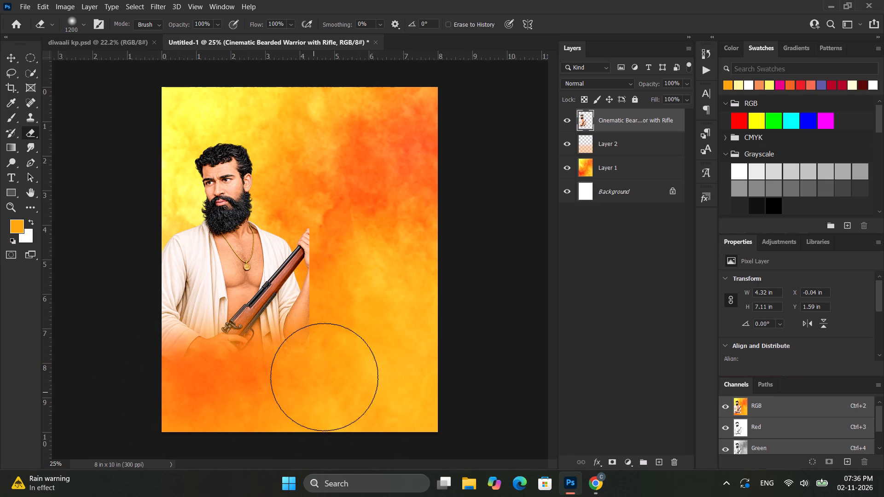
drag(324, 377, 384, 397)
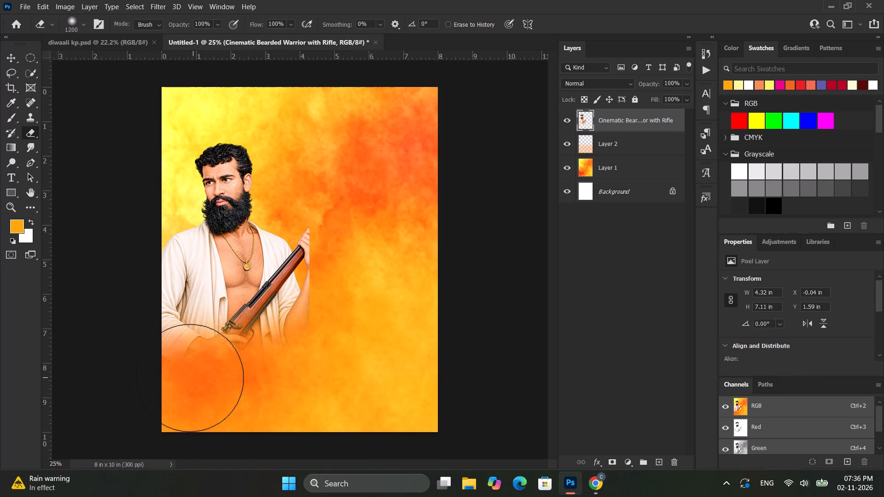
Soften the portrait's lower corners and the raised arm holding the rifle with a 1600 px soft eraser.
key(bracketright)
key(bracketright)
key(bracketright)
key(bracketright)
click(151, 383)
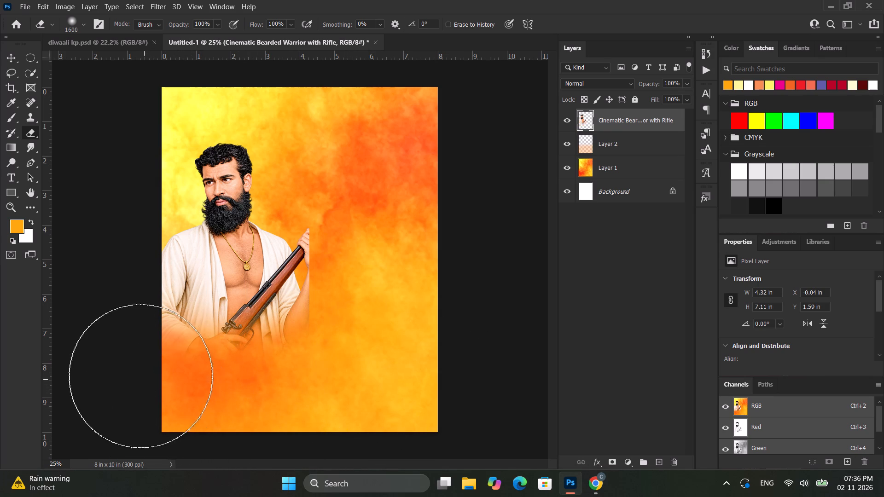
click(139, 373)
click(330, 376)
click(351, 360)
click(371, 324)
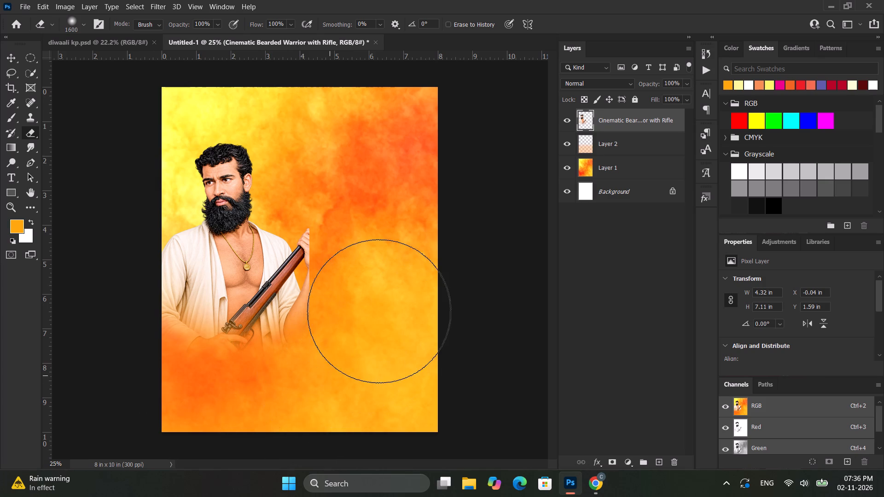
click(380, 299)
click(373, 295)
click(379, 282)
click(382, 252)
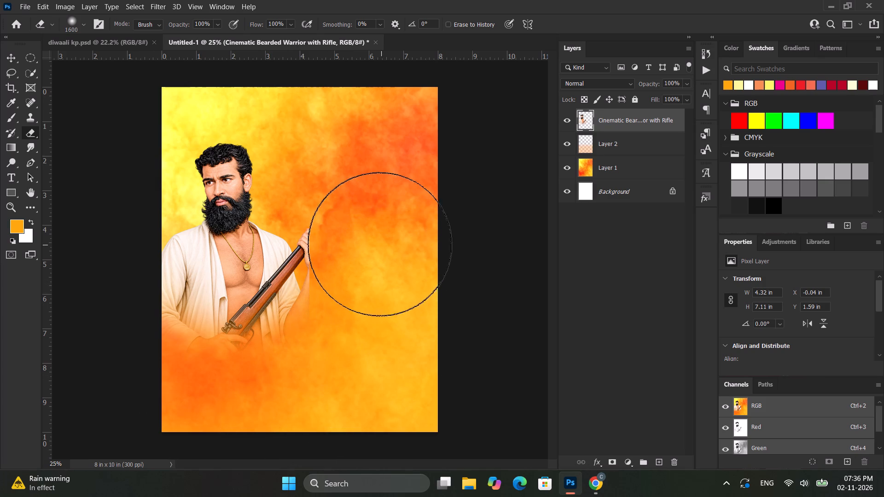
click(379, 243)
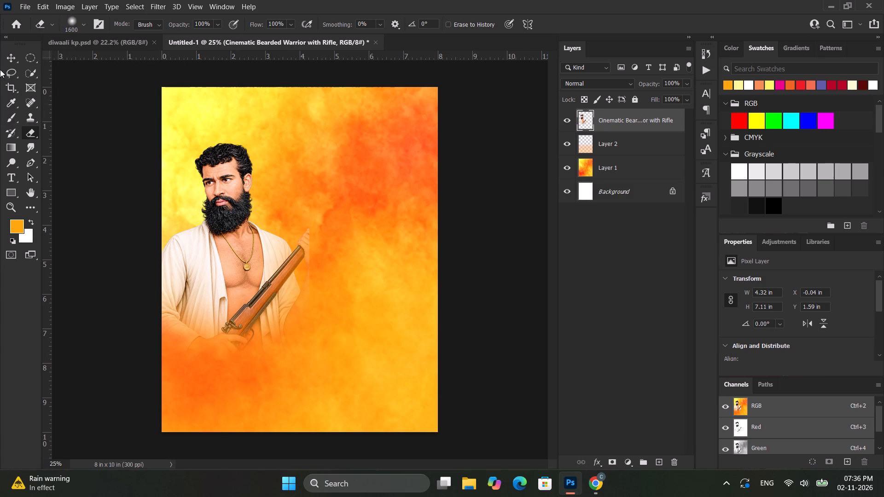
Align the portrait layer flush with the canvas's left edge.
click(11, 56)
click(468, 243)
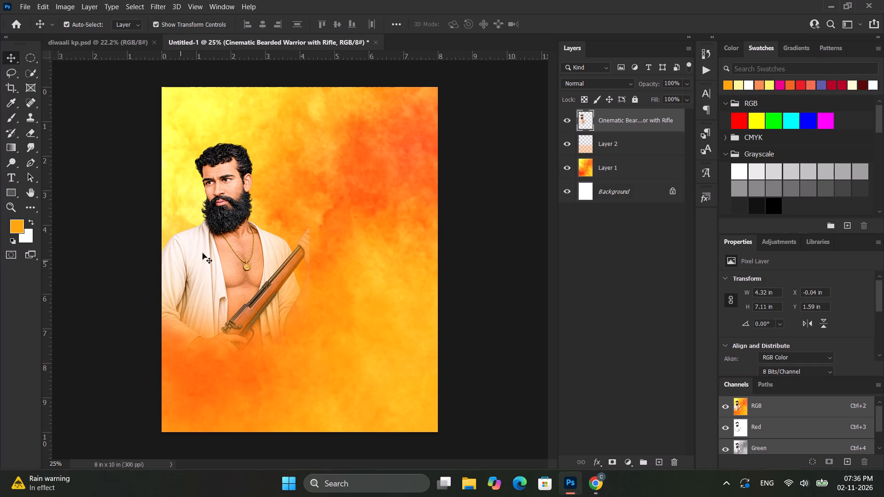
click(216, 244)
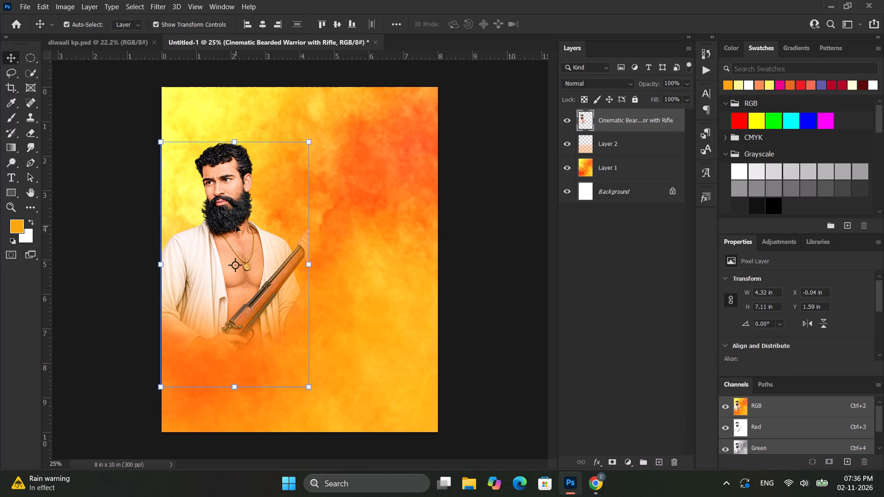
click(246, 27)
click(396, 211)
alt+scroll(360, 216, down, 5)
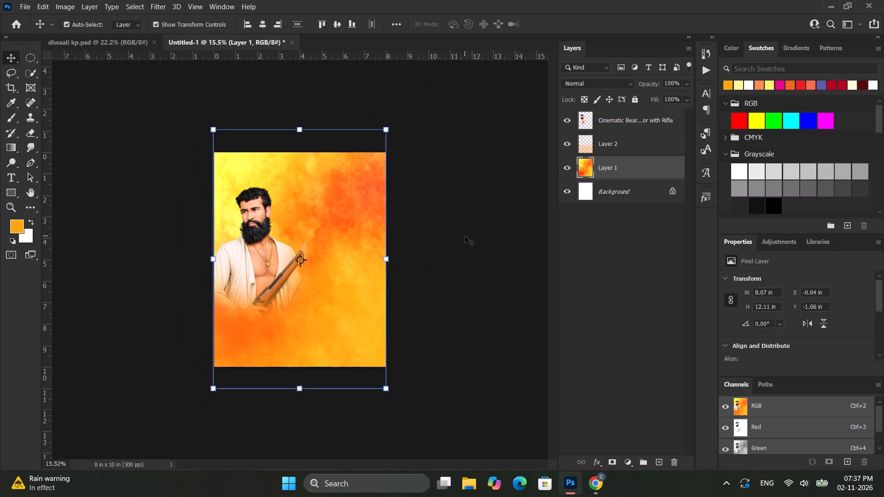
click(465, 236)
alt+scroll(375, 248, up, 5)
Enlarge the portrait proportionally to about 105%, keeping it against the canvas's left edge.
click(277, 252)
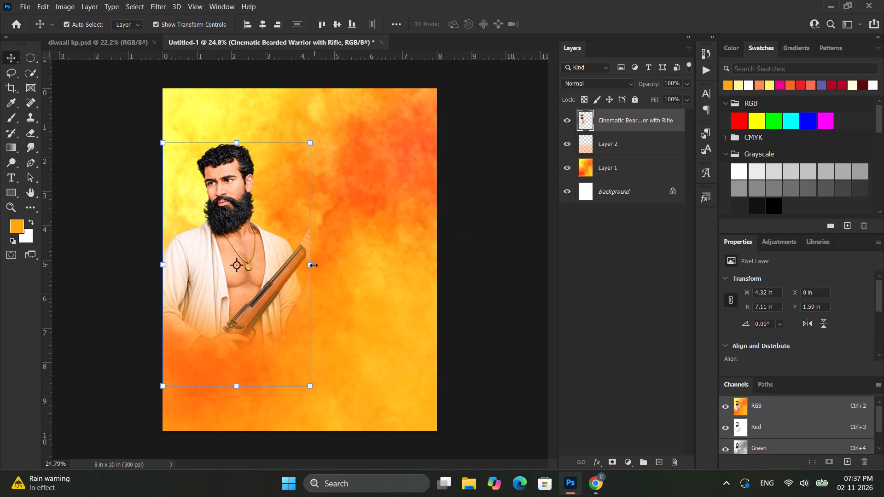
drag(314, 265, 321, 265)
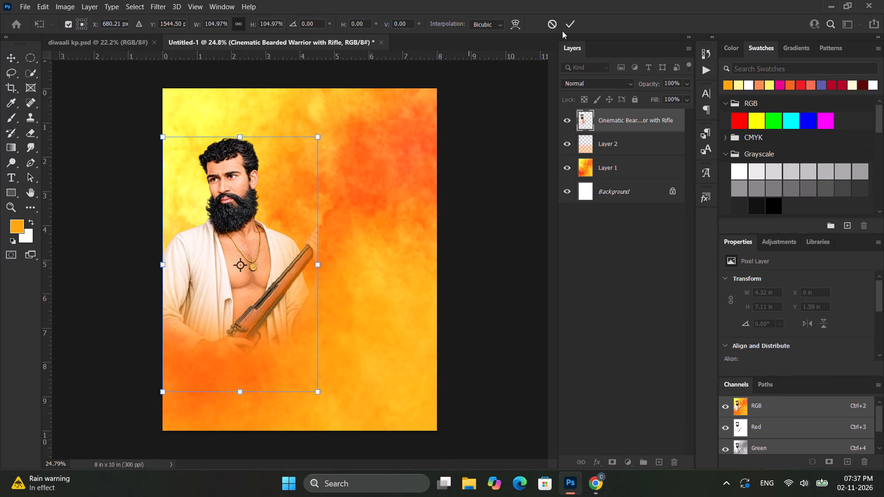
click(573, 22)
click(470, 177)
alt+scroll(273, 279, down, 3)
alt+scroll(271, 280, up, 2)
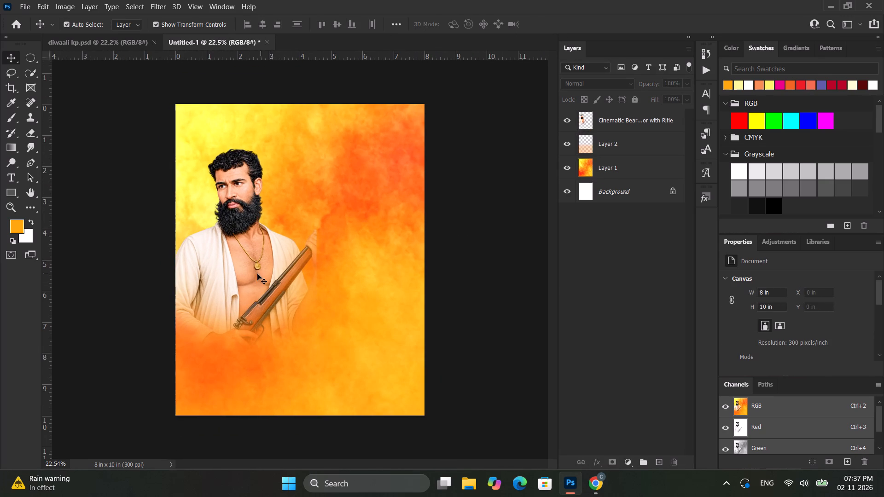
Nudge the portrait slightly down to about Y 1.52 in, keeping X at 0 in.
click(256, 271)
shift+drag(273, 254, 269, 257)
click(476, 228)
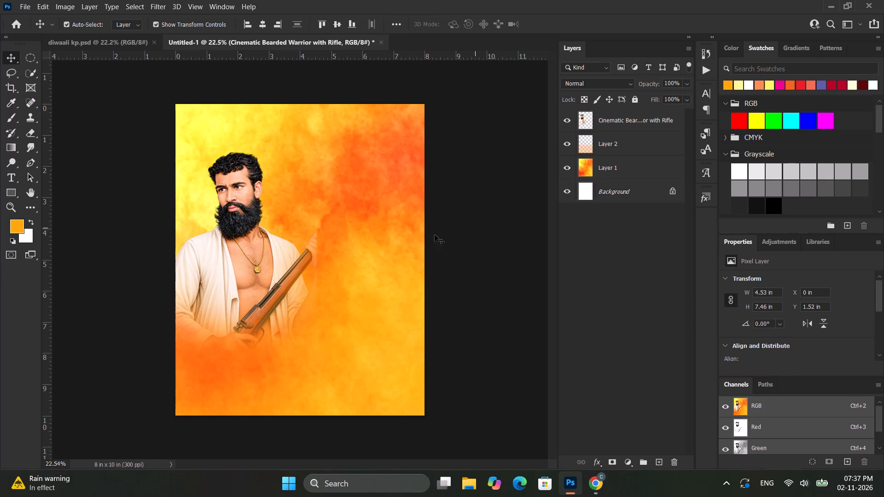
alt+scroll(284, 257, up, 2)
alt+scroll(284, 257, down, 2)
ctrl+scroll(282, 248, up, 4)
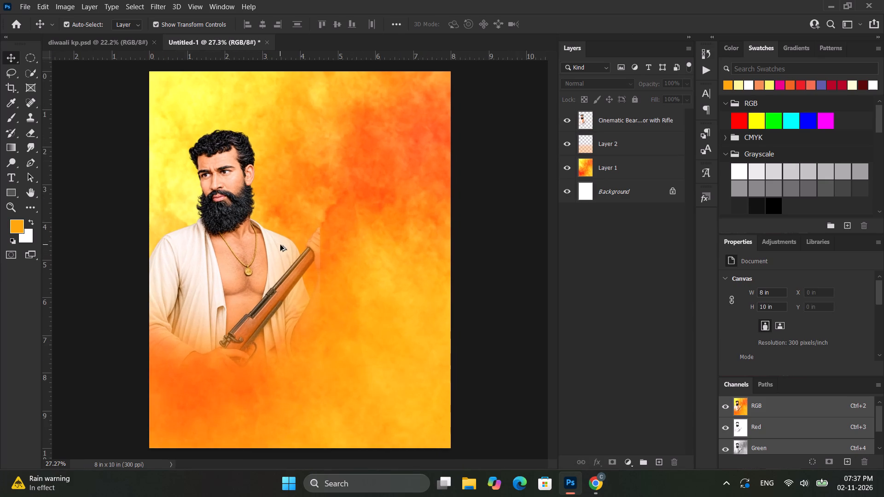
alt+scroll(280, 245, down, 1)
Copy the two circular leader portraits with their ellipse frames from Artboard 2 of diwaali kp.psd and paste them into the poster.
click(98, 41)
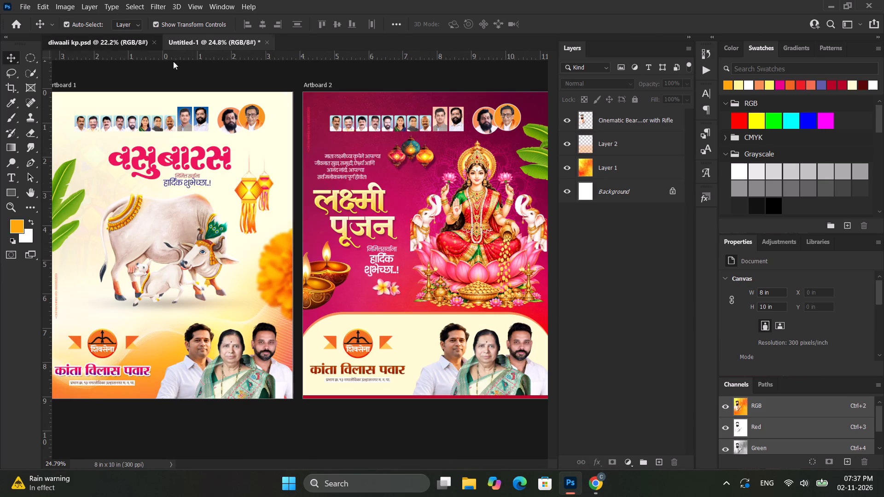
click(250, 117)
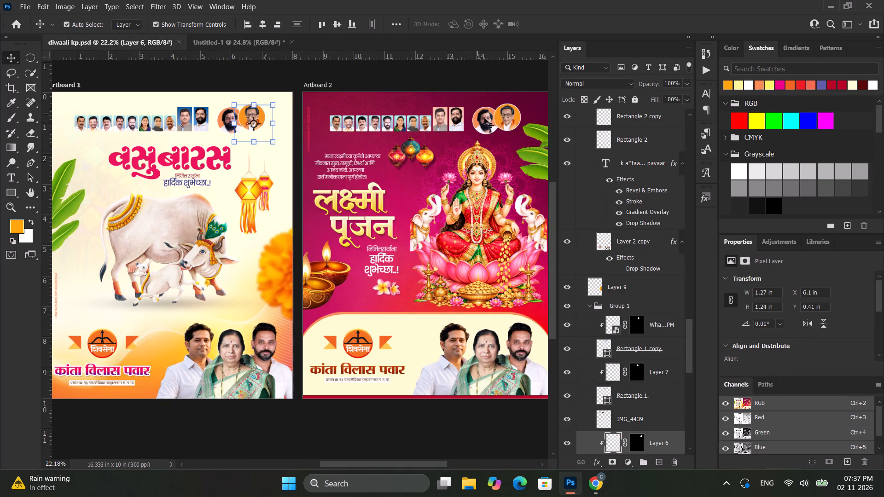
click(491, 119)
scroll(650, 167, up, 4)
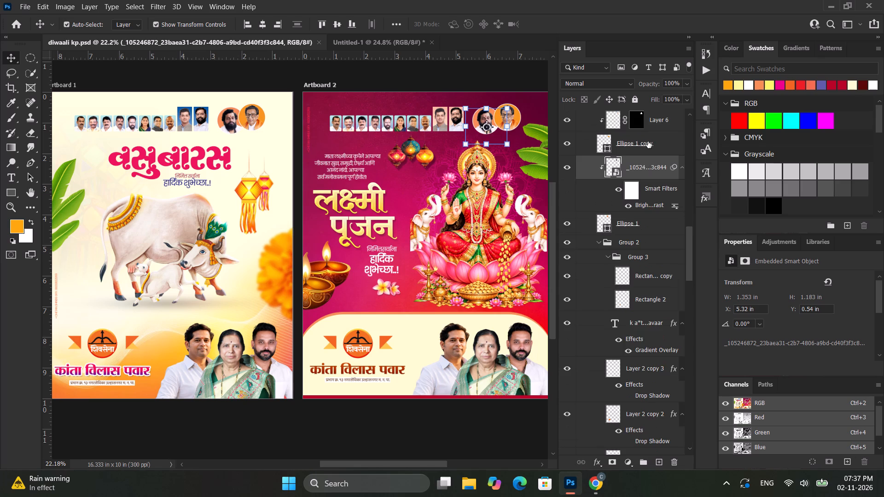
scroll(648, 138, up, 4)
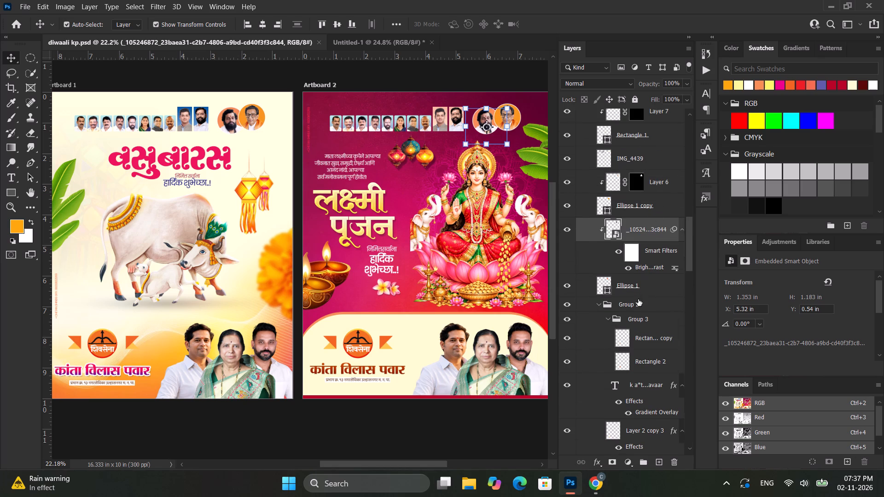
click(639, 303)
shift+click(653, 202)
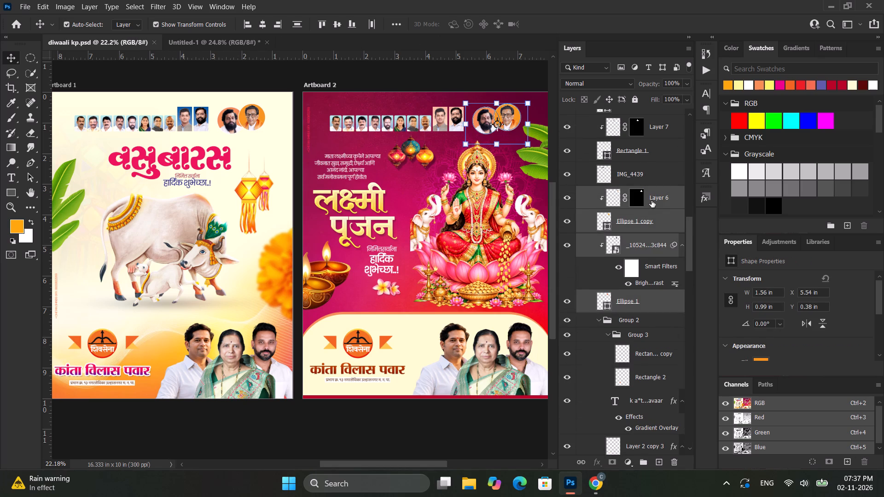
key(ctrl+c)
click(204, 43)
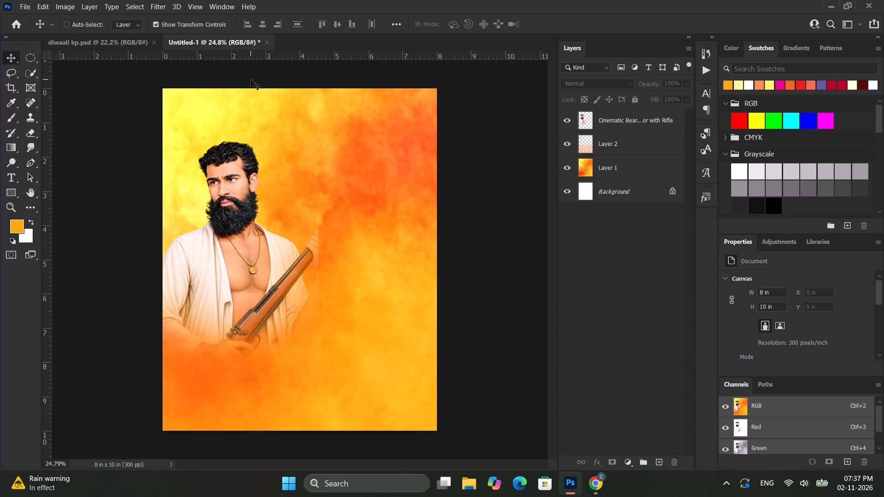
key(ctrl+v)
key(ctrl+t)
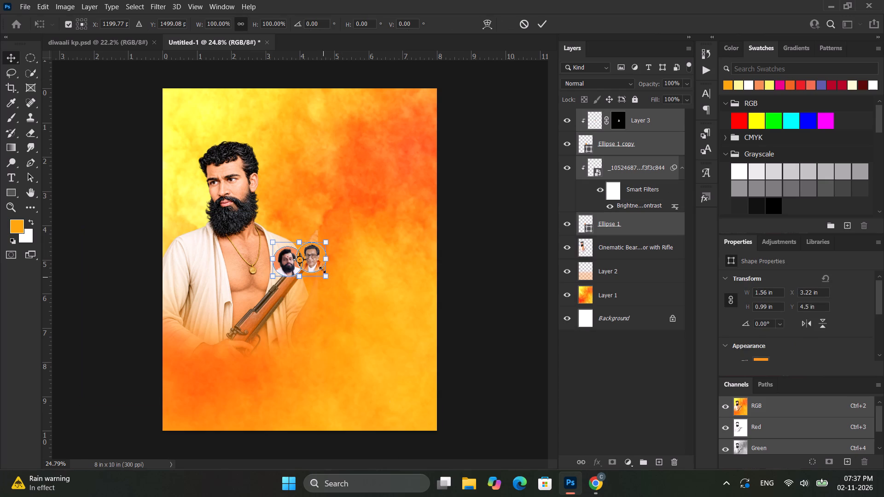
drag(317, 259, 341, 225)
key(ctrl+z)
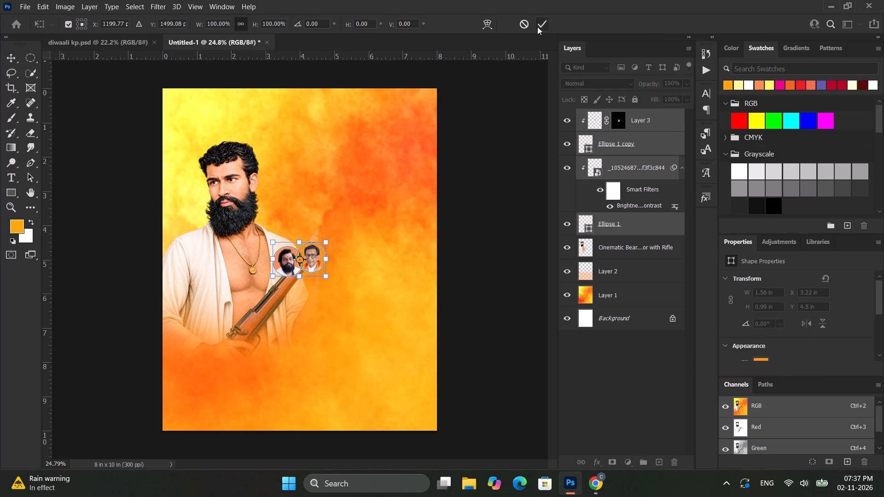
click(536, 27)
Move the pasted pair of circular portraits to the poster's upper-right corner.
drag(310, 259, 424, 129)
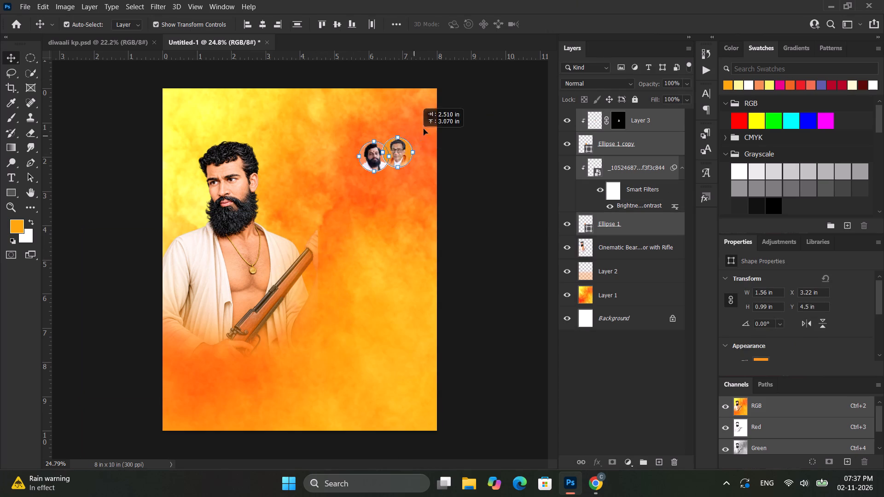
drag(424, 129, 398, 116)
click(127, 148)
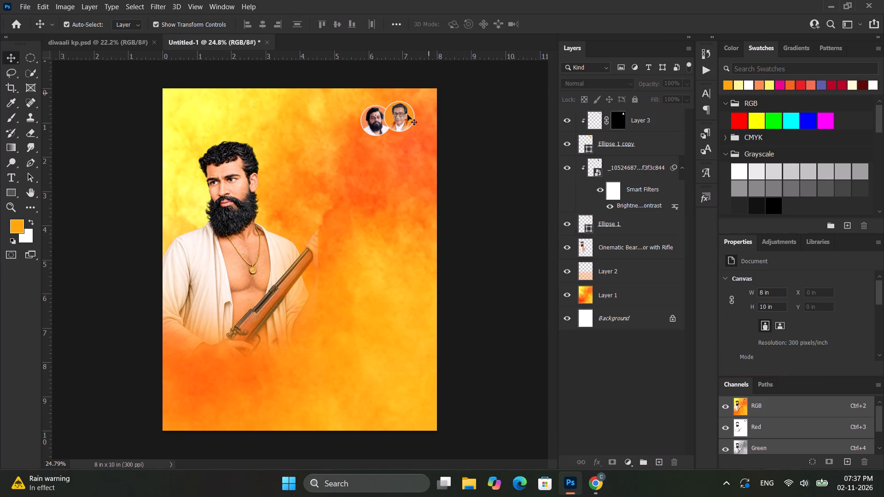
Fill the document background with orange ff9213, sampled from the watercolour beside the portrait.
alt+scroll(404, 116, up, 16)
alt+scroll(354, 152, down, 8)
click(350, 176)
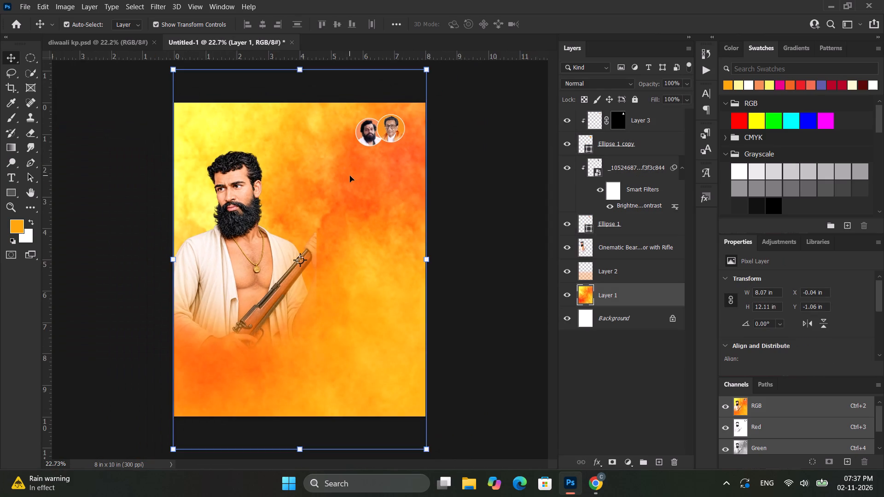
alt+scroll(350, 176, down, 3)
click(509, 234)
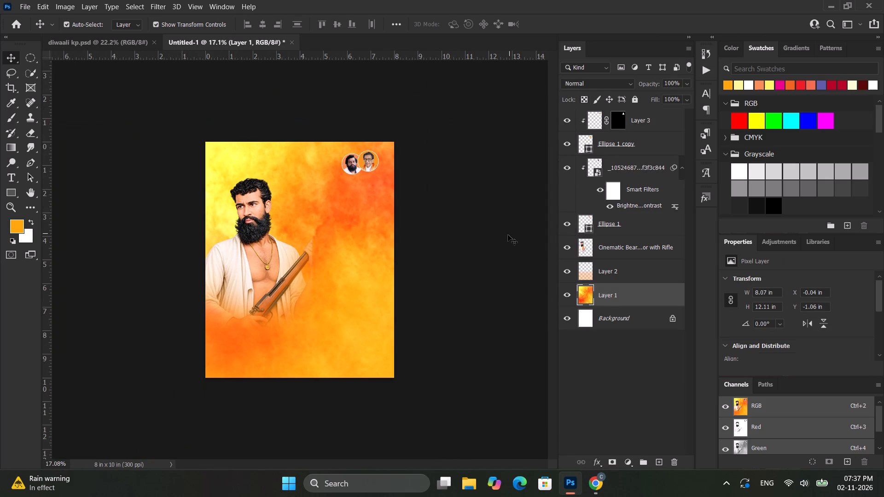
scroll(741, 306, down, 6)
click(763, 335)
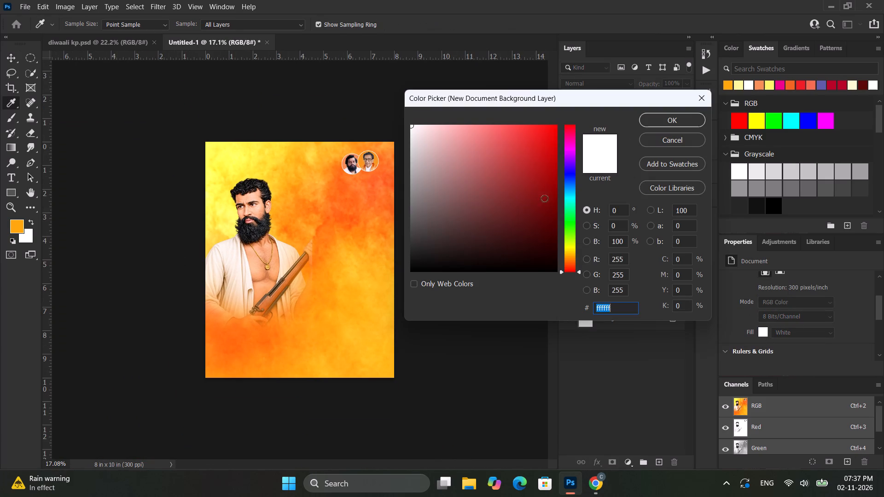
click(298, 191)
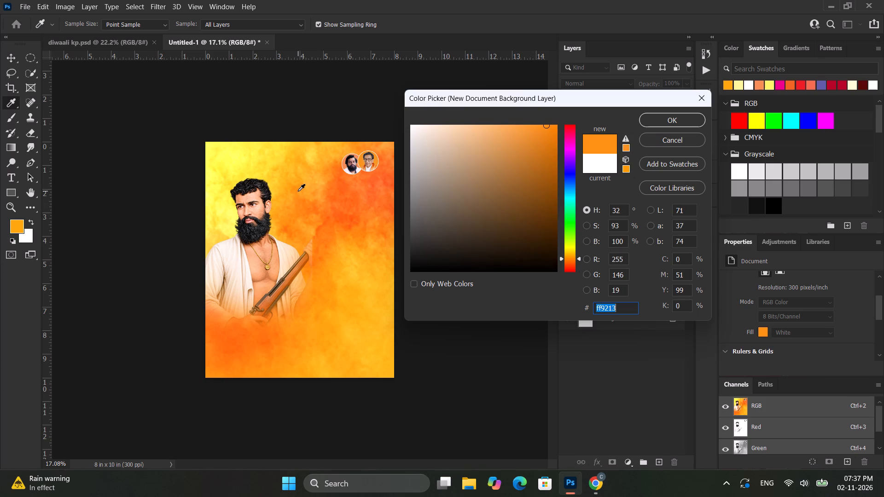
key(Return)
Set the opacity of the watercolour background, Layer 1, to 50%.
click(618, 293)
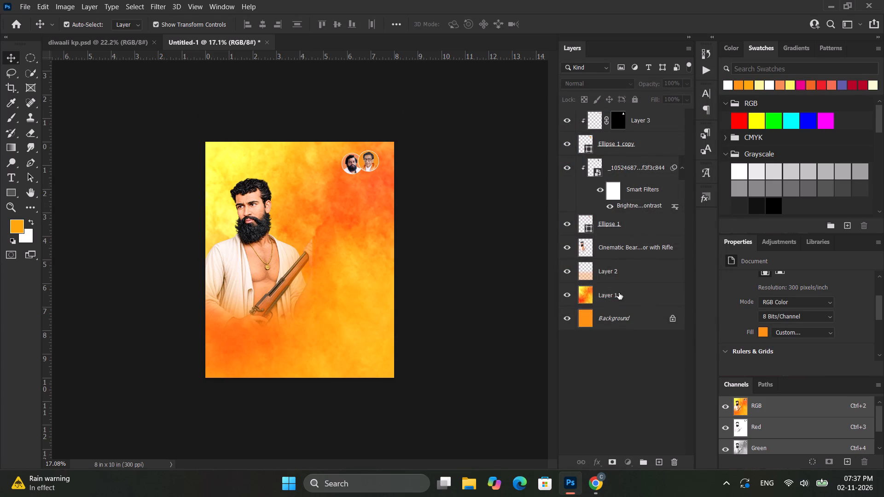
double_click(668, 84)
key(5)
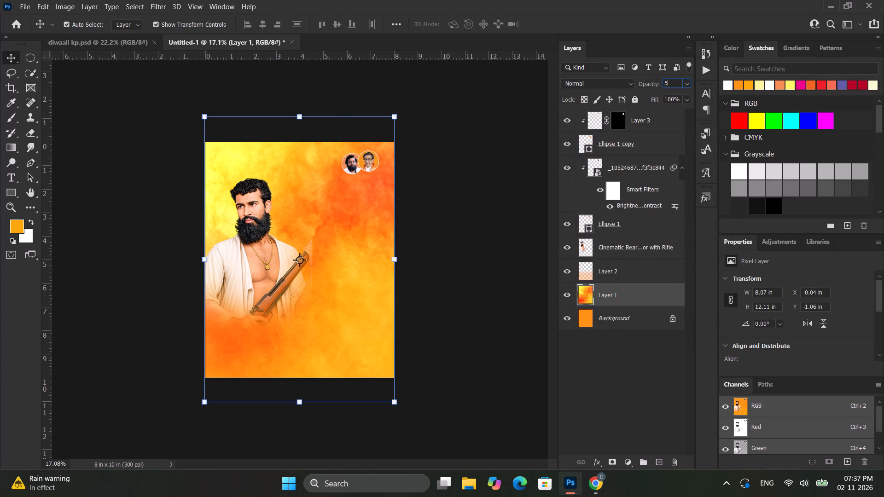
key(0)
key(Return)
click(505, 243)
alt+scroll(292, 211, up, 5)
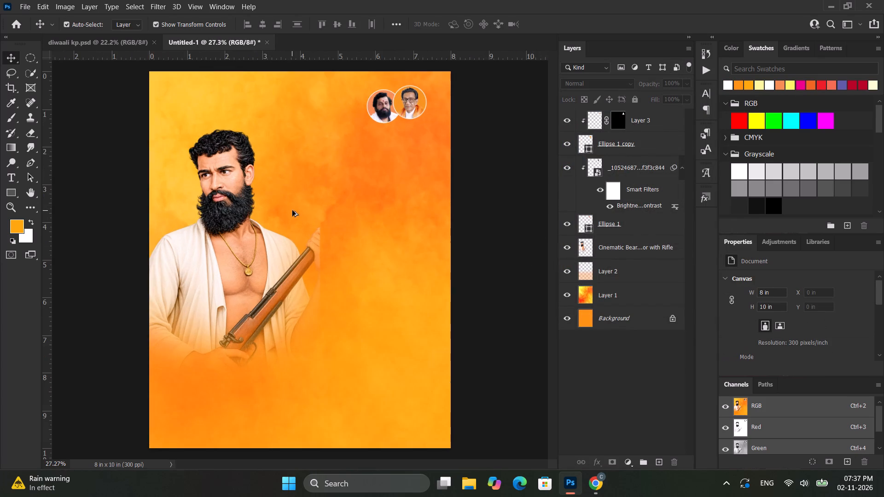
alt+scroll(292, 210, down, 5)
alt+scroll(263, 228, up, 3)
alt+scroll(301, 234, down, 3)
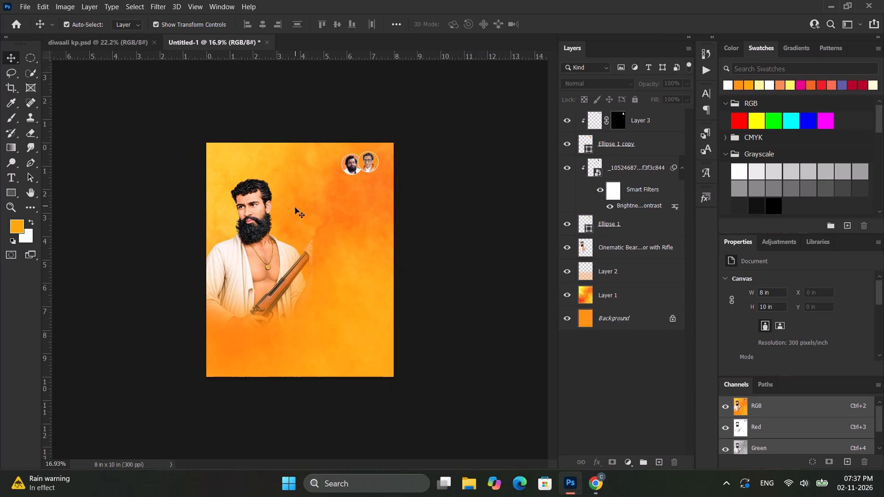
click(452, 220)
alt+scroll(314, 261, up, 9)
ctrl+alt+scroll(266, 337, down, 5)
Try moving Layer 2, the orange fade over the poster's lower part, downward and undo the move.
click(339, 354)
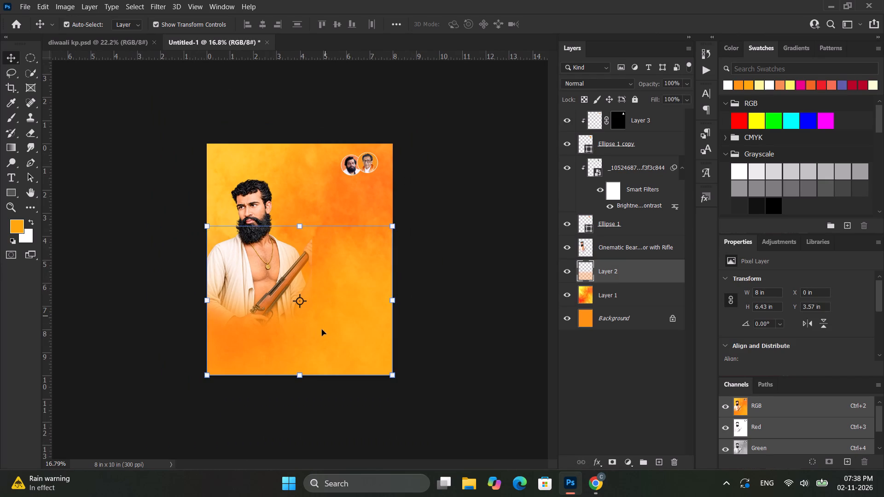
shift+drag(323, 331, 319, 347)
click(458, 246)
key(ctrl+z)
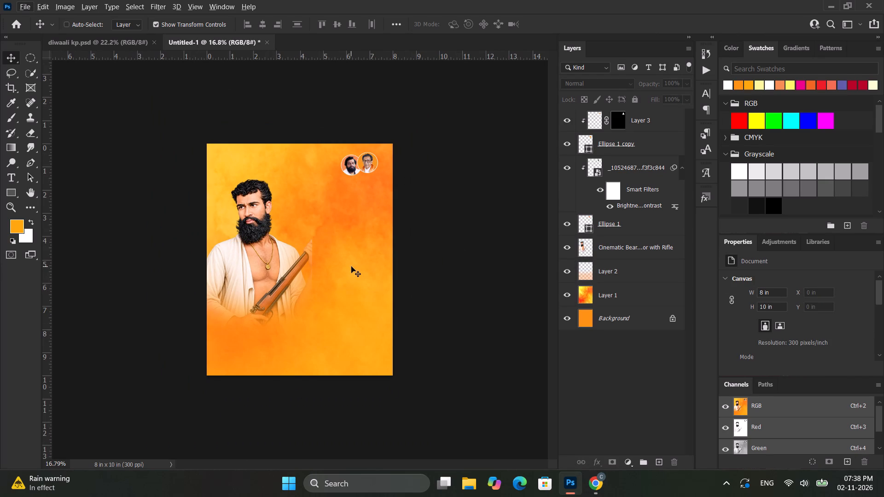
Examine the portrait's placement and how its faded edges blend into the orange background.
click(507, 257)
alt+scroll(257, 248, up, 7)
ctrl+scroll(243, 245, up, 4)
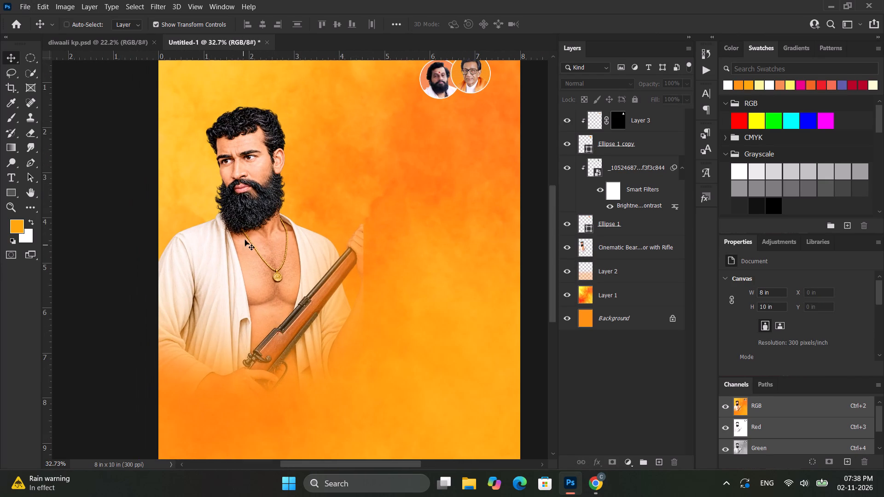
ctrl+scroll(245, 240, up, 10)
alt+scroll(244, 238, down, 14)
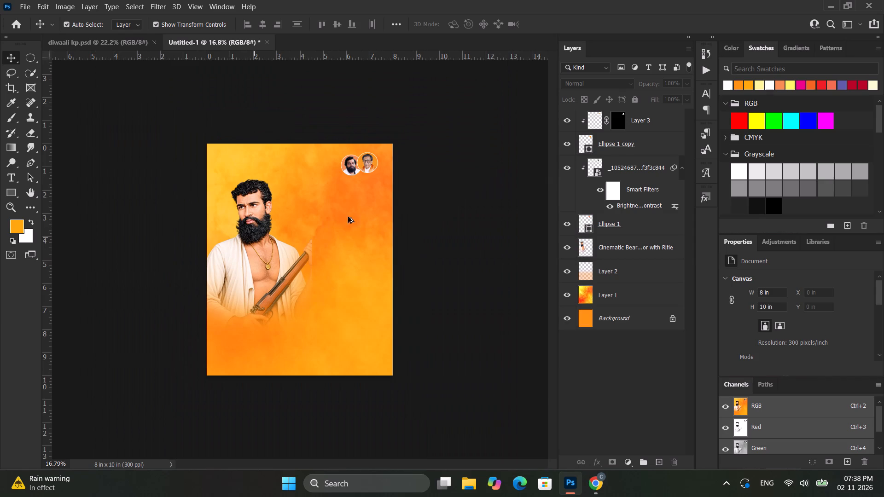
click(430, 201)
alt+scroll(287, 243, up, 3)
ctrl+scroll(284, 241, up, 2)
alt+scroll(284, 239, down, 2)
alt+scroll(285, 237, up, 2)
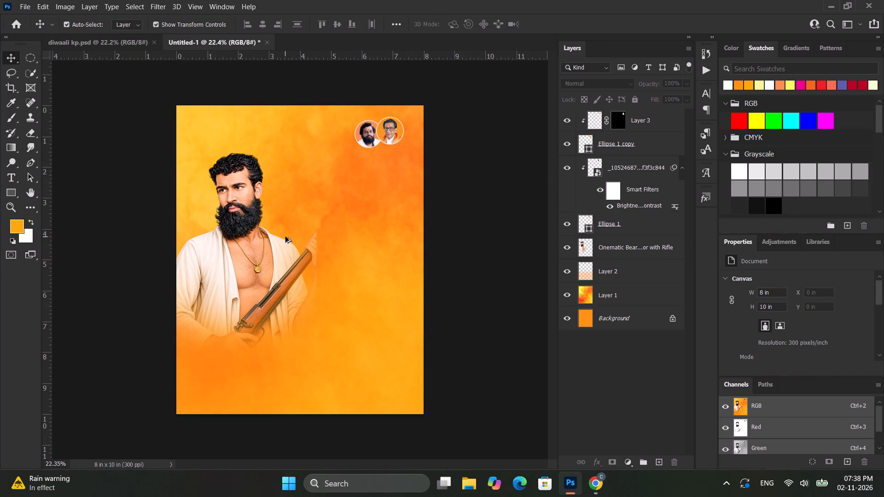
Move the rifle portrait right and up to about X 0.54 in, Y 1.27 in.
click(271, 251)
shift+drag(285, 269, 311, 272)
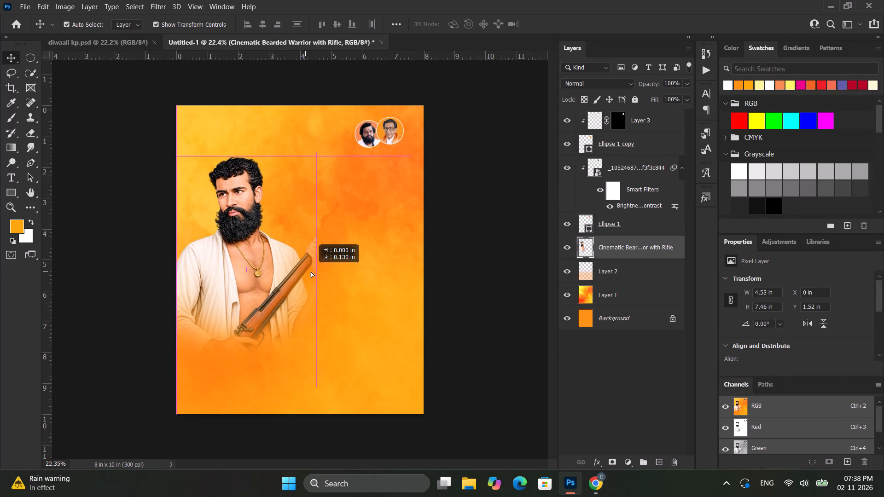
shift+drag(311, 272, 302, 262)
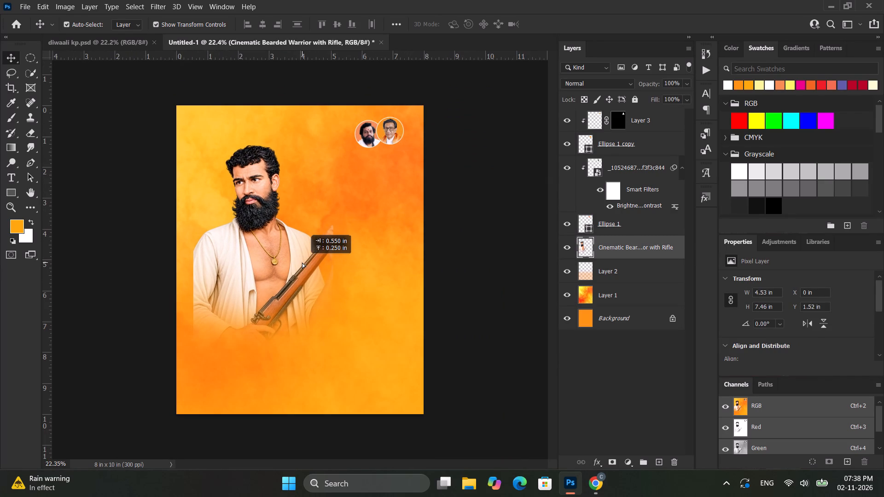
shift+drag(302, 262, 302, 262)
click(497, 229)
alt+scroll(273, 237, up, 2)
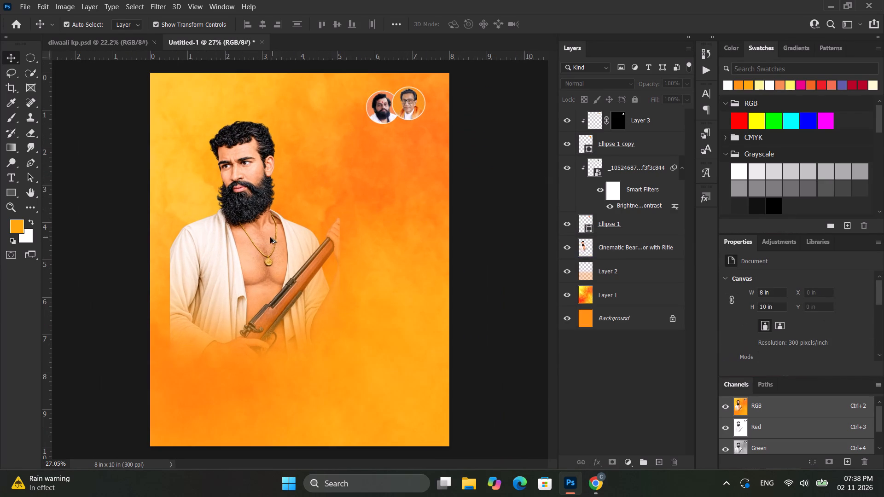
Fade the portrait's straight-cut left edge along the shoulder and sleeve with the 1600 px soft eraser.
click(246, 245)
click(32, 127)
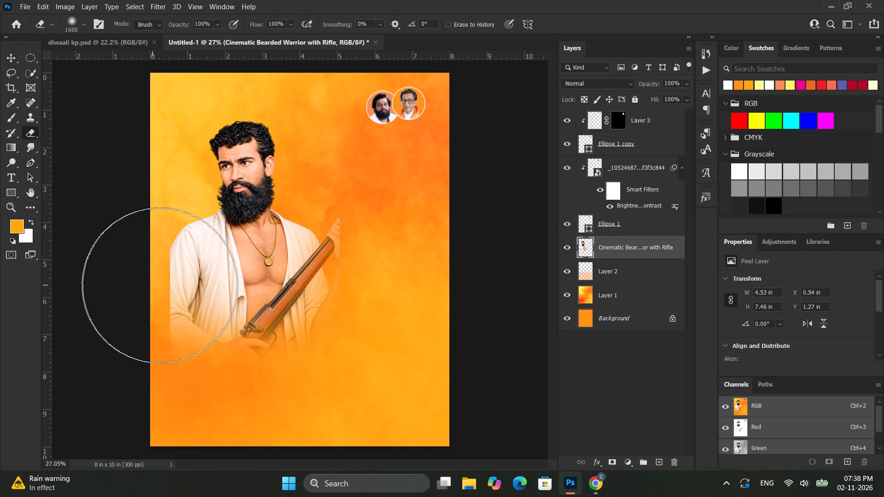
click(103, 316)
click(93, 303)
drag(93, 280, 97, 288)
drag(93, 270, 104, 314)
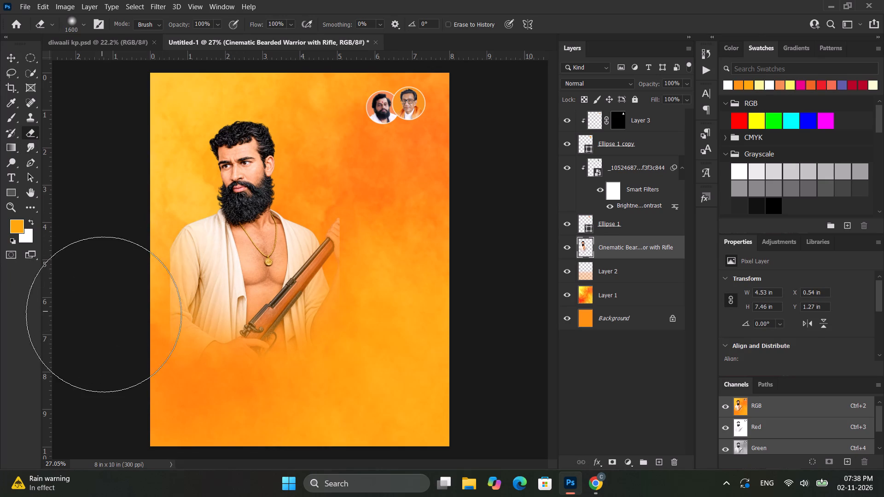
drag(104, 314, 120, 372)
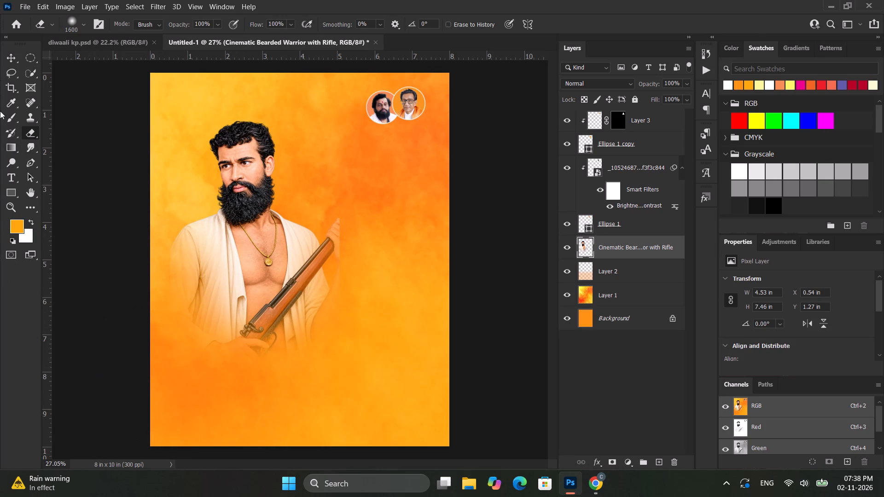
click(7, 57)
Nudge the rifle portrait down about 0.1 in and slightly left.
alt+scroll(254, 212, down, 5)
click(412, 218)
alt+scroll(395, 227, up, 2)
ctrl+scroll(395, 227, down, 1)
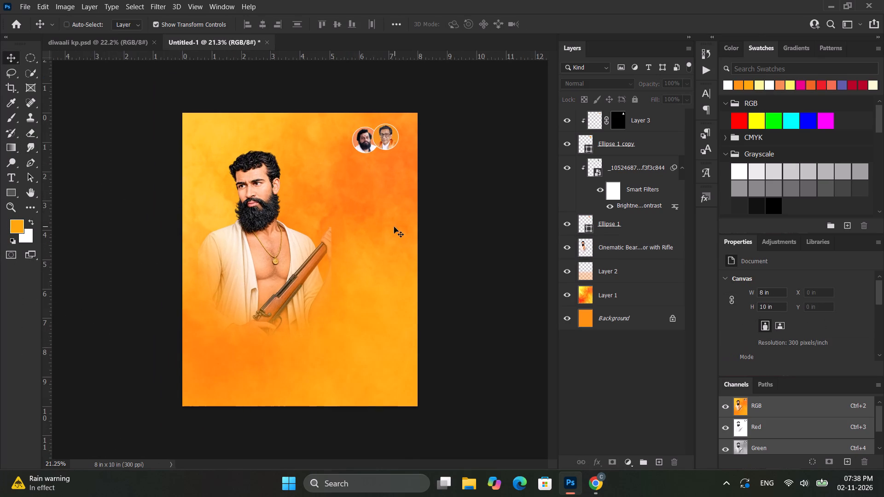
ctrl+scroll(394, 227, down, 2)
alt+scroll(388, 227, up, 2)
alt+scroll(386, 225, down, 2)
click(461, 235)
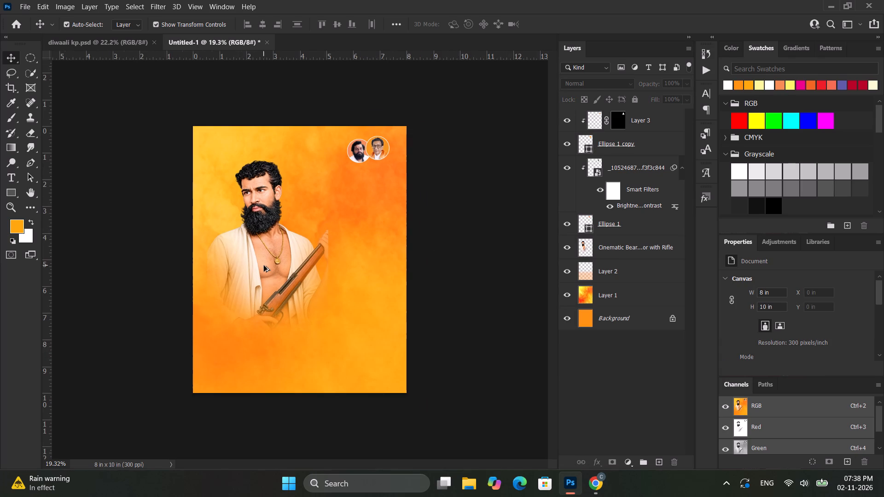
alt+scroll(264, 266, up, 3)
click(264, 266)
drag(270, 254, 268, 257)
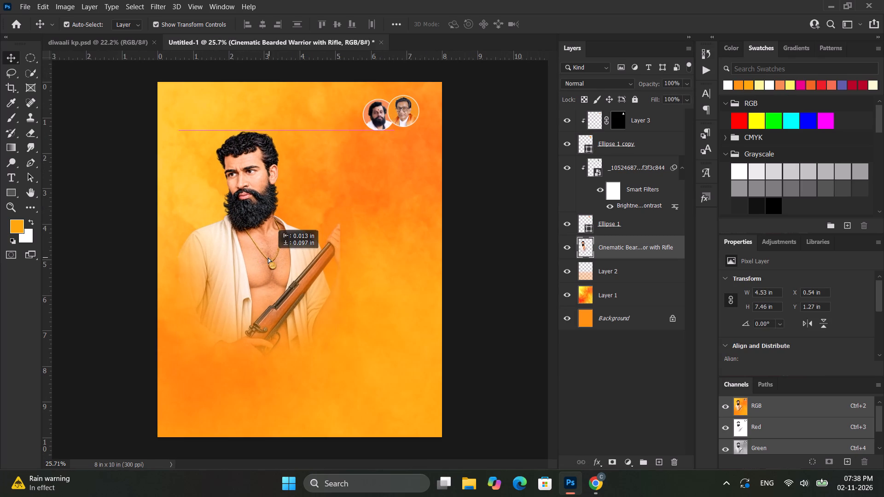
drag(268, 257, 266, 257)
click(516, 246)
alt+scroll(494, 246, down, 5)
alt+scroll(477, 247, up, 2)
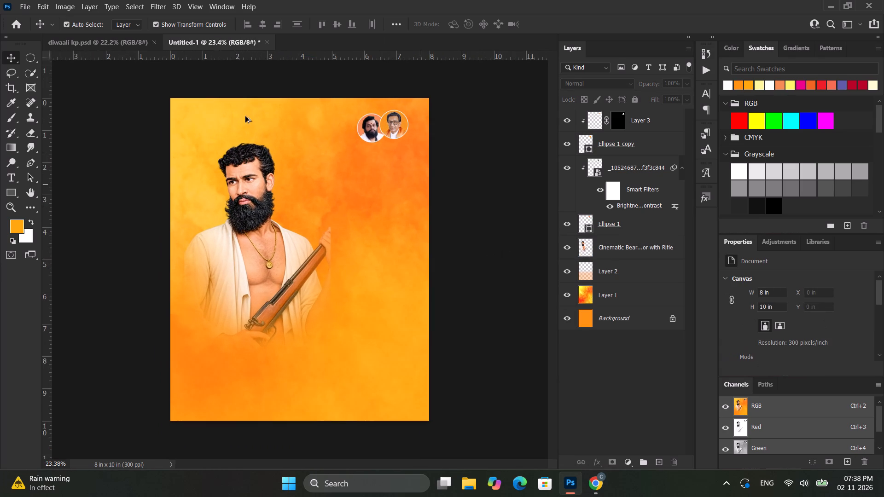
Scale the rifle portrait to about 95.4% and shift it slightly upward.
alt+scroll(238, 128, up, 2)
click(262, 197)
alt+drag(337, 119, 327, 123)
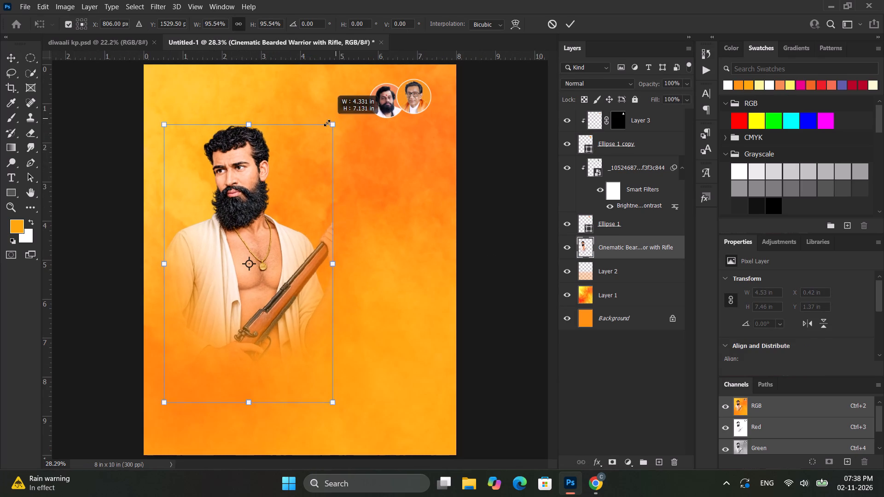
alt+drag(327, 123, 328, 123)
drag(277, 172, 276, 165)
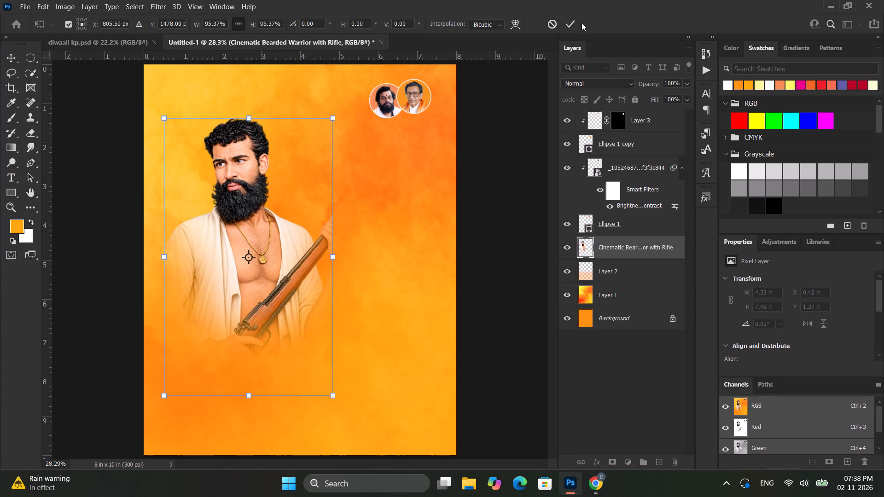
click(569, 23)
click(461, 163)
Copy the politician's name text from Artboard 2 of diwaali kp.psd into the lower part of the Untitled-1 poster.
click(107, 45)
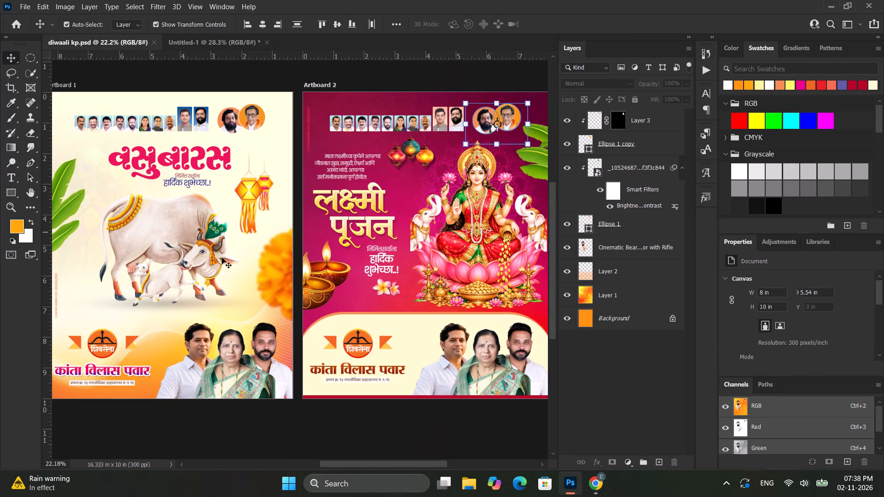
scroll(222, 258, down, 4)
click(381, 332)
alt+scroll(377, 349, up, 10)
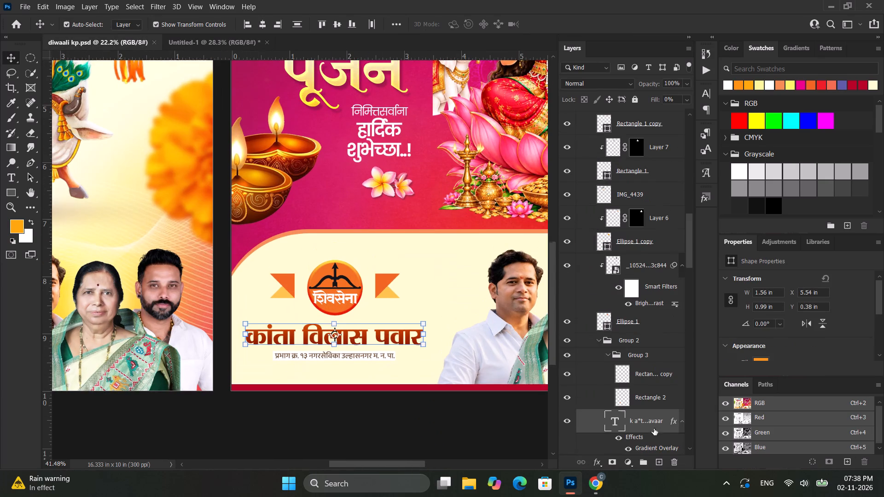
drag(658, 430, 294, 60)
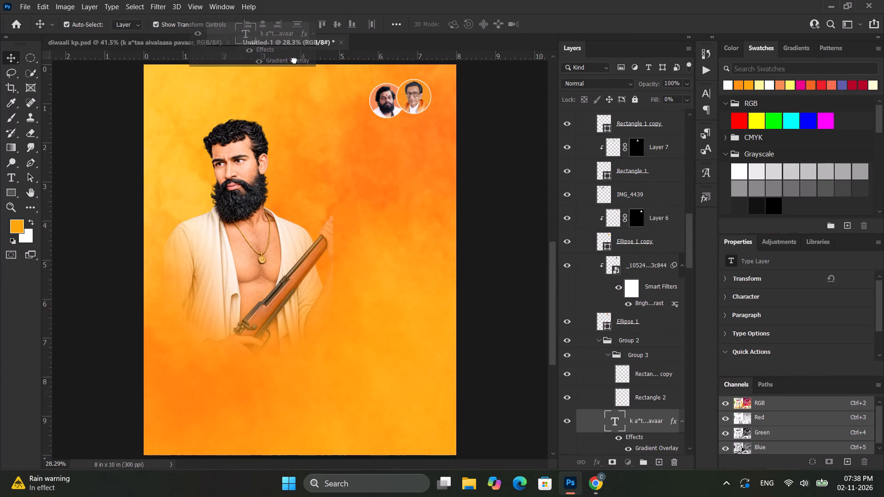
drag(294, 60, 291, 404)
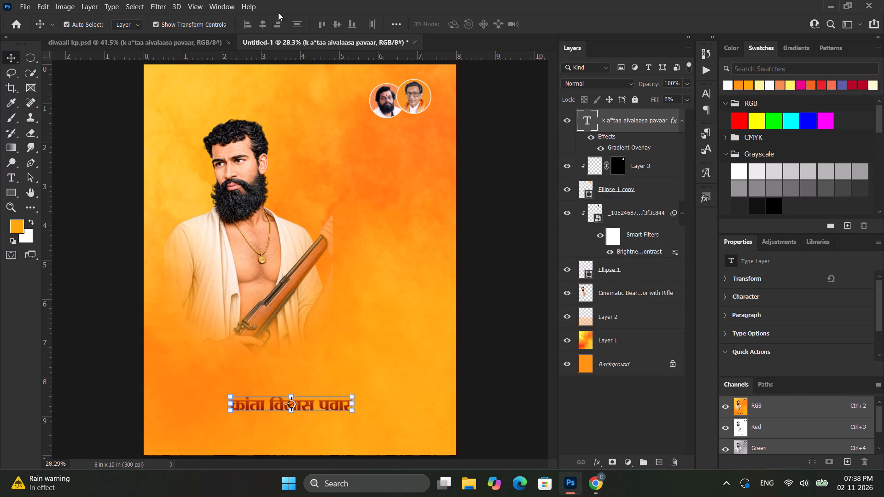
Set alignment to Canvas and centre the name text horizontally on the poster.
click(390, 26)
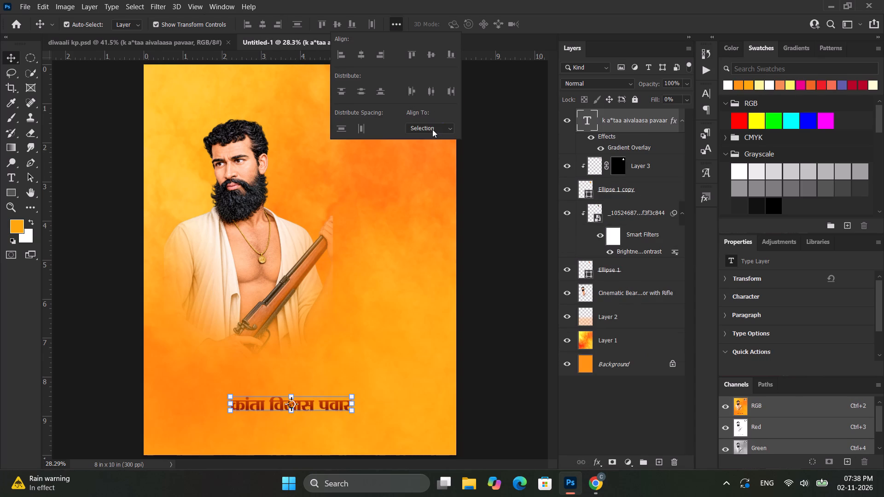
click(432, 129)
click(427, 145)
click(360, 52)
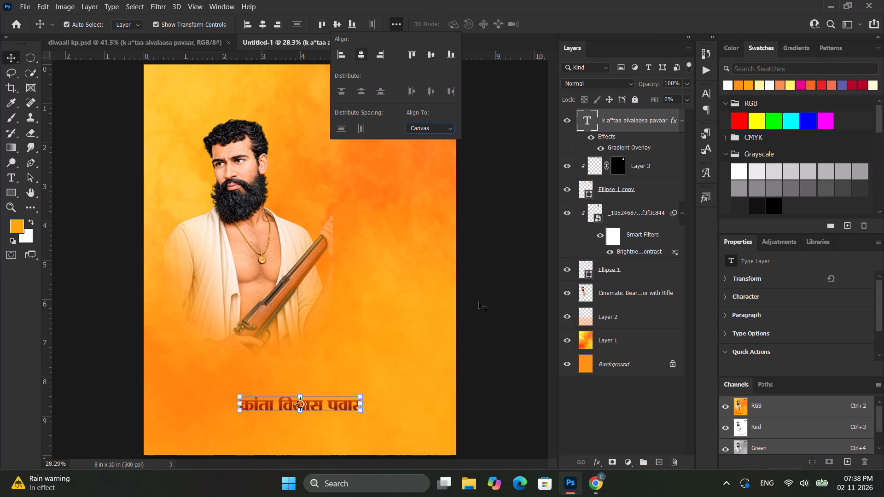
click(491, 315)
alt+scroll(379, 348, down, 4)
alt+scroll(325, 357, up, 2)
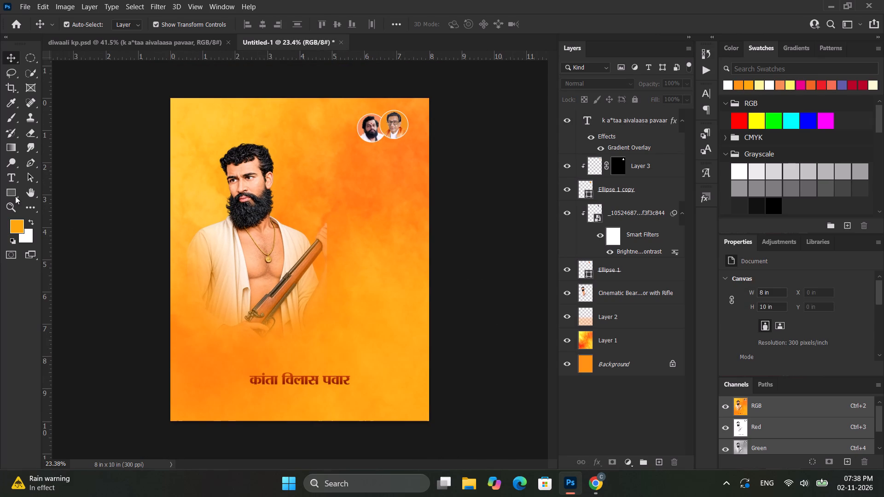
Draw a circle about 6.32 in across over the lower part of the poster with the Ellipse tool.
click(16, 196)
right_click(15, 194)
click(54, 215)
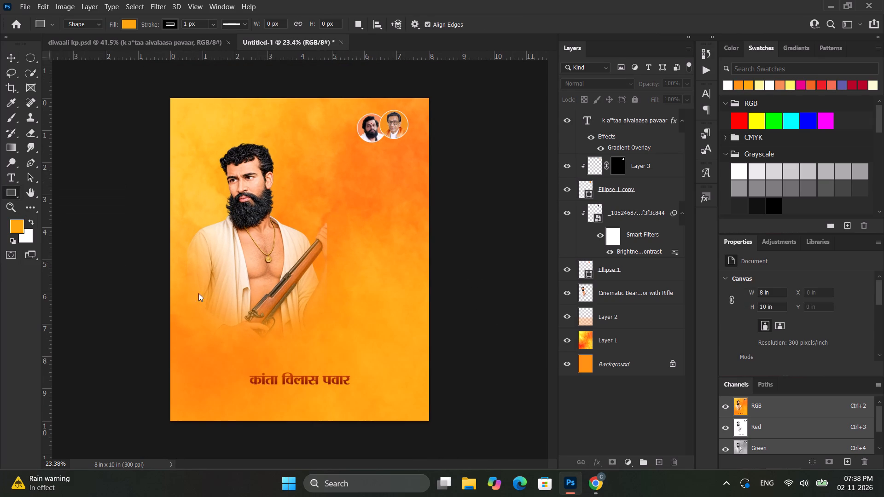
shift+drag(221, 288, 491, 496)
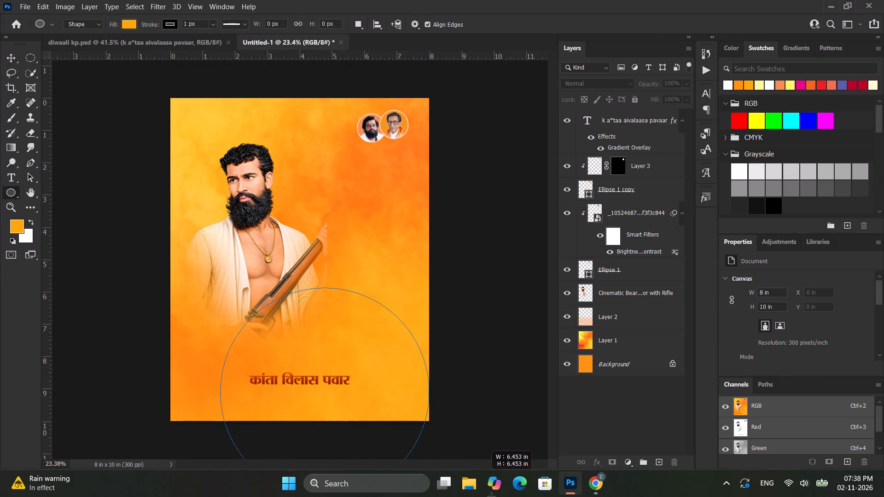
shift+drag(491, 496, 573, 464)
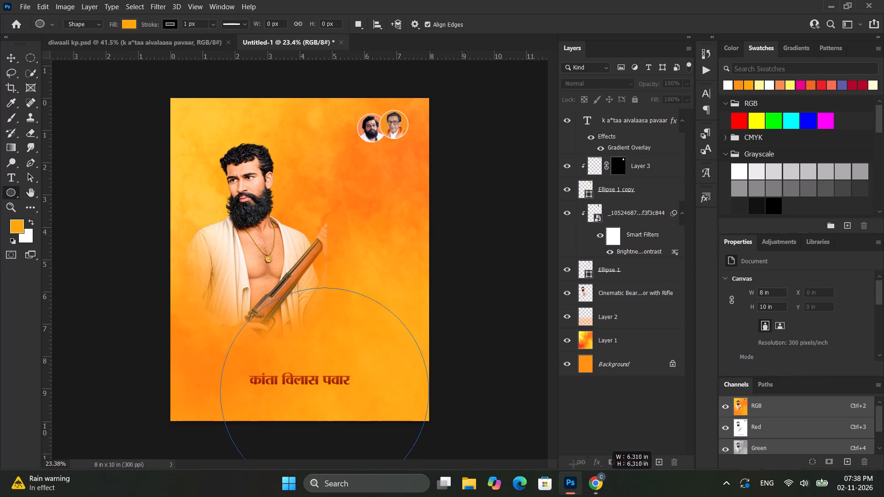
shift+drag(573, 464, 508, 428)
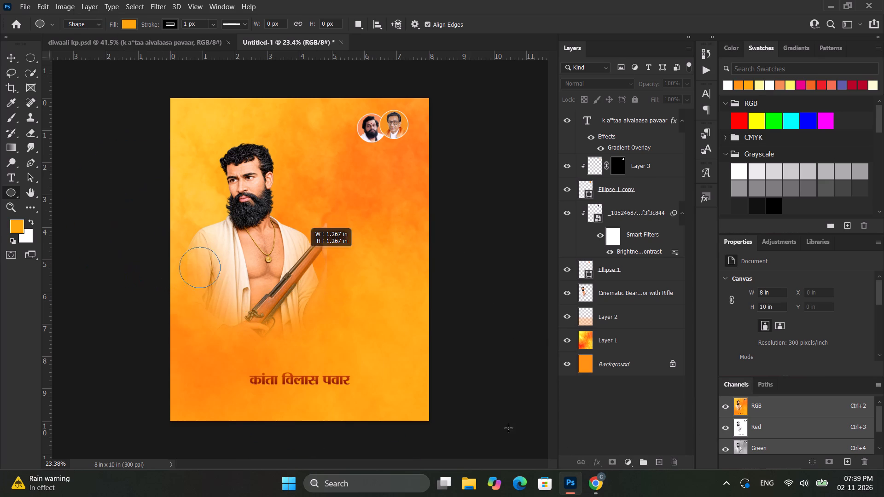
shift+drag(508, 428, 684, 492)
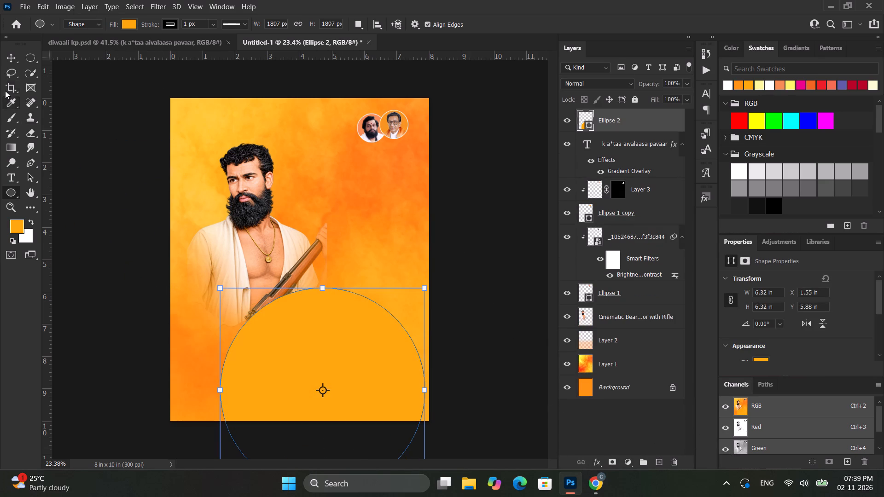
Fill the circle with the medium brown swatch from the Pale group.
click(6, 66)
scroll(797, 184, down, 7)
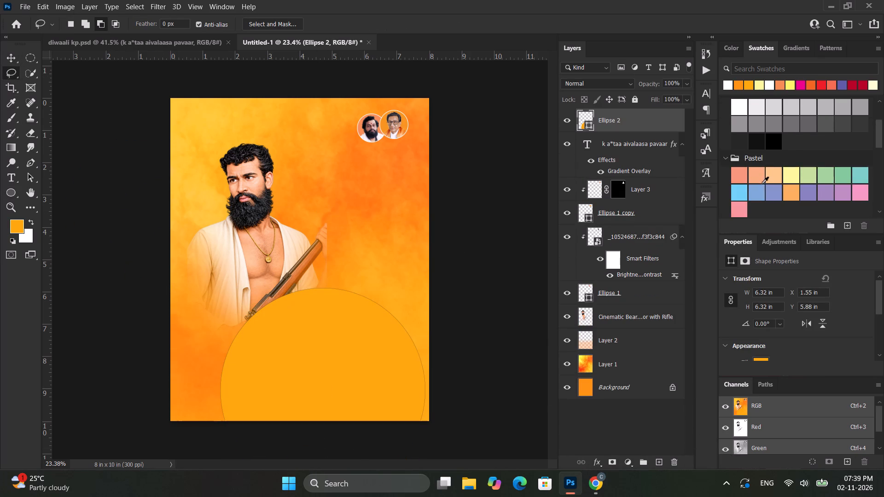
scroll(762, 184, down, 14)
scroll(764, 185, down, 11)
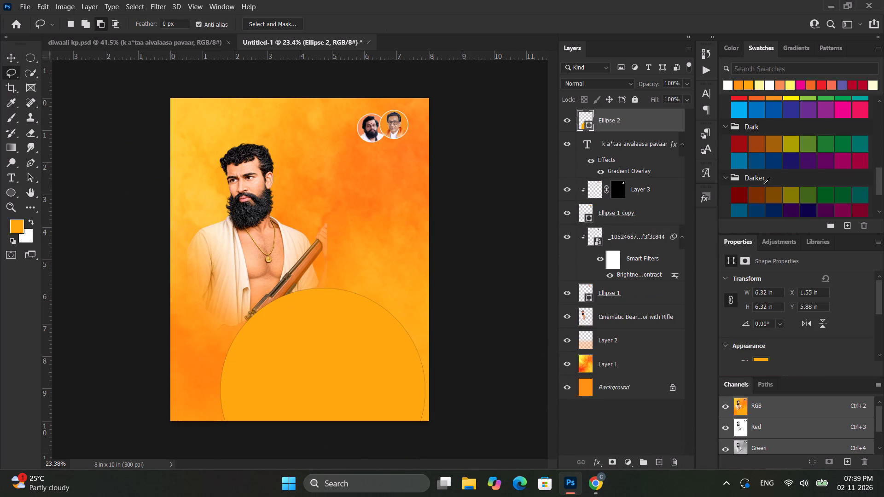
scroll(763, 184, down, 8)
click(743, 203)
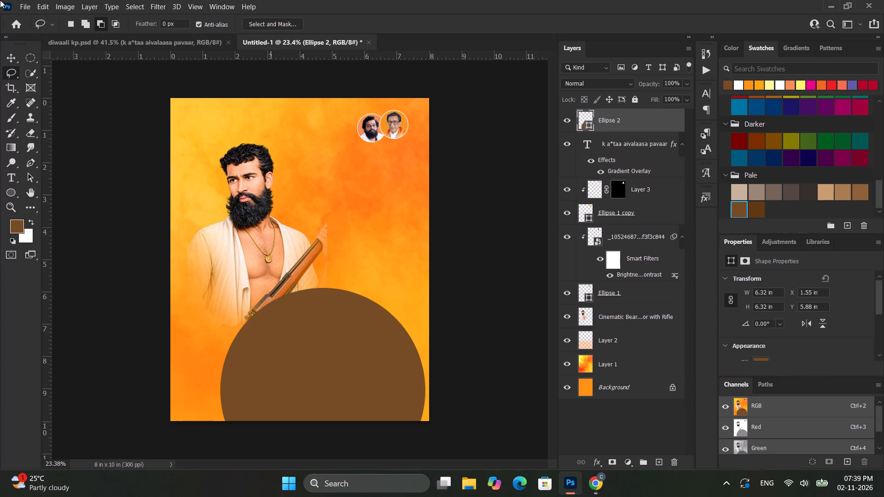
Remove the stroke from the brown circle.
click(12, 60)
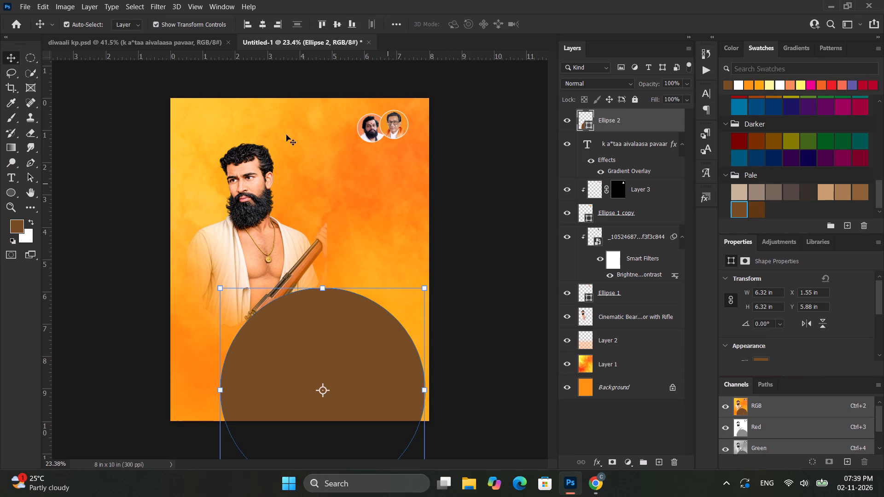
scroll(798, 295, down, 5)
click(762, 328)
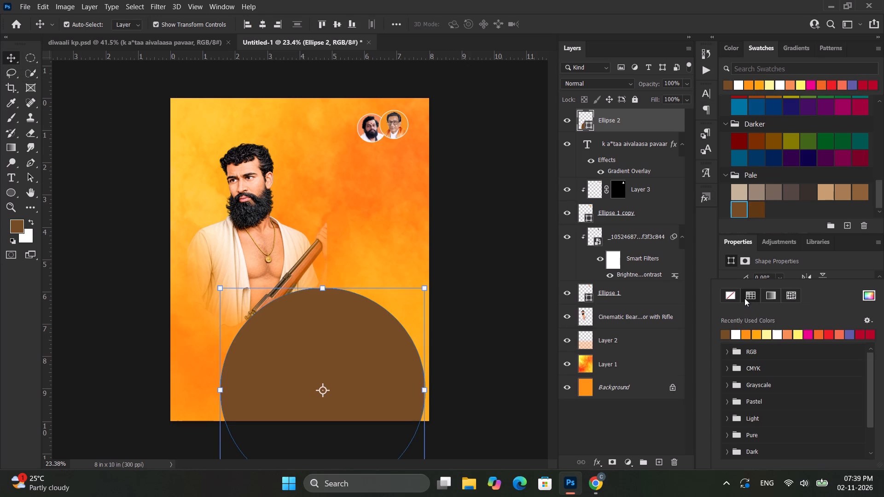
click(736, 294)
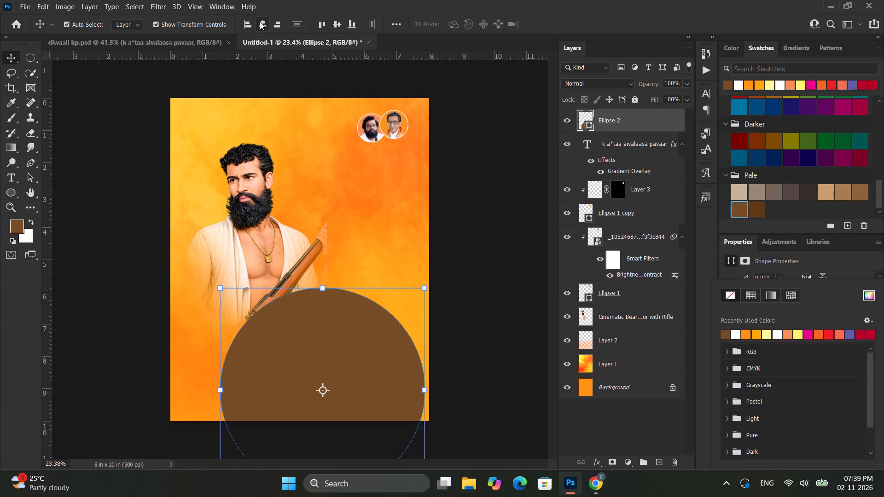
Centre the brown circle horizontally on the canvas and move it down to about Y 6.84 in.
click(259, 22)
click(486, 324)
click(359, 349)
shift+drag(321, 316, 323, 350)
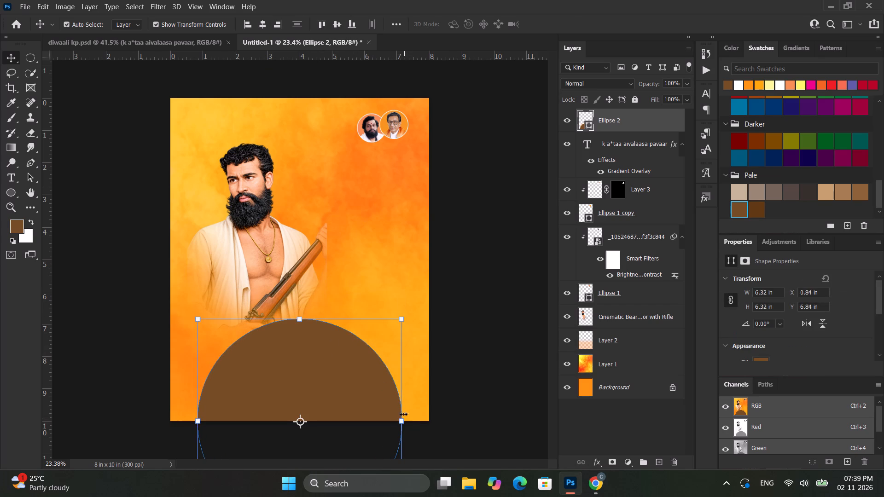
Enlarge the circle across the page to about 8.1 in wide and 7.27 in high, with its top at about Y 6.78 in.
alt+drag(400, 320, 436, 298)
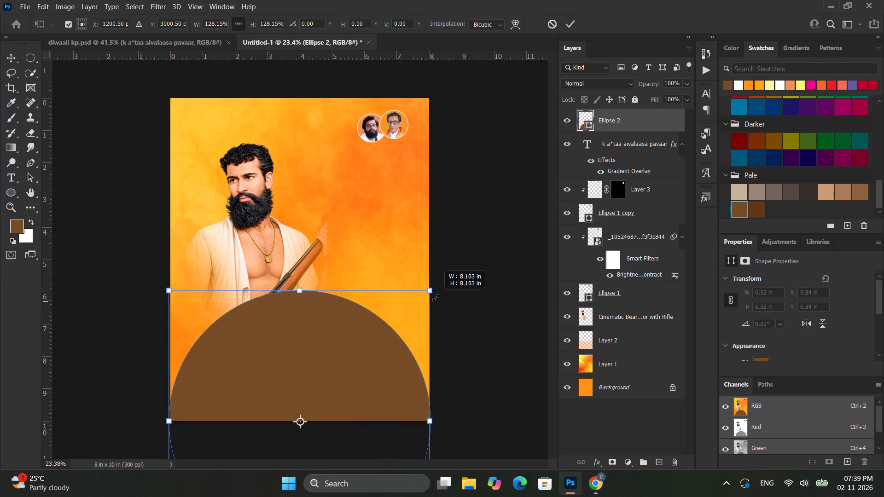
alt+drag(436, 298, 437, 299)
shift+drag(304, 291, 312, 334)
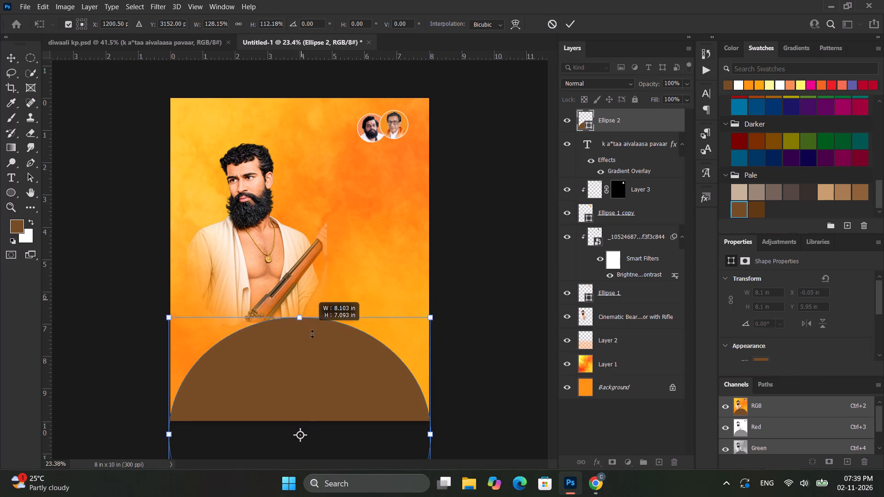
shift+drag(312, 334, 312, 321)
click(571, 23)
click(492, 141)
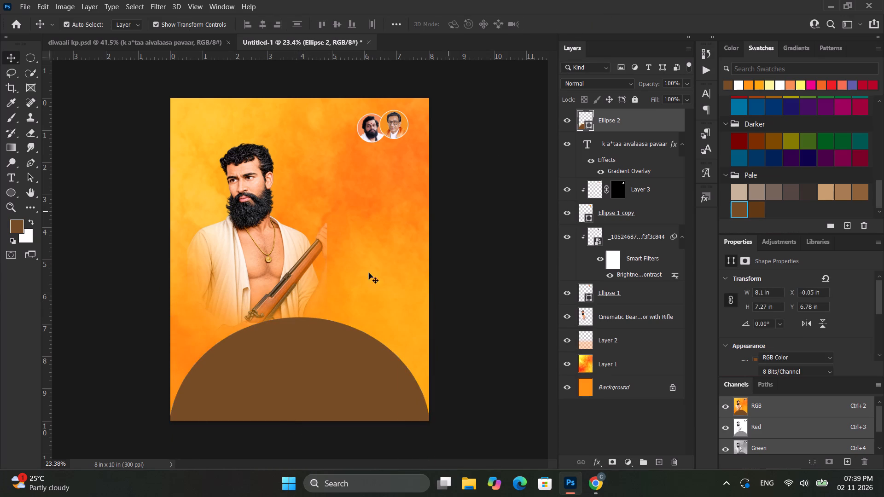
Flatten the brown ellipse to about 5.57 in high and position its top at about Y 7.99 in.
alt+scroll(358, 279, down, 4)
alt+scroll(302, 312, up, 5)
scroll(308, 331, down, 4)
click(308, 328)
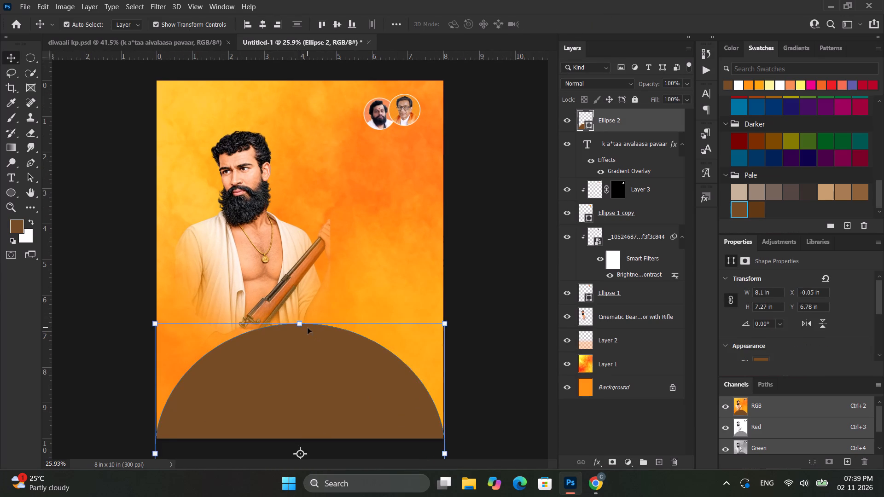
alt+scroll(308, 328, down, 6)
shift+drag(302, 292, 298, 325)
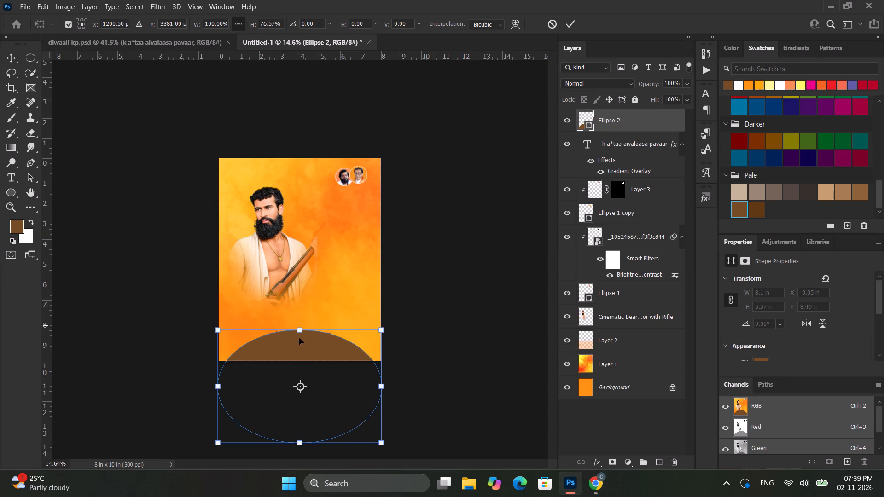
shift+drag(299, 341, 296, 330)
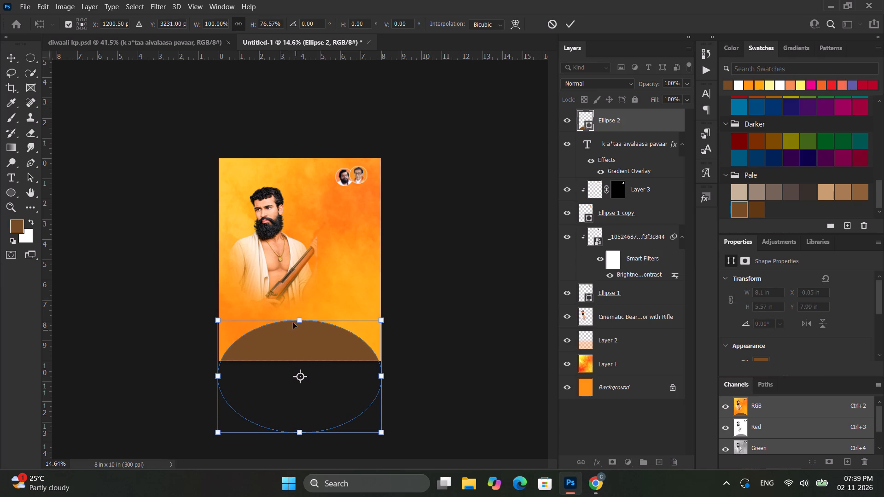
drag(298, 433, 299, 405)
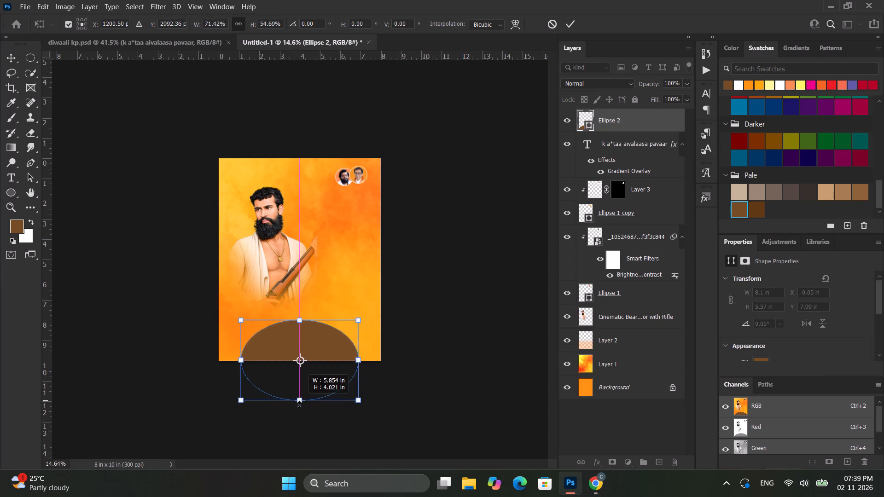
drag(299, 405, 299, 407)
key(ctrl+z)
Reduce the ellipse's height to about 4.25 in from its bottom edge, keeping the full page width.
shift+drag(300, 439, 300, 390)
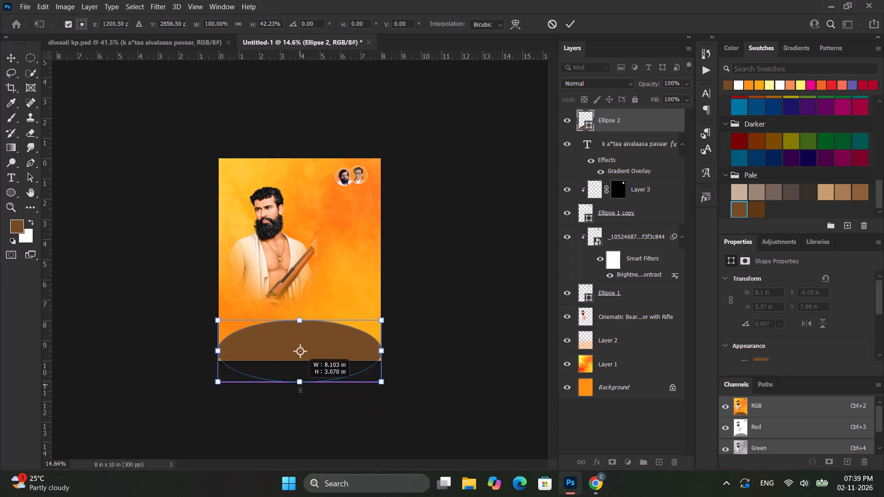
shift+drag(300, 390, 294, 412)
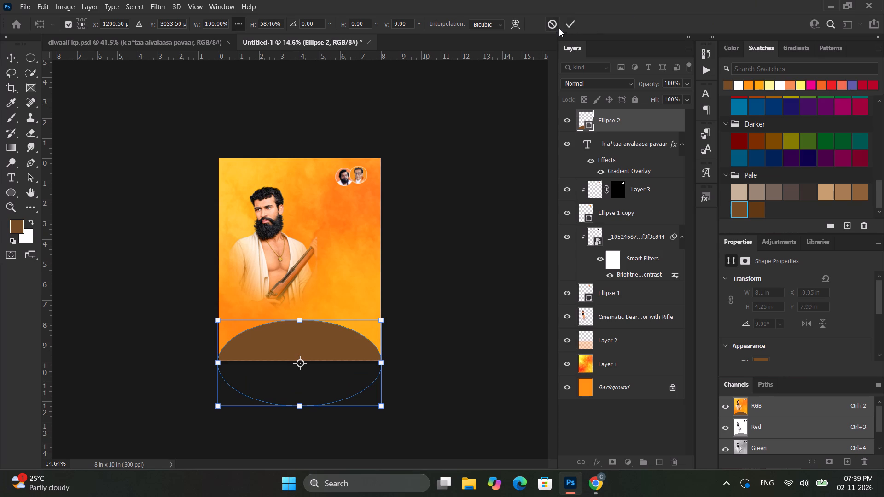
click(568, 19)
click(450, 323)
Recolour the ellipse with the darkest brown swatch in the Pale group.
alt+scroll(353, 358, up, 3)
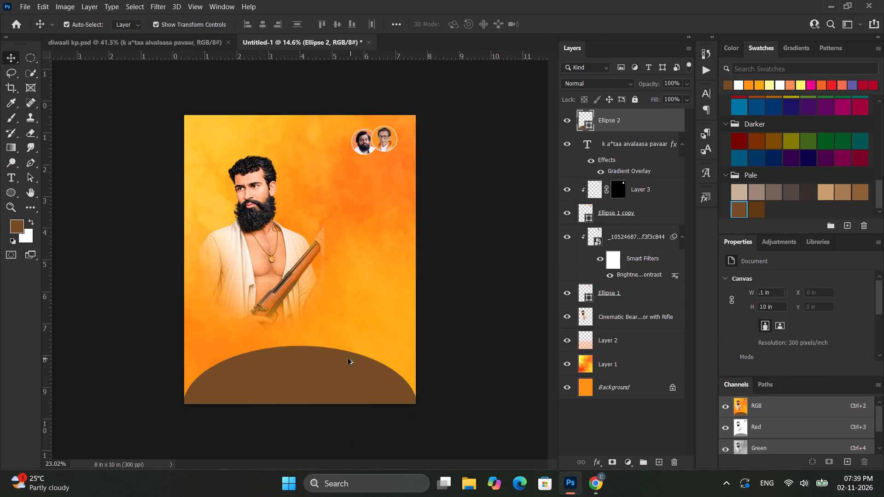
alt+scroll(348, 358, up, 5)
scroll(315, 360, down, 5)
alt+scroll(313, 359, down, 5)
click(313, 360)
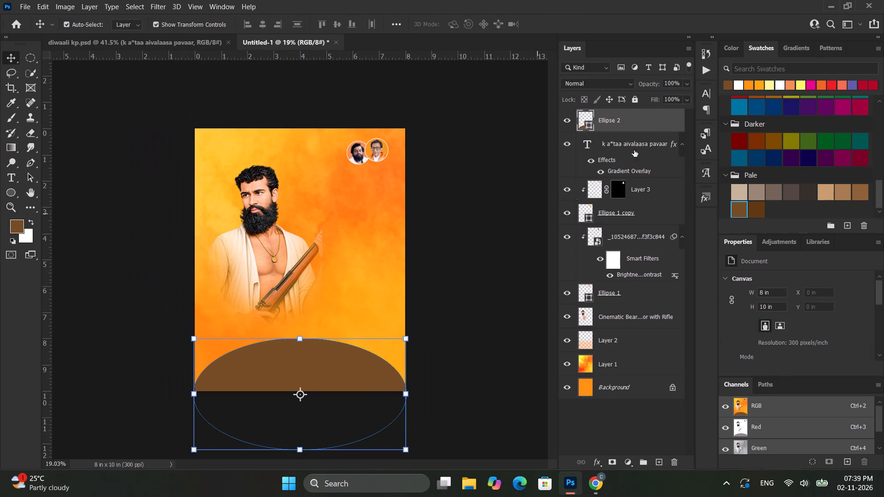
scroll(753, 172, down, 5)
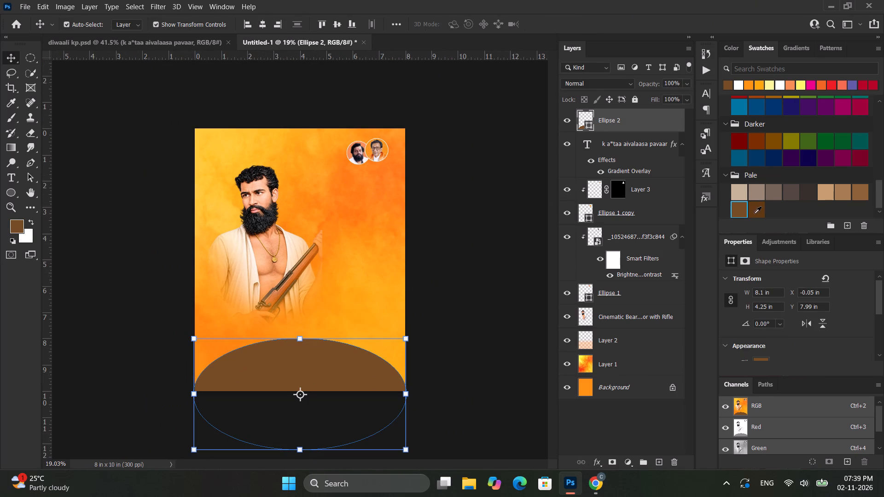
click(754, 214)
click(506, 252)
Move the Ellipse 2 layer below the name text layer and select the name text.
alt+scroll(323, 317, up, 5)
scroll(325, 327, down, 5)
click(333, 348)
drag(622, 122, 616, 144)
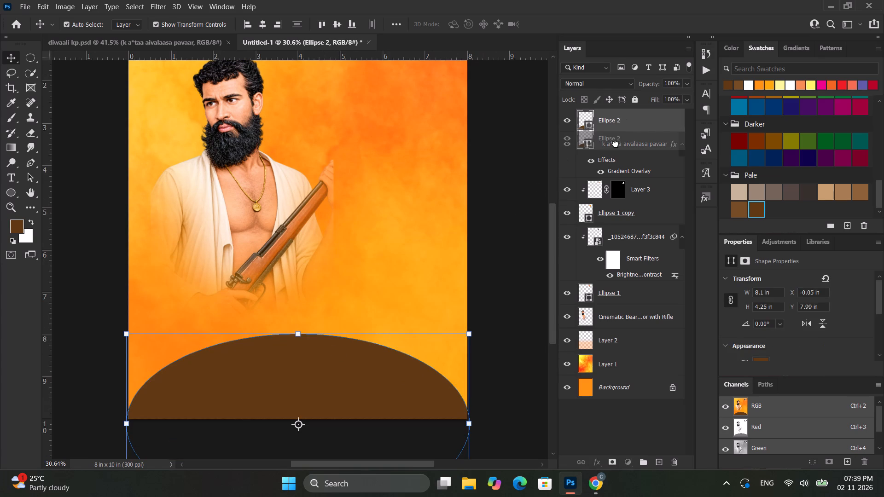
drag(616, 144, 636, 173)
click(642, 116)
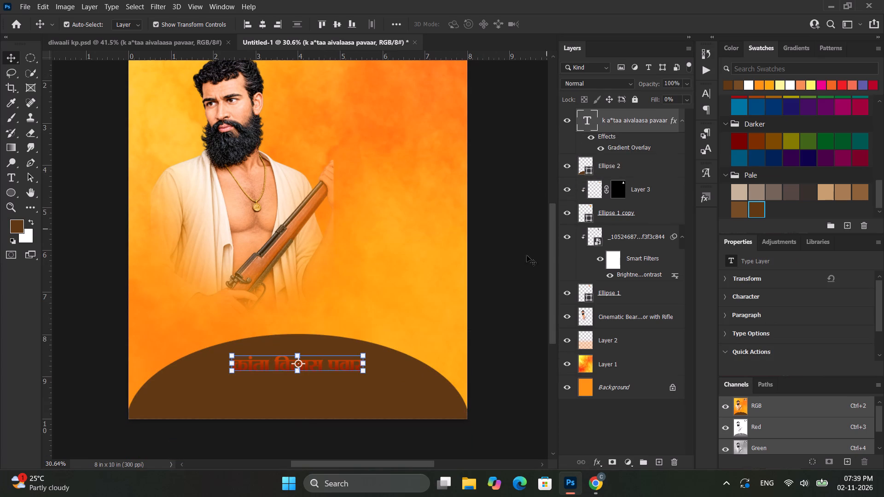
Apply the cream-to-gold gradient style from the Text Styles by CHETAN collection to the name text.
click(705, 200)
scroll(587, 299, down, 4)
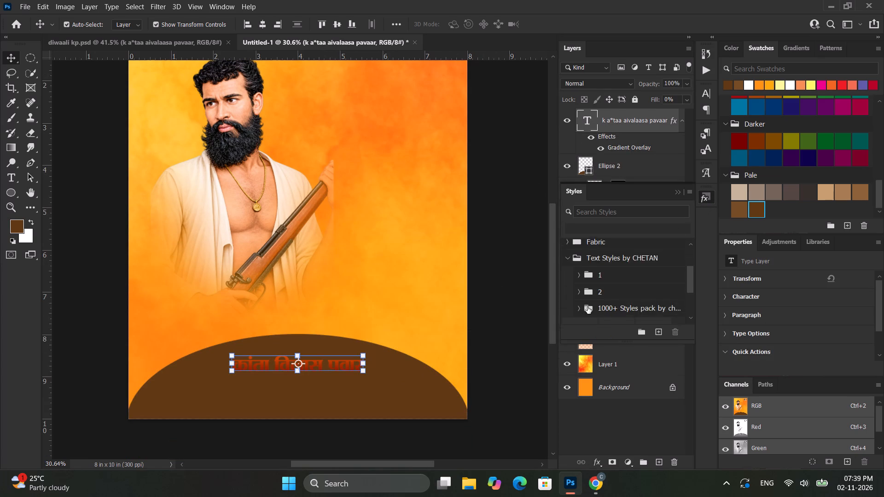
scroll(587, 307, down, 7)
click(576, 301)
click(505, 333)
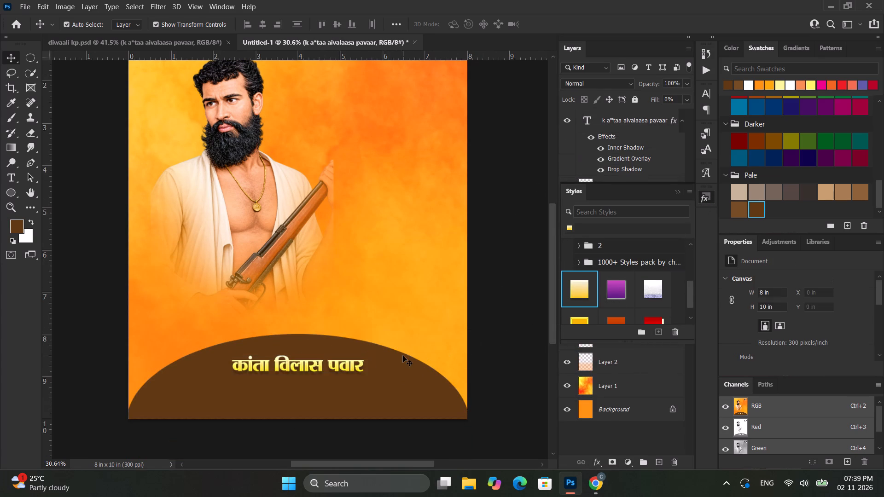
Enlarge the name text proportionally to about 144% within the brown ellipse.
click(306, 366)
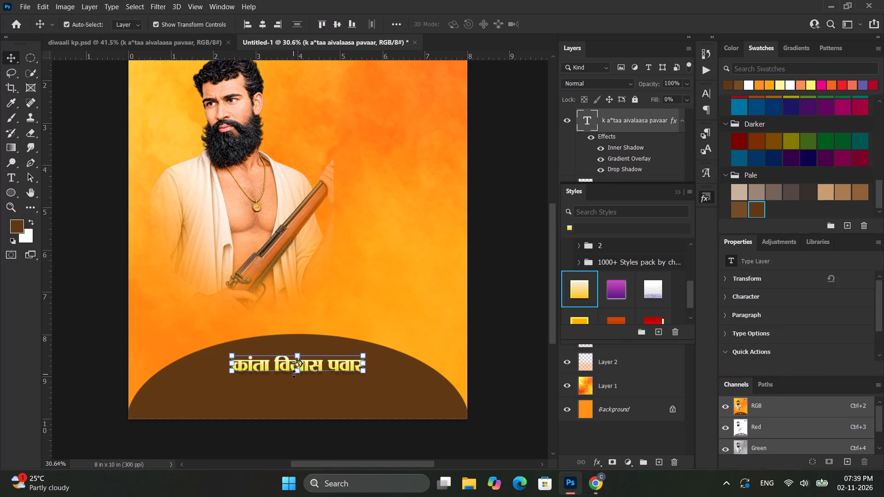
drag(294, 374, 292, 383)
key(ctrl+z)
drag(295, 382, 293, 394)
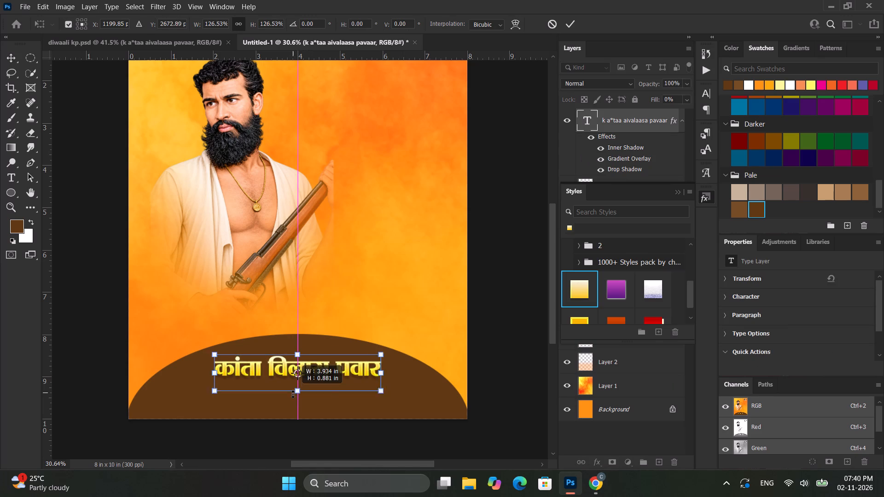
drag(293, 394, 293, 395)
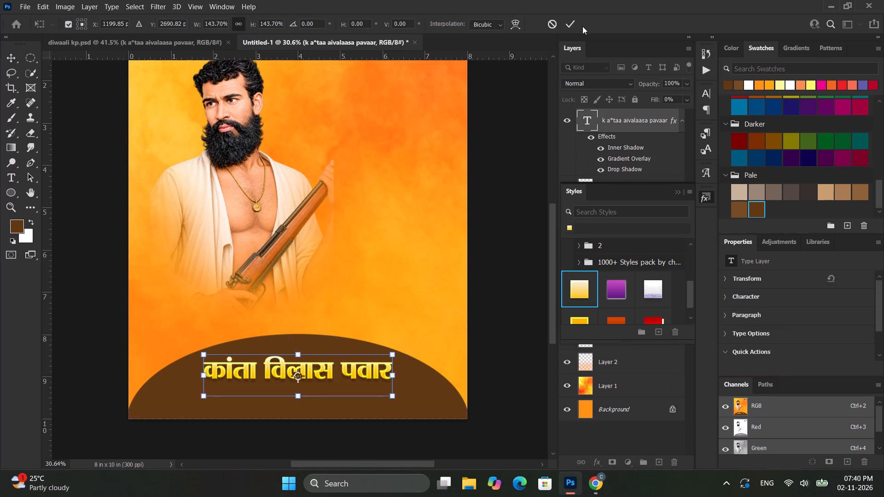
click(574, 25)
Move the name text slightly lower in the brown ellipse, keeping it horizontally centred.
shift+drag(331, 373, 329, 383)
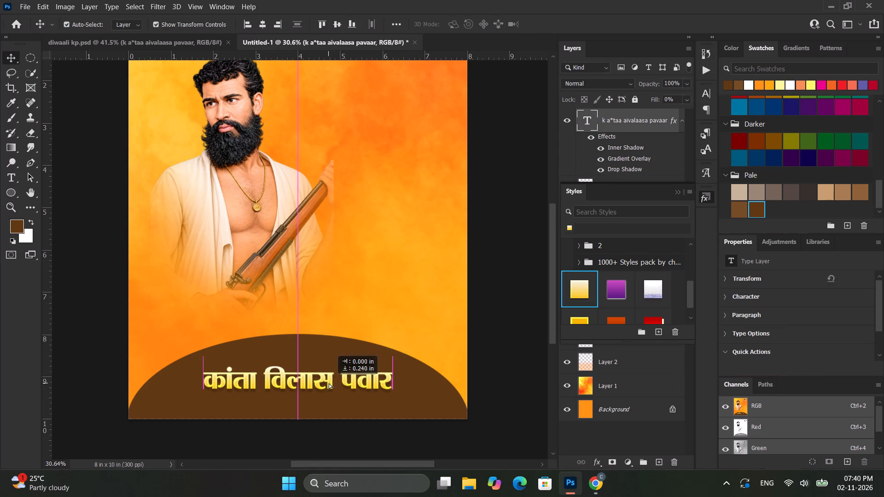
shift+drag(329, 383, 328, 377)
alt+scroll(370, 373, down, 6)
click(463, 351)
alt+scroll(294, 388, up, 3)
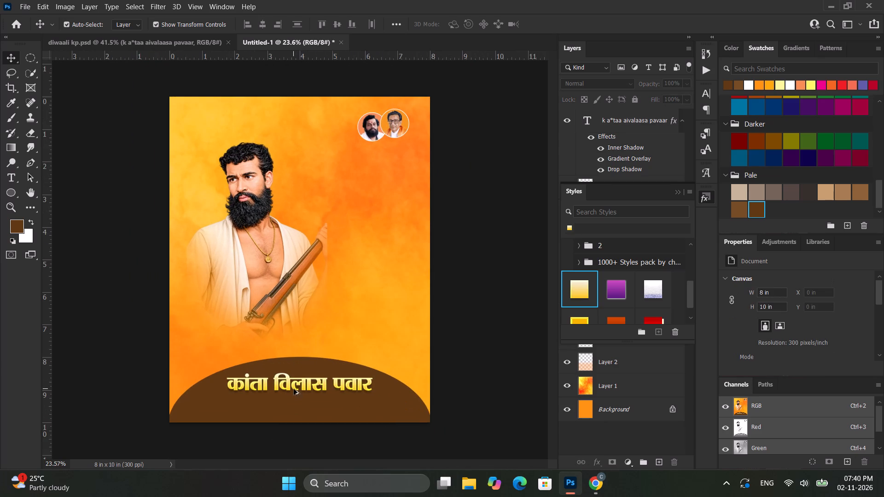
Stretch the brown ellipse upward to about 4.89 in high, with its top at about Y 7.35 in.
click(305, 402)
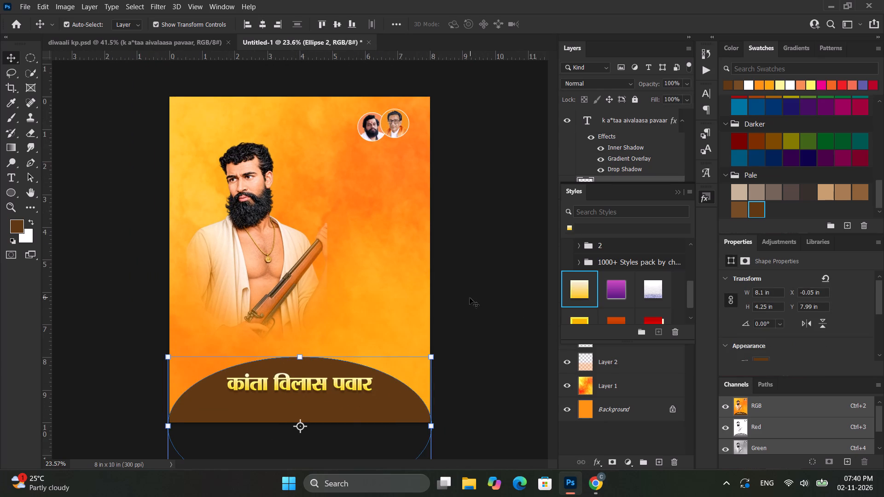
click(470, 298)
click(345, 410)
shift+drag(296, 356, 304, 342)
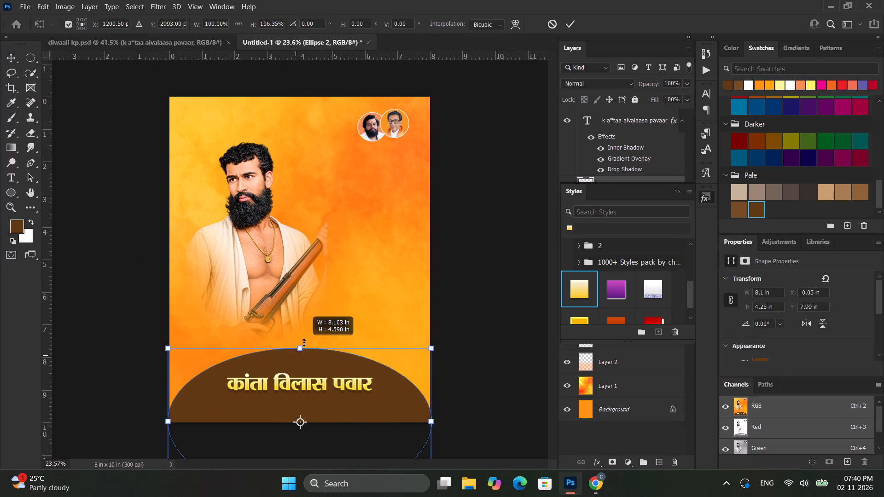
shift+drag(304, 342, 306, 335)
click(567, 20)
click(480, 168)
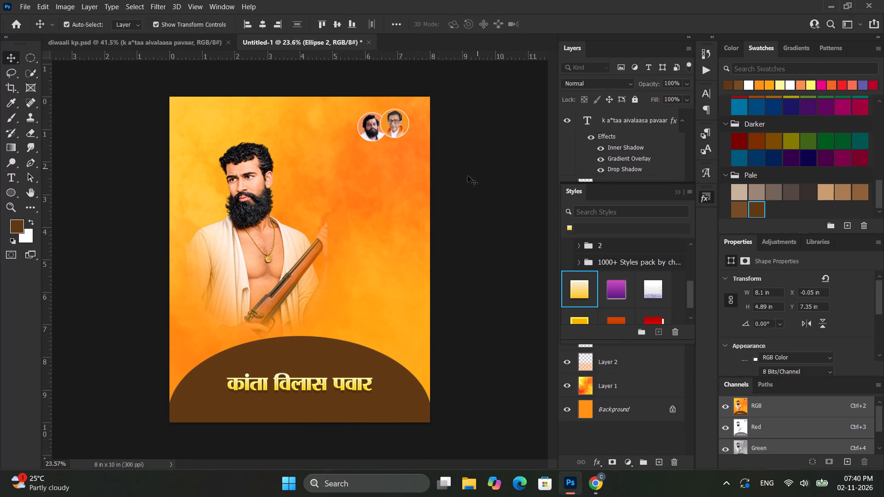
Copy the round शिवसेना emblem and its two orange side ribbons from diwaali kp.psd onto the top edge of the poster's brown ellipse.
alt+scroll(317, 405, down, 2)
alt+scroll(385, 385, up, 3)
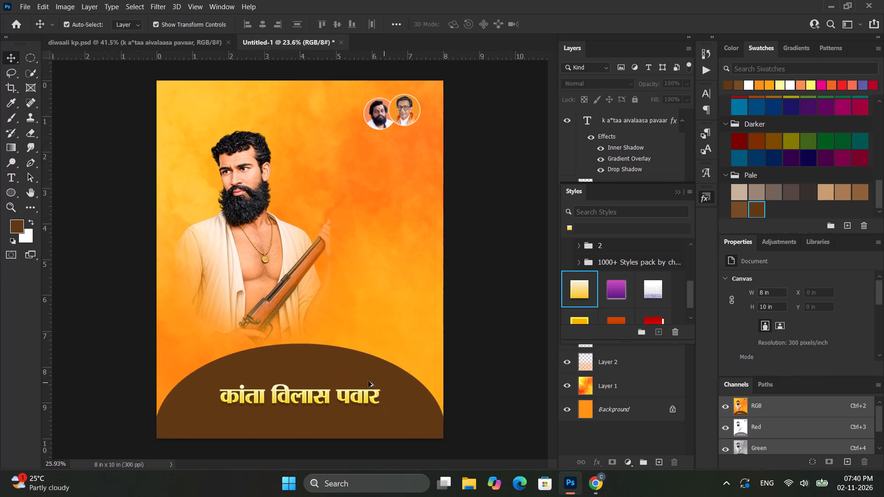
alt+scroll(368, 381, up, 1)
click(160, 43)
click(351, 359)
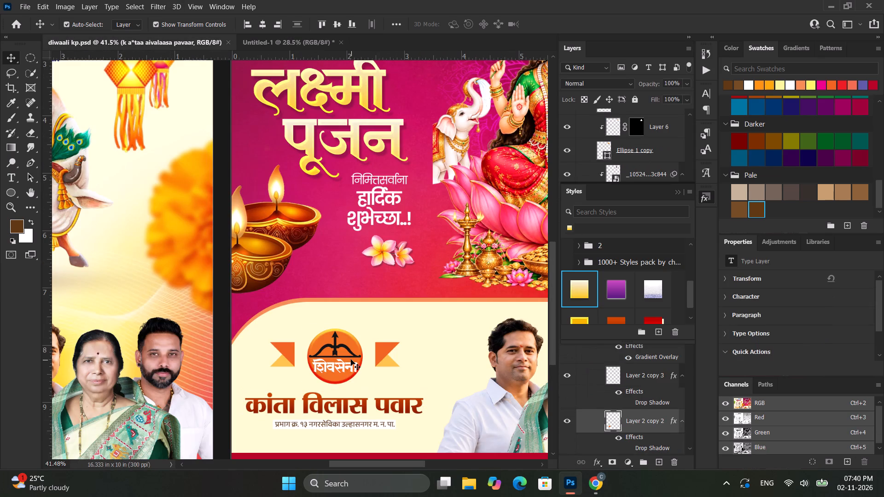
shift+click(384, 351)
shift+click(285, 351)
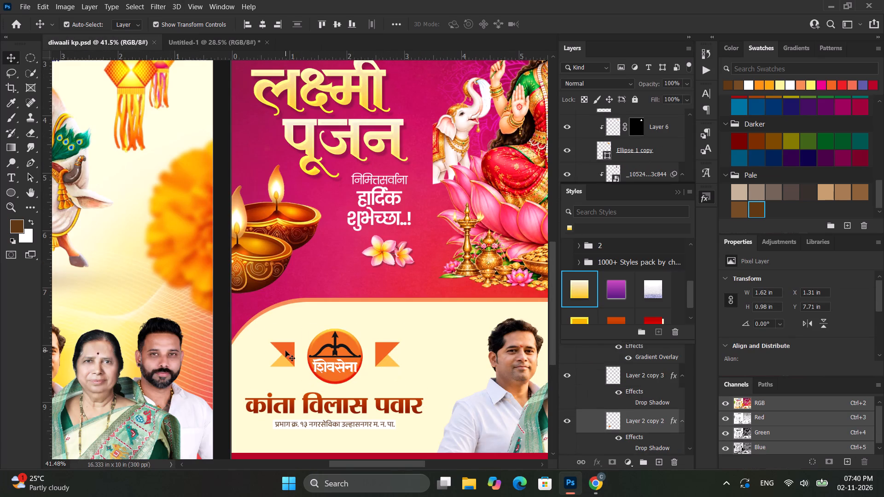
click(675, 192)
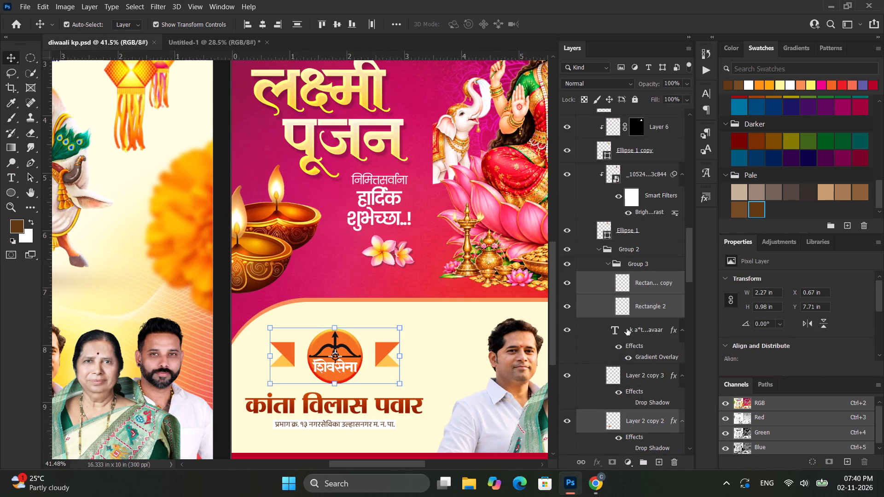
drag(646, 283, 265, 166)
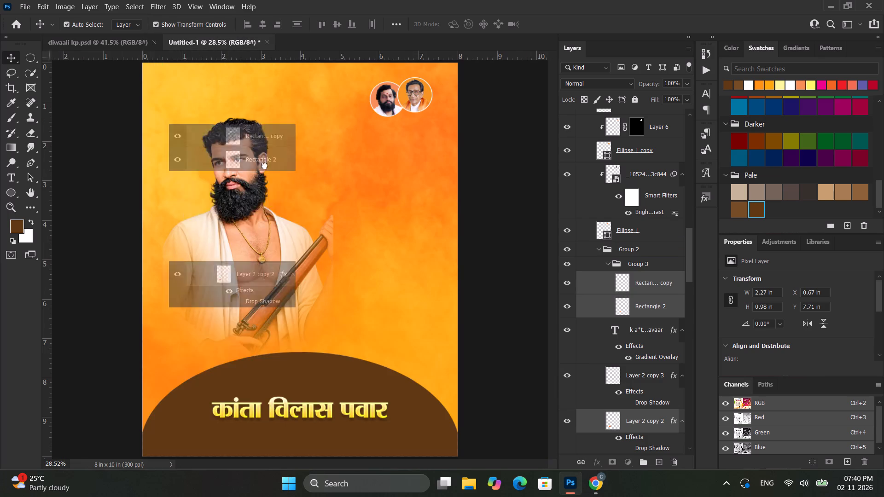
drag(265, 166, 293, 355)
Group the emblem with its ribbons and centre the group horizontally on the canvas.
key(ctrl+g)
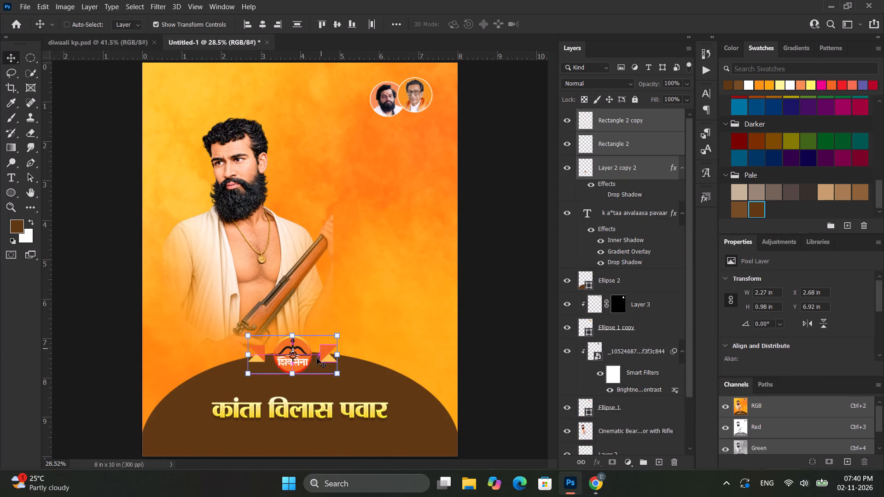
click(394, 23)
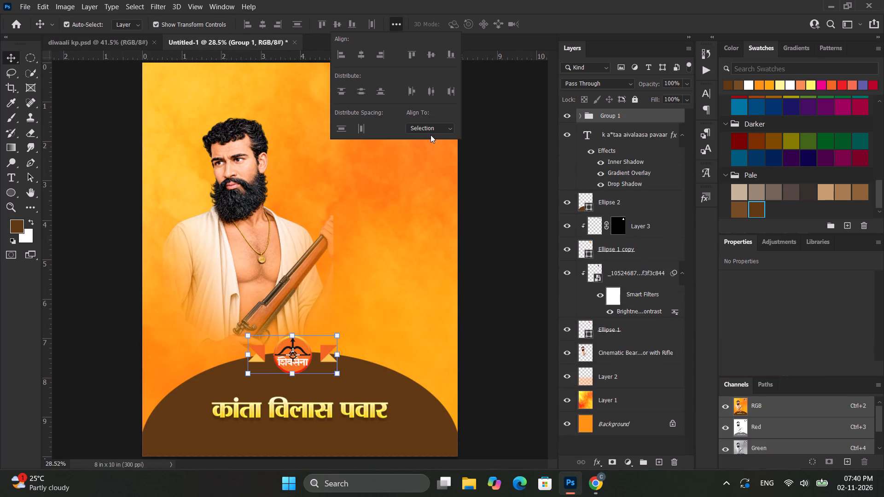
click(430, 131)
click(436, 149)
click(358, 56)
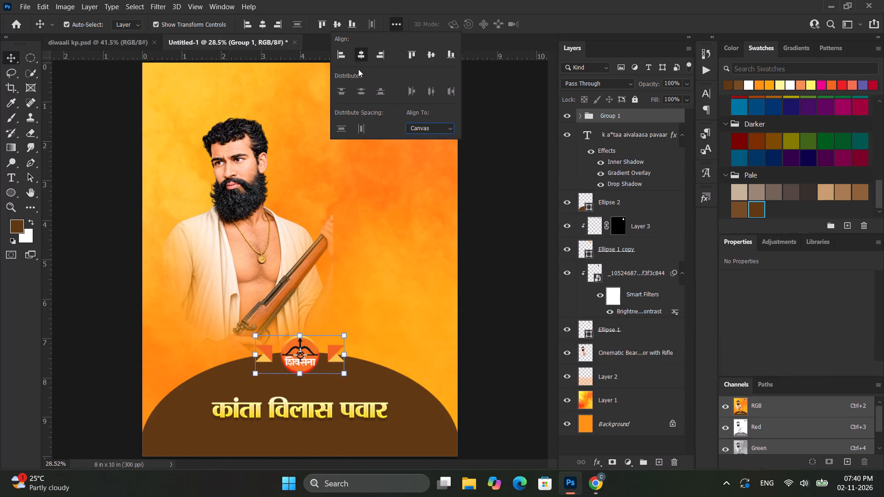
click(487, 340)
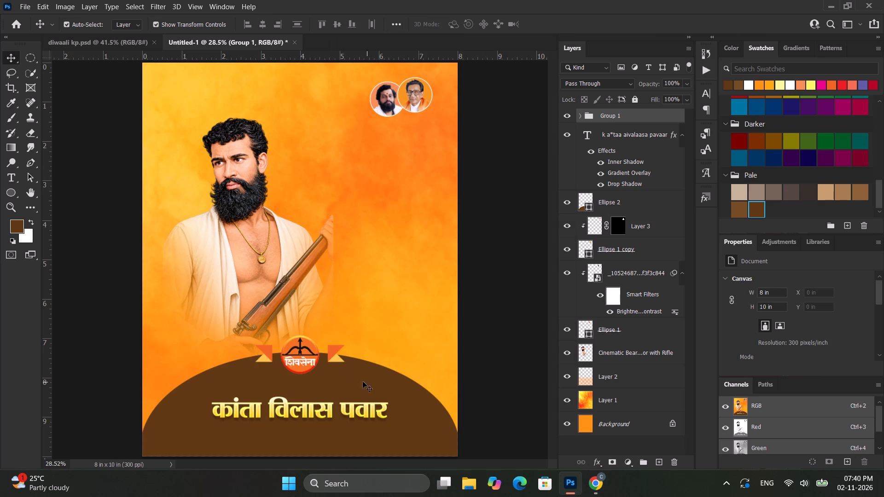
Lower the brown ellipse's top edge to make it about 4.33 in high, keeping its full width.
alt+scroll(341, 369, up, 9)
scroll(301, 351, down, 9)
alt+scroll(273, 312, down, 3)
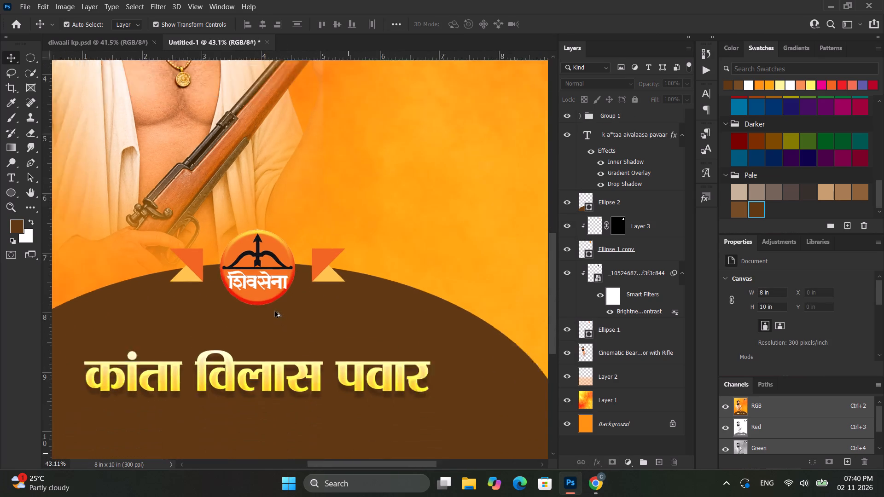
alt+scroll(275, 311, down, 8)
click(353, 361)
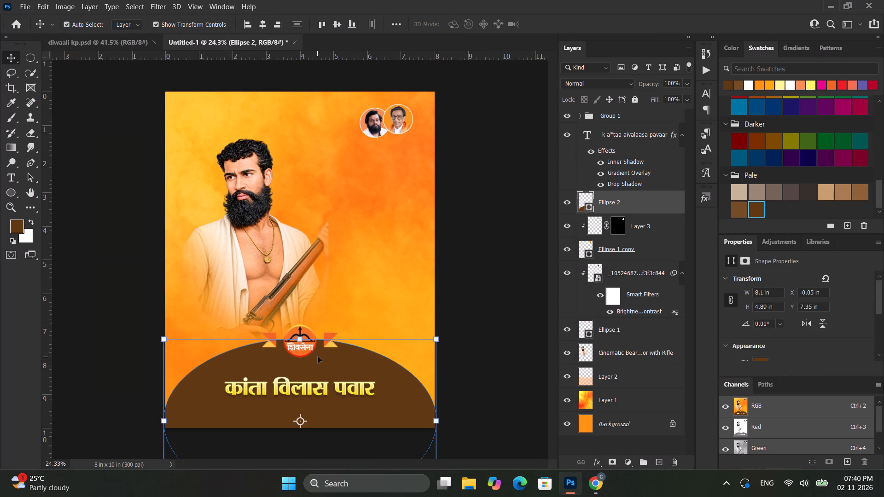
shift+drag(301, 335, 293, 350)
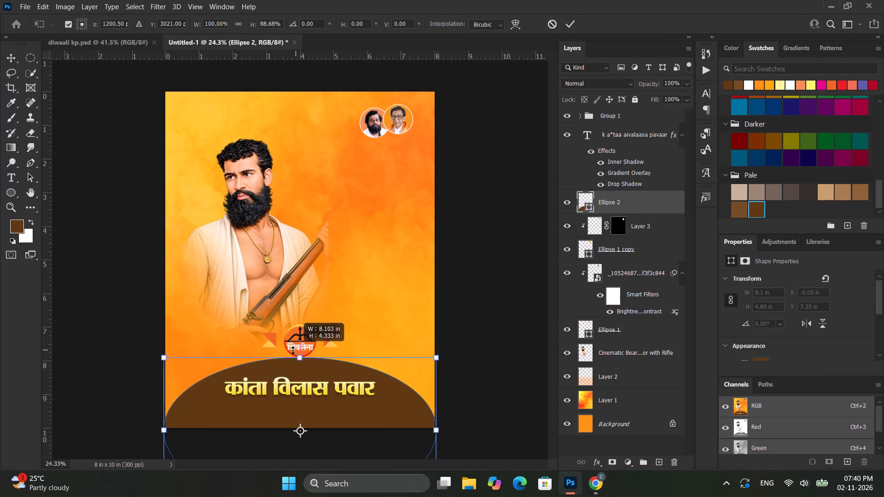
shift+drag(293, 350, 292, 350)
click(567, 28)
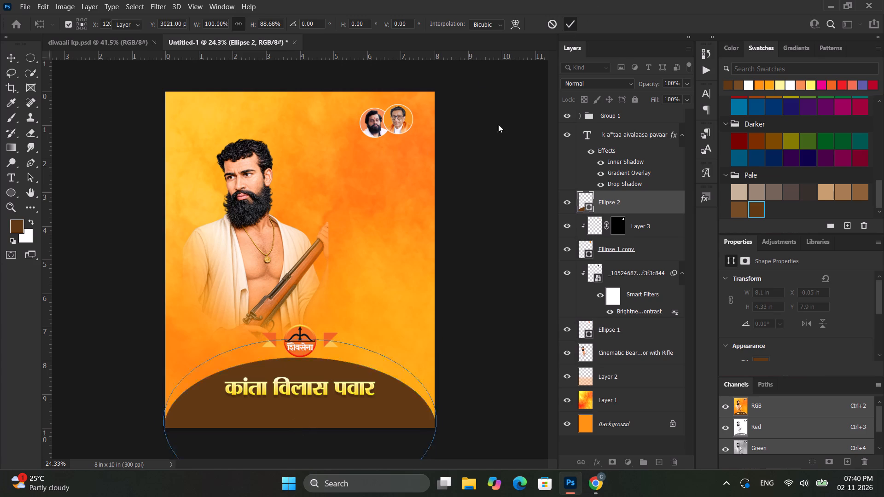
click(463, 189)
Move the emblem group straight down about 0.6 in so it straddles the ellipse's top edge.
click(624, 116)
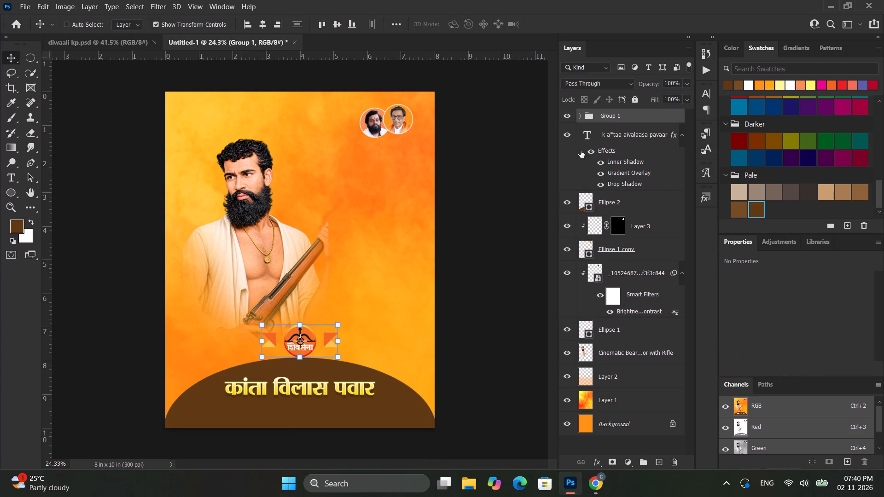
key(ctrl+t)
shift+drag(308, 338, 308, 356)
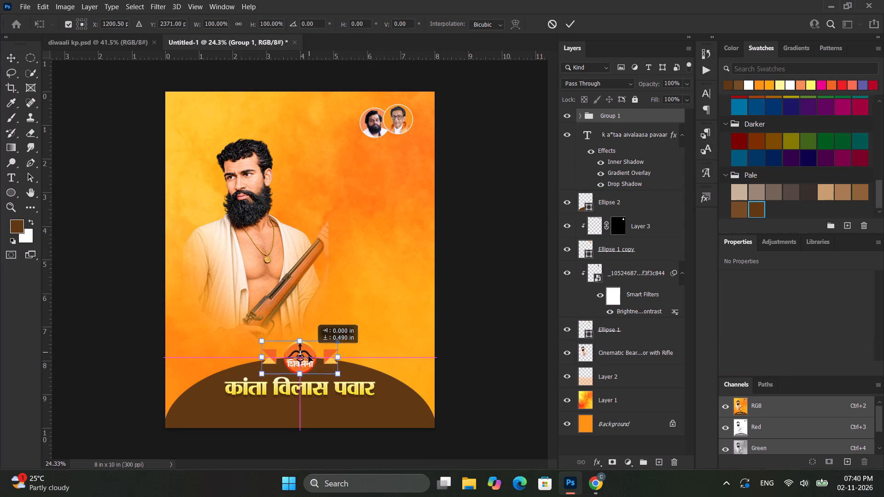
shift+drag(308, 356, 305, 359)
click(454, 277)
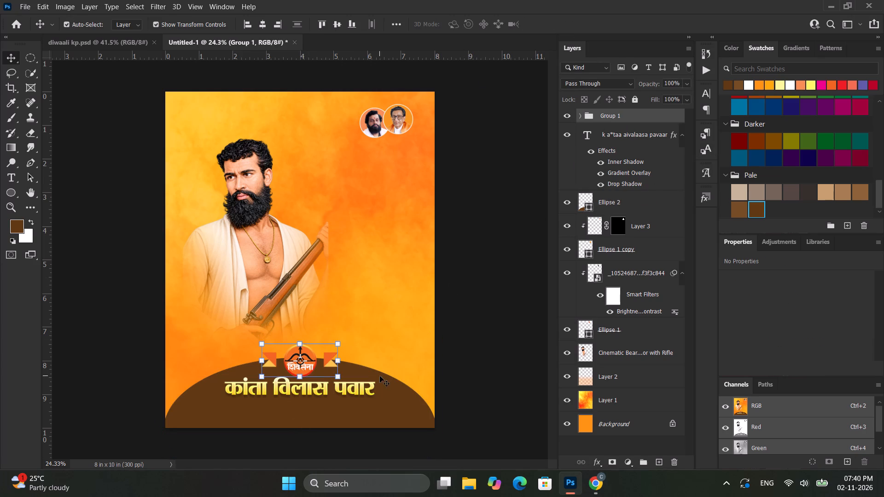
click(516, 324)
Nudge the name text down 10 px to widen the gap below the emblem.
alt+scroll(310, 398, up, 10)
click(302, 402)
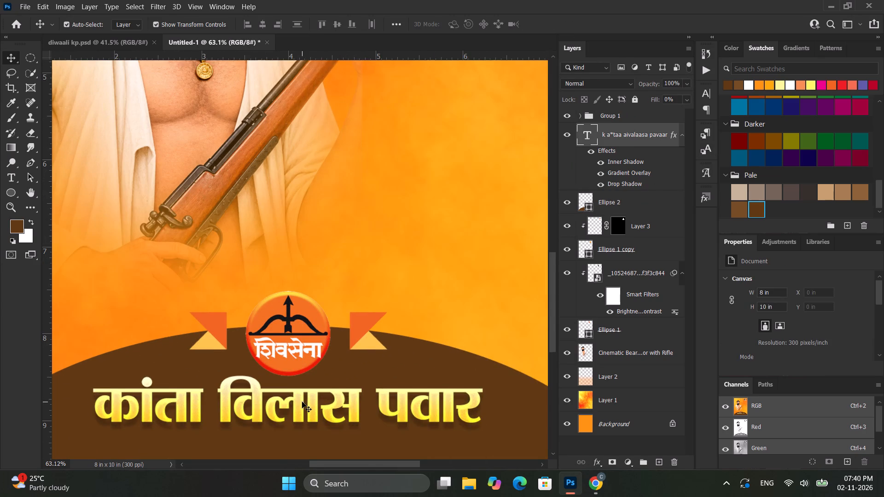
scroll(302, 402, down, 6)
key(shift+Down)
scroll(372, 385, down, 14)
click(379, 392)
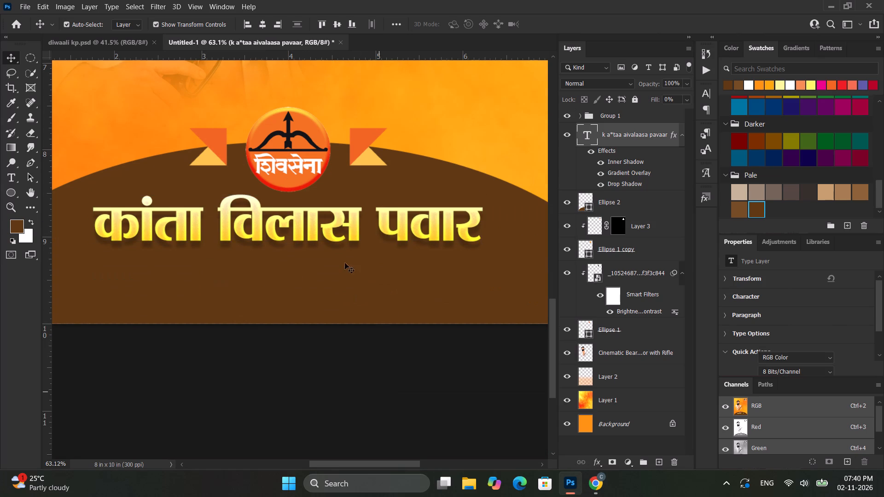
Scale the whole emblem group up to about 113% around its centre.
click(296, 169)
click(650, 127)
alt+scroll(404, 206, down, 4)
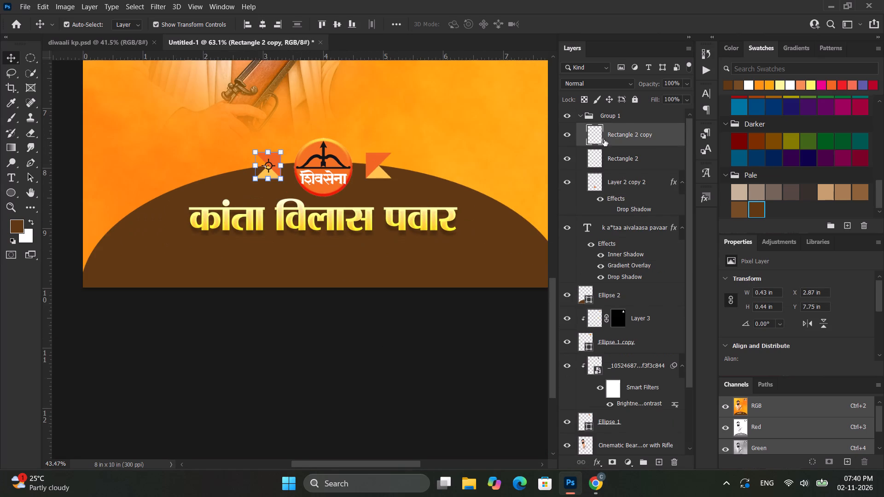
click(621, 115)
alt+scroll(438, 172, down, 5)
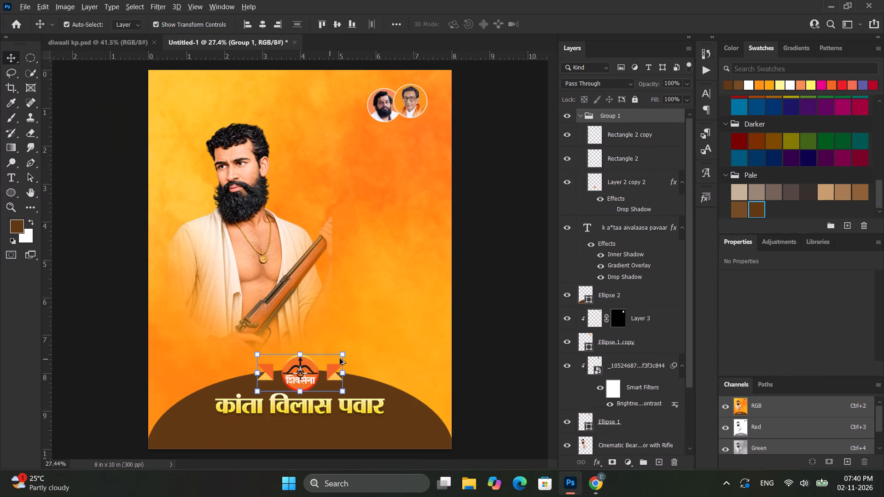
alt+drag(345, 352, 351, 349)
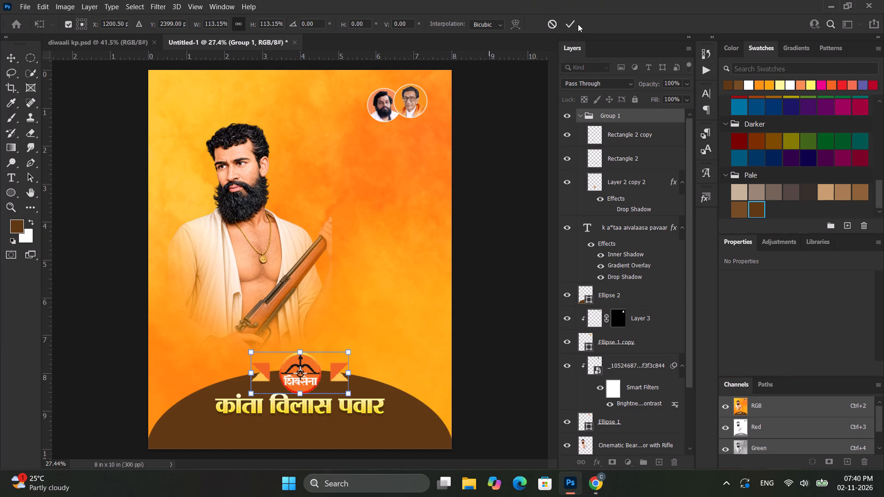
click(567, 24)
click(493, 228)
Nudge the name text down 50 px below the enlarged emblem and leave everything deselected.
alt+scroll(359, 378, down, 1)
alt+scroll(359, 379, up, 4)
scroll(340, 401, down, 5)
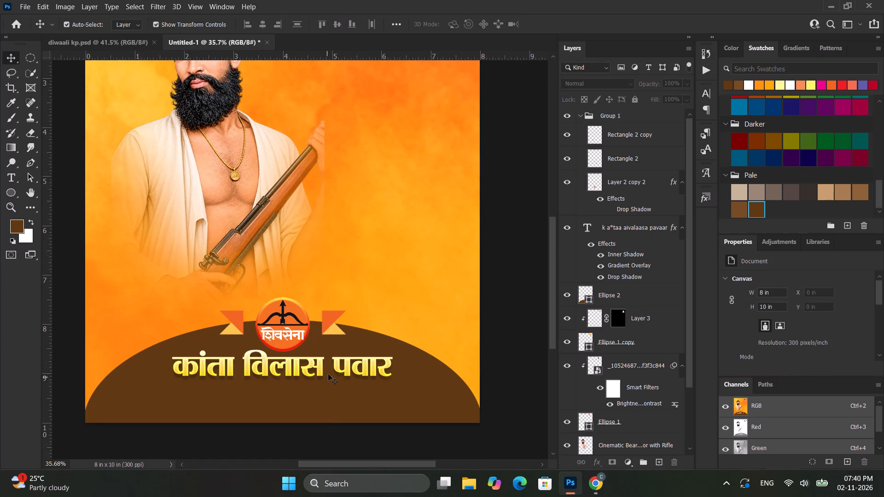
click(330, 367)
key(shift+Down)
key(shift+Down)
key(shift+Down)
key(shift+Down)
key(shift+Down)
click(523, 276)
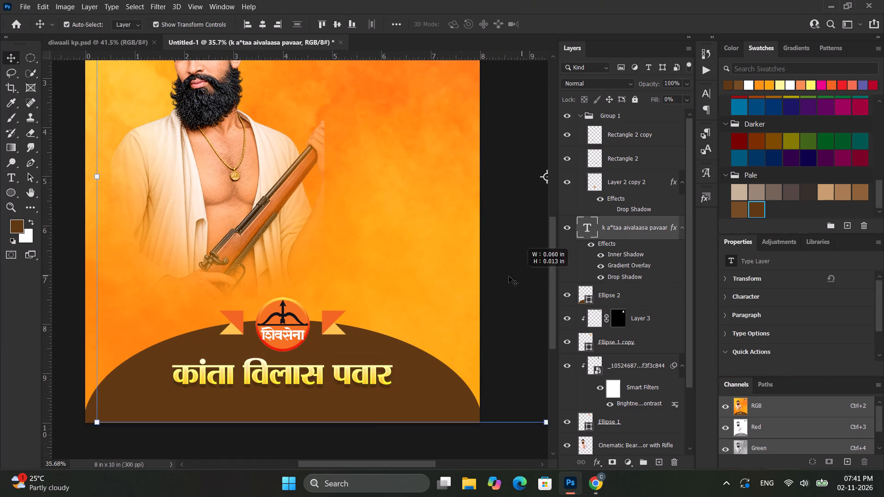
scroll(441, 310, down, 11)
alt+scroll(410, 393, down, 4)
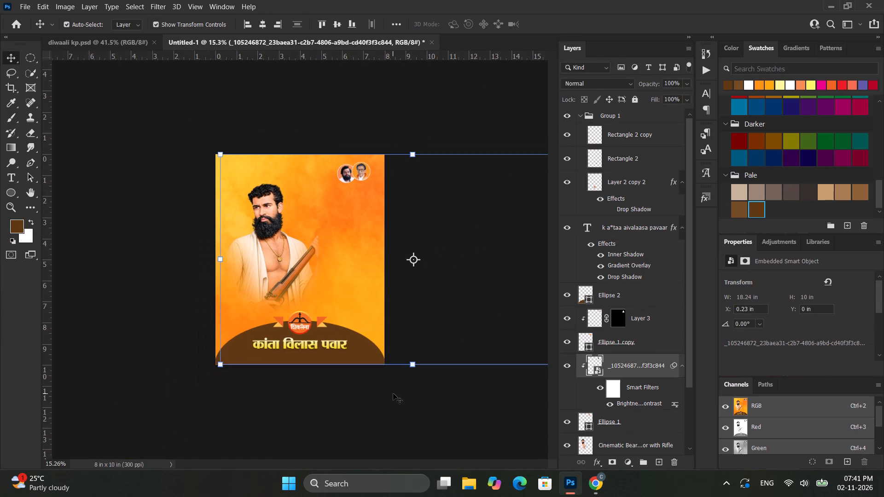
click(87, 217)
alt+scroll(400, 304, up, 3)
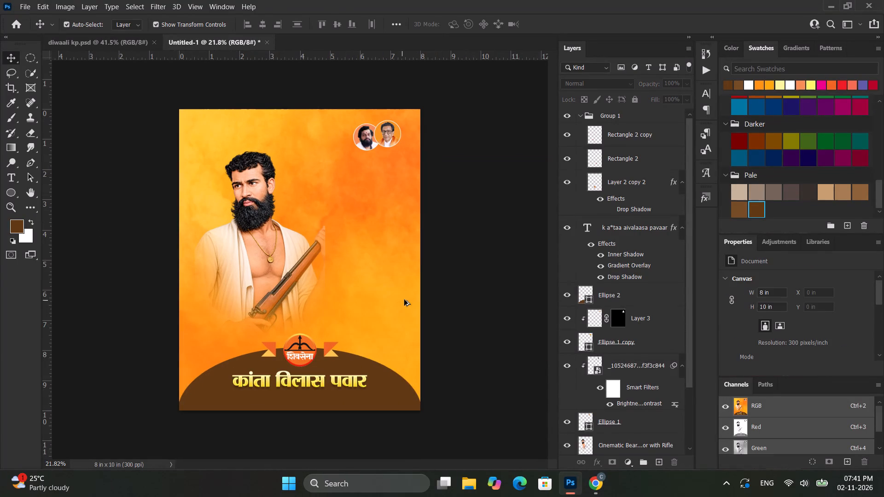
Turn off the drop shadow effect on the gold name text and deselect it.
ctrl+scroll(360, 357, up, 1)
alt+scroll(360, 357, up, 1)
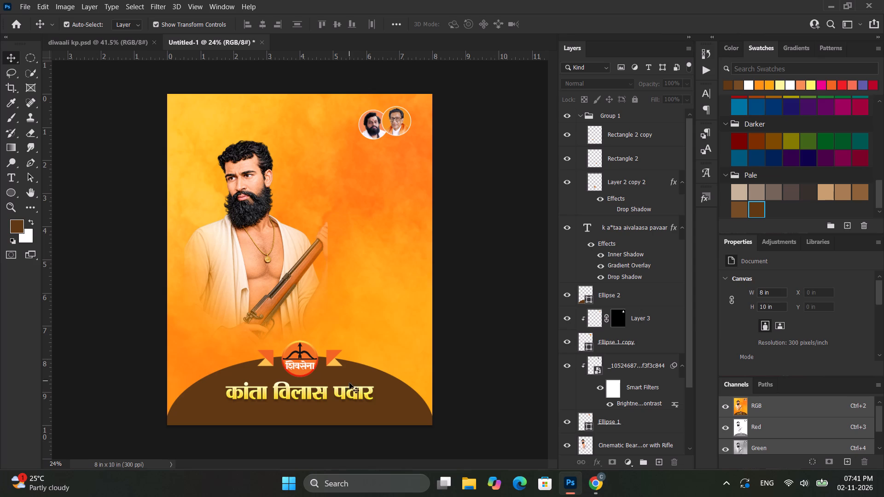
alt+scroll(368, 422, up, 6)
scroll(301, 425, up, 8)
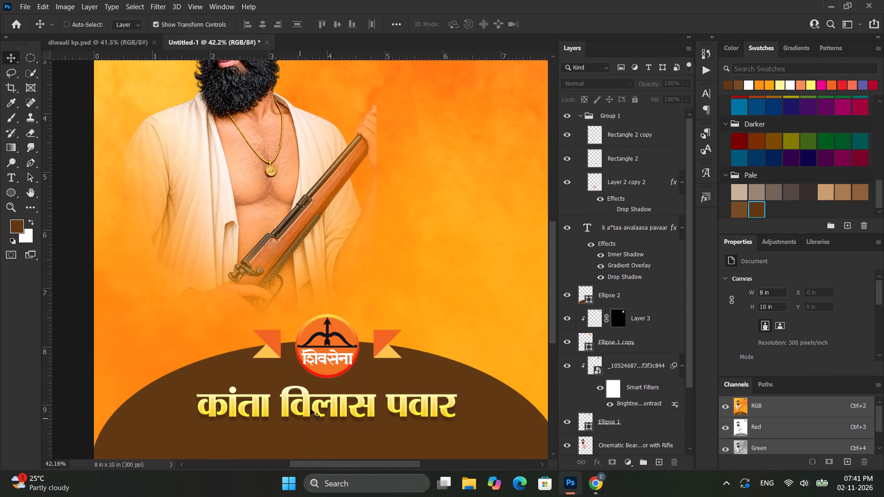
scroll(313, 405, down, 5)
alt+scroll(334, 392, up, 10)
click(350, 335)
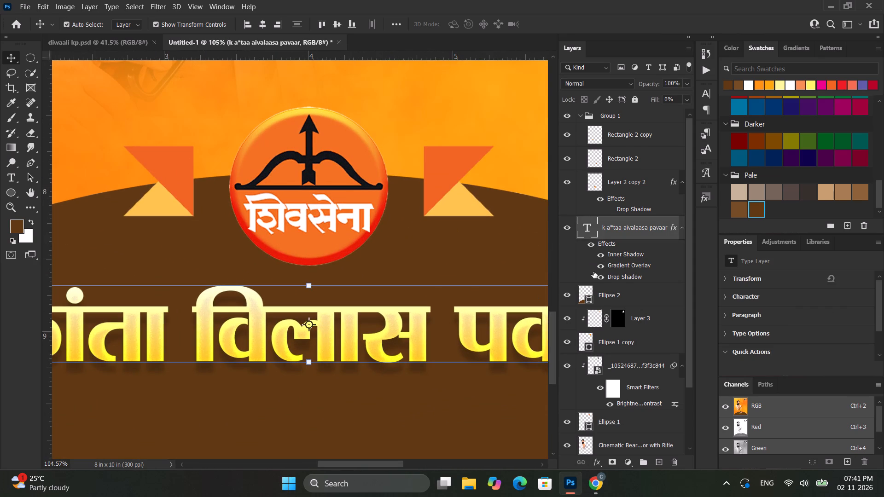
scroll(599, 277, up, 1)
click(599, 277)
scroll(289, 383, down, 16)
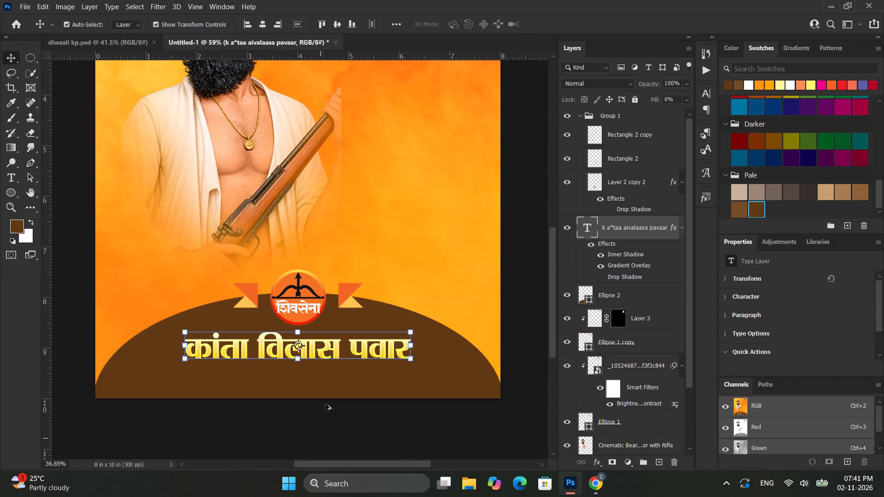
click(380, 422)
Centre the gold name text horizontally on the canvas and deselect it.
alt+scroll(372, 415, down, 7)
alt+scroll(344, 403, up, 4)
click(300, 420)
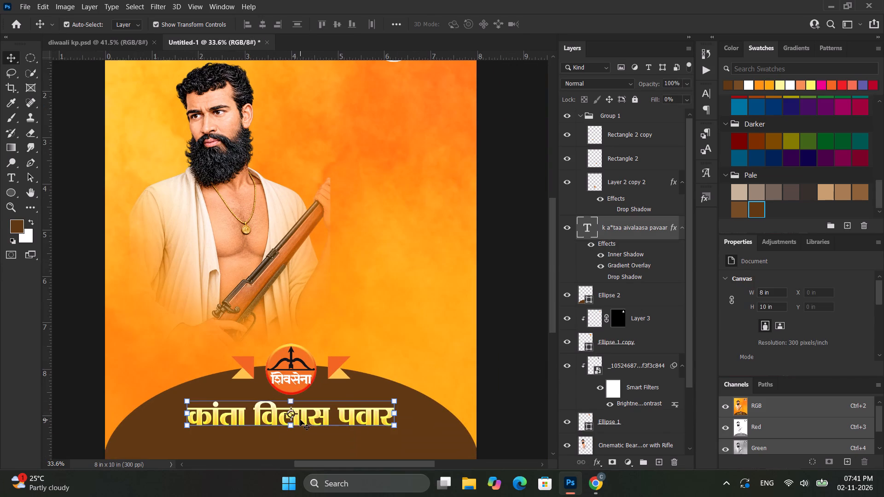
click(260, 20)
scroll(333, 316, down, 7)
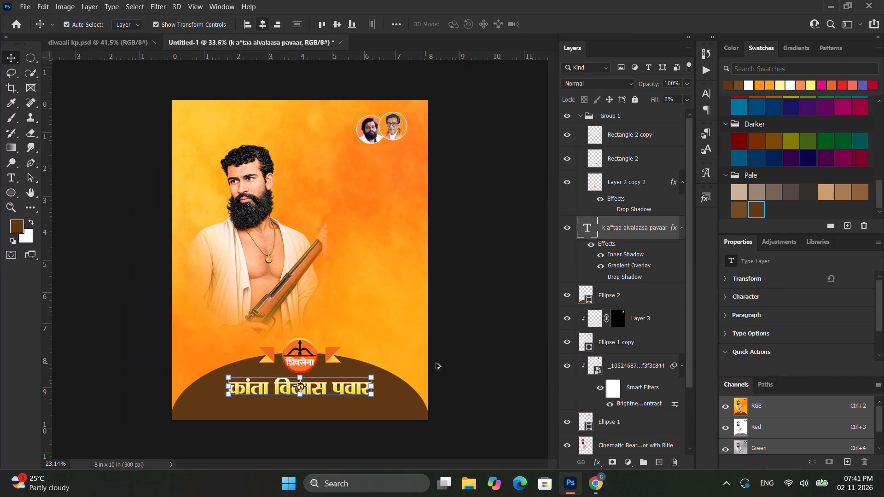
click(467, 346)
Show the round emblem's drop shadow and set it to 16 px distance and 32% opacity.
alt+scroll(309, 388, up, 15)
click(297, 389)
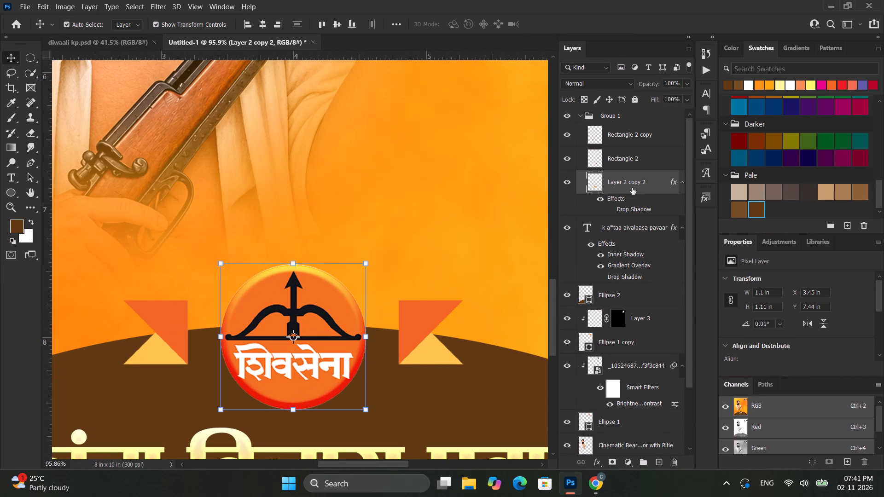
click(608, 210)
scroll(444, 310, down, 6)
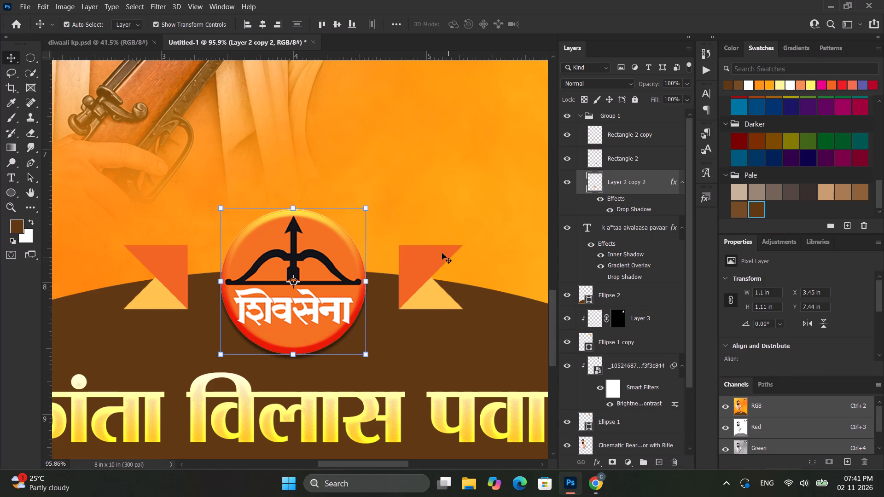
click(408, 276)
click(288, 351)
double_click(623, 209)
drag(636, 167, 640, 173)
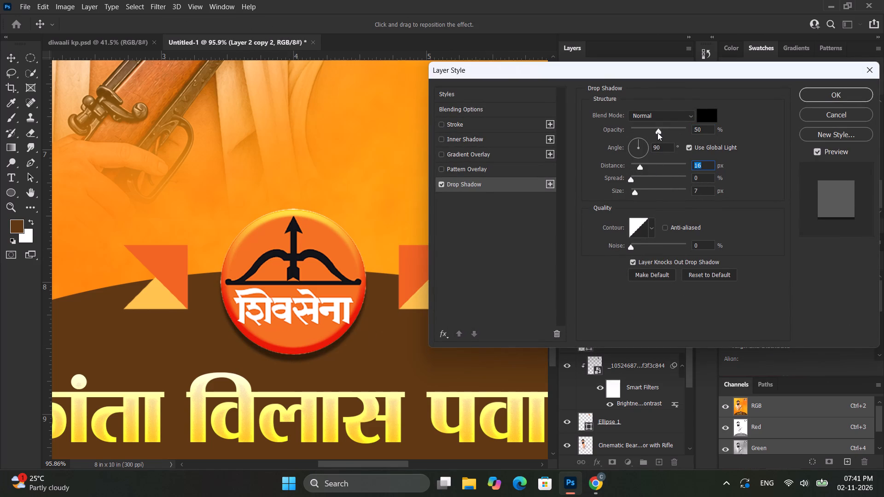
drag(656, 132, 649, 132)
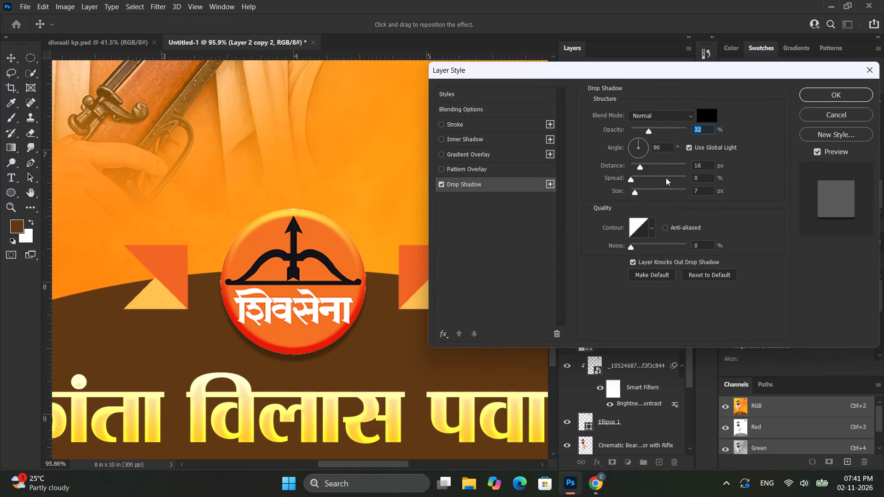
click(816, 99)
alt+scroll(444, 277, down, 17)
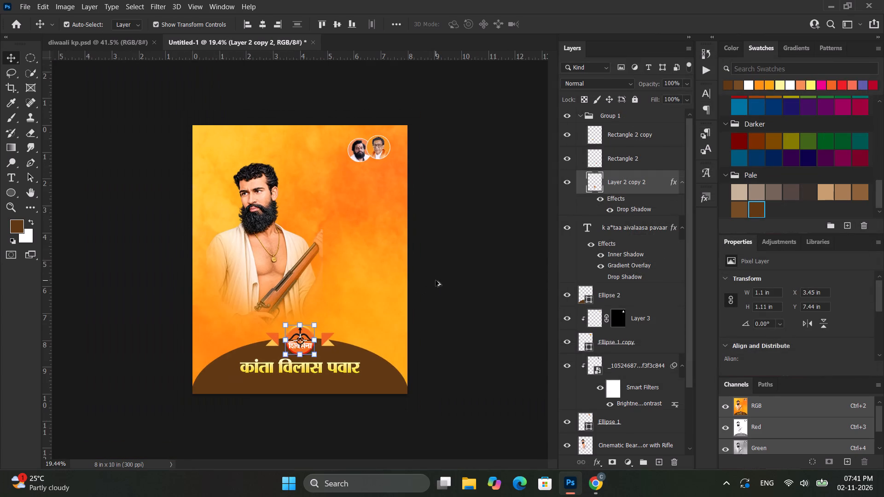
click(454, 263)
Examine the emblem, its side ribbons, the name text and the portrait up close and against the whole poster layout.
alt+scroll(338, 299, up, 9)
scroll(259, 368, down, 8)
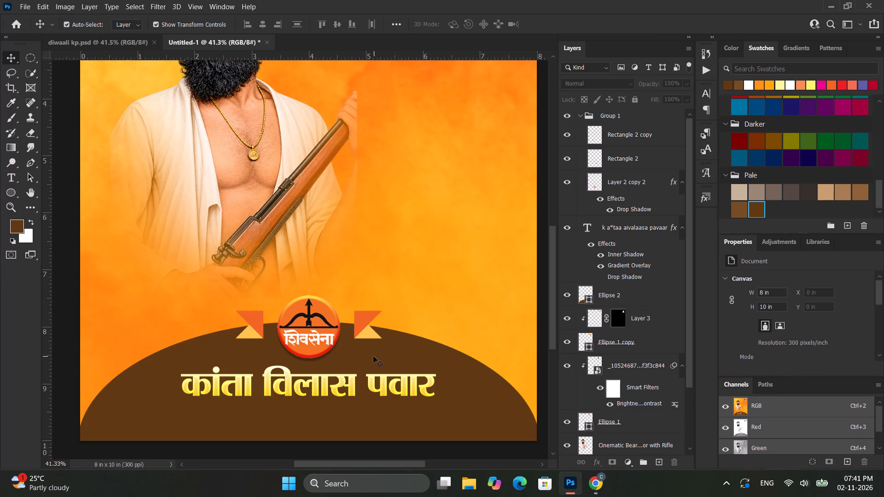
scroll(353, 362, down, 10)
click(352, 378)
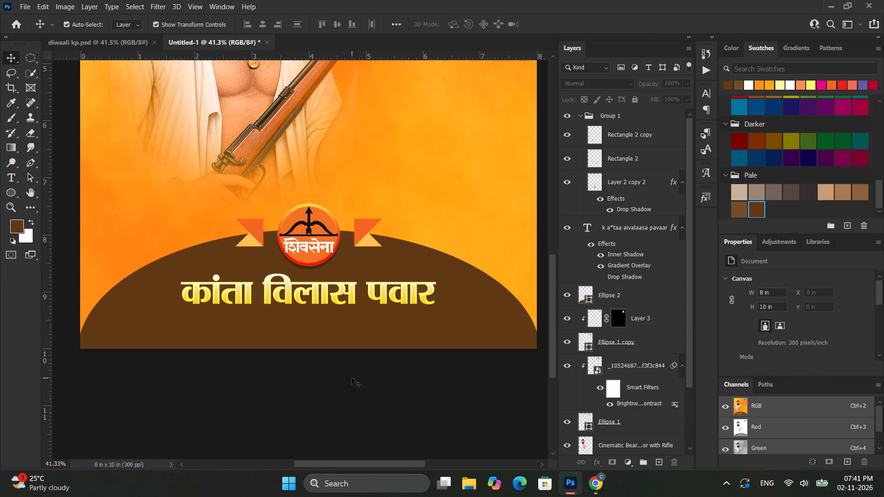
alt+scroll(309, 283, up, 20)
alt+scroll(309, 283, up, 9)
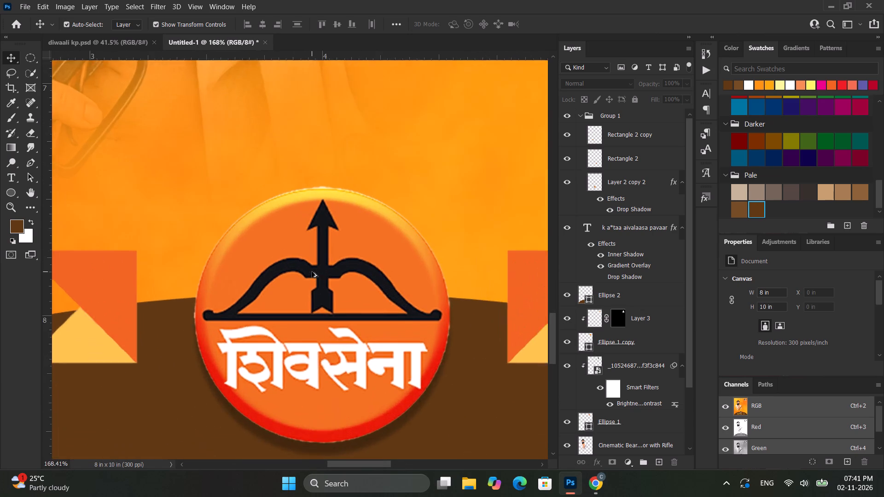
alt+scroll(312, 272, up, 12)
alt+scroll(307, 284, down, 20)
alt+scroll(307, 284, down, 6)
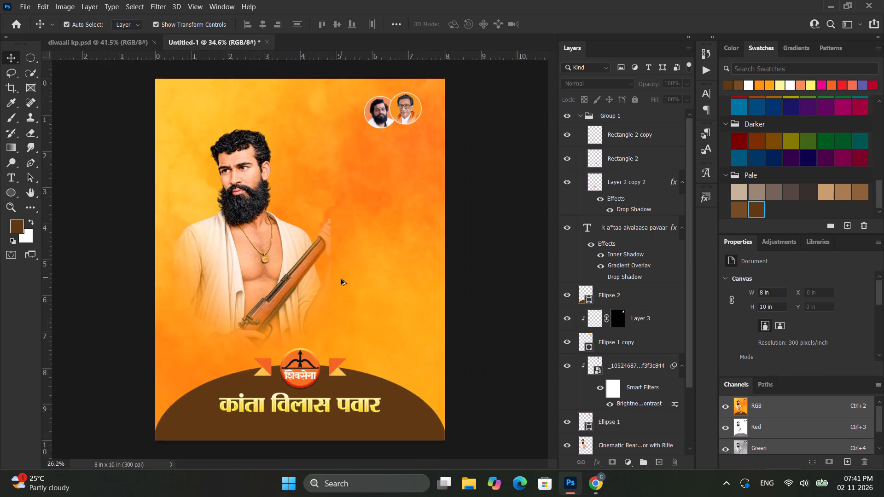
alt+scroll(341, 279, down, 1)
ctrl+scroll(423, 277, down, 5)
click(462, 268)
alt+scroll(264, 335, up, 9)
scroll(269, 373, down, 6)
alt+scroll(256, 366, up, 2)
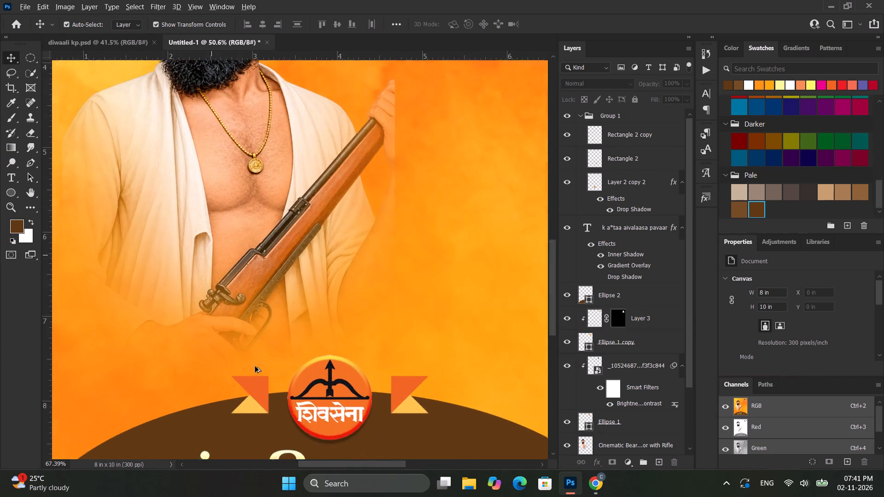
alt+scroll(255, 366, up, 3)
click(258, 402)
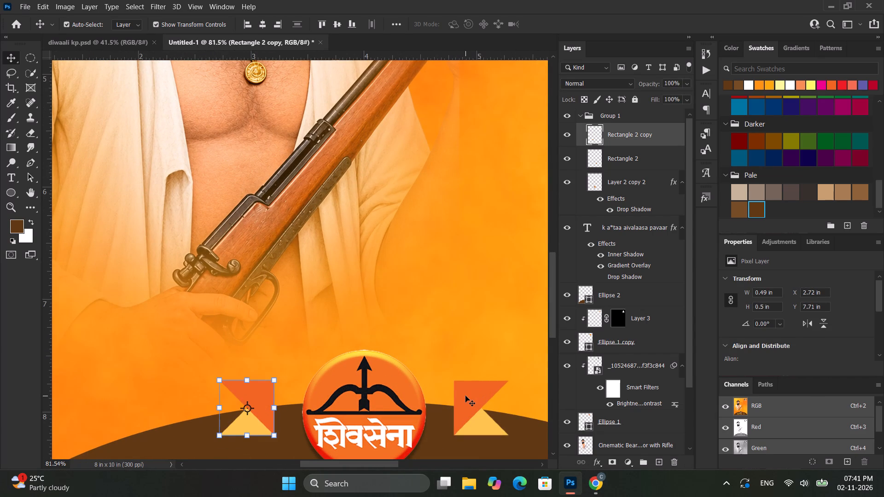
scroll(465, 397, down, 11)
alt+scroll(456, 381, down, 10)
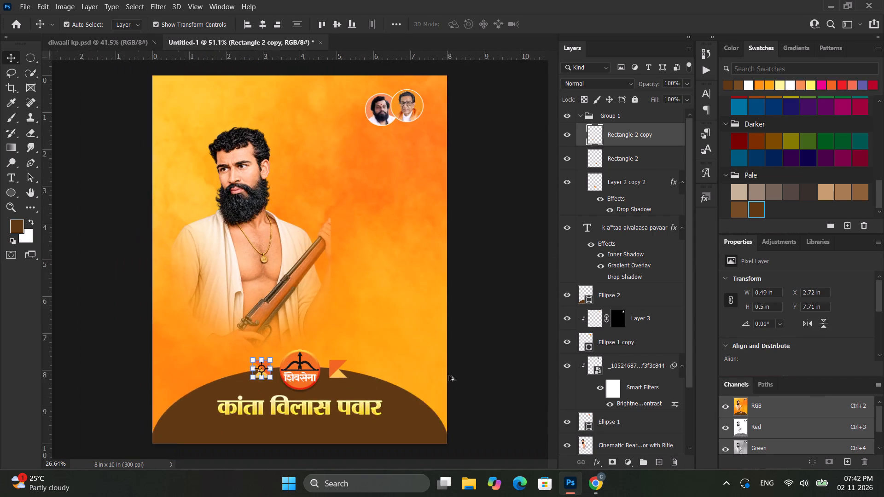
alt+scroll(449, 375, down, 4)
click(474, 352)
alt+scroll(208, 317, up, 3)
scroll(206, 315, up, 5)
ctrl+scroll(278, 294, down, 10)
alt+scroll(279, 290, down, 1)
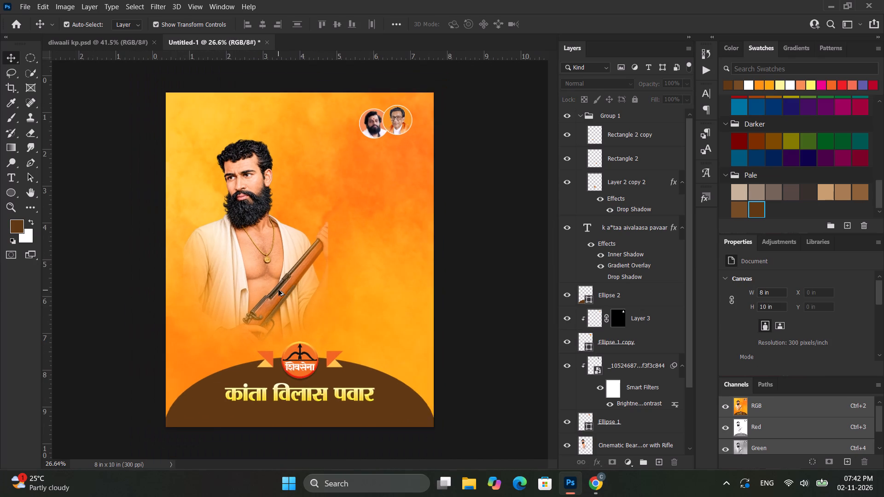
alt+scroll(279, 290, down, 1)
click(472, 169)
alt+scroll(295, 153, up, 11)
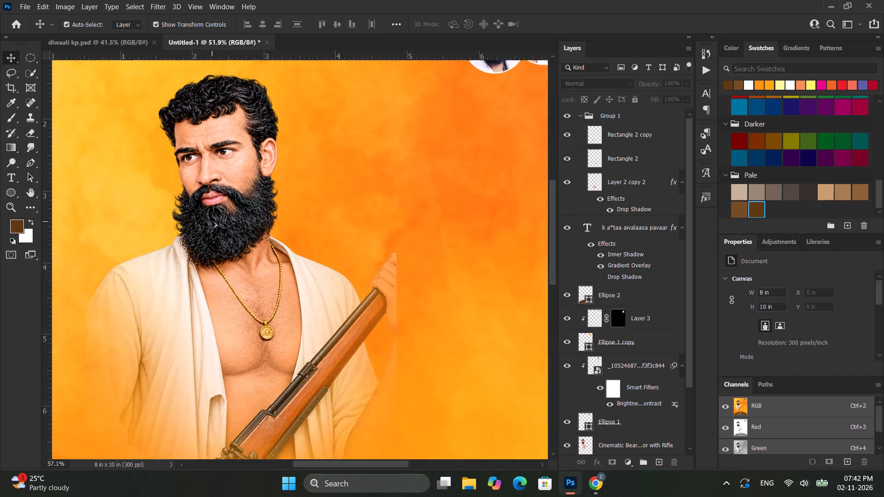
alt+scroll(212, 221, up, 20)
alt+scroll(212, 221, up, 1)
alt+scroll(234, 141, down, 13)
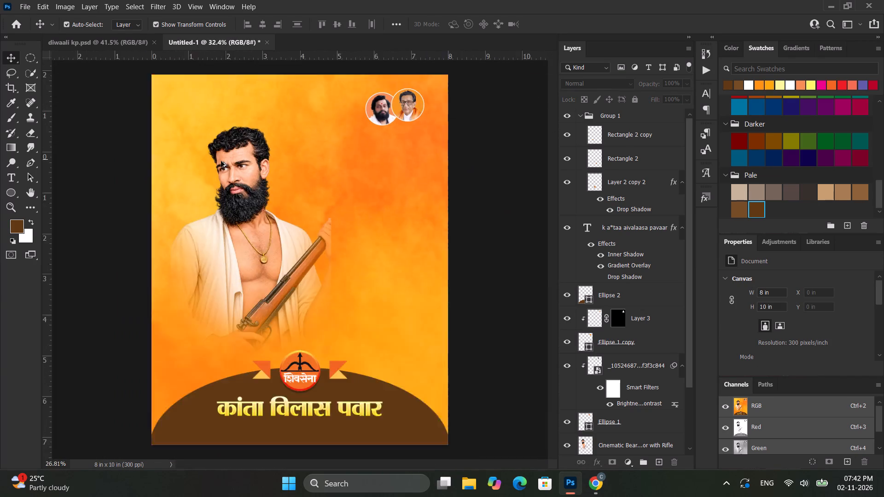
alt+scroll(392, 229, up, 3)
click(476, 188)
alt+scroll(294, 289, up, 1)
alt+scroll(295, 286, down, 2)
Switch to Chrome and copy the Sahapedia statue photo from the vasudev balvant fadke image results, returning to the poster.
click(588, 490)
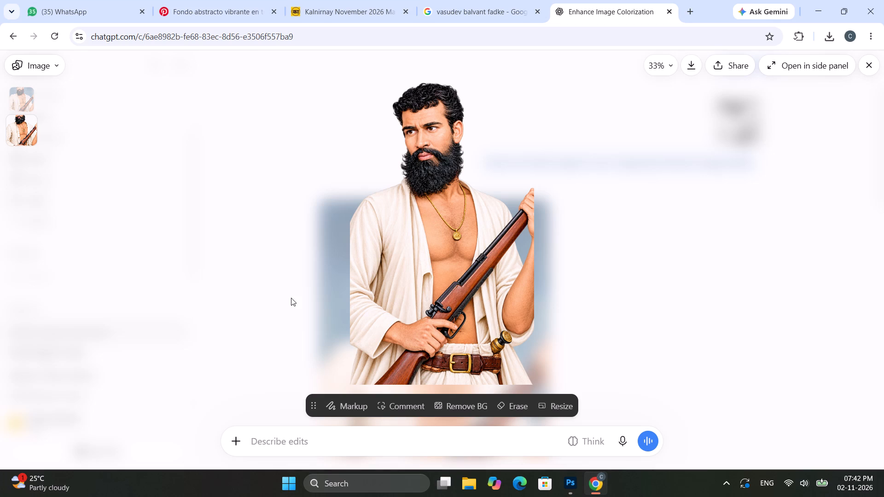
click(474, 5)
scroll(315, 292, up, 2)
scroll(317, 325, down, 2)
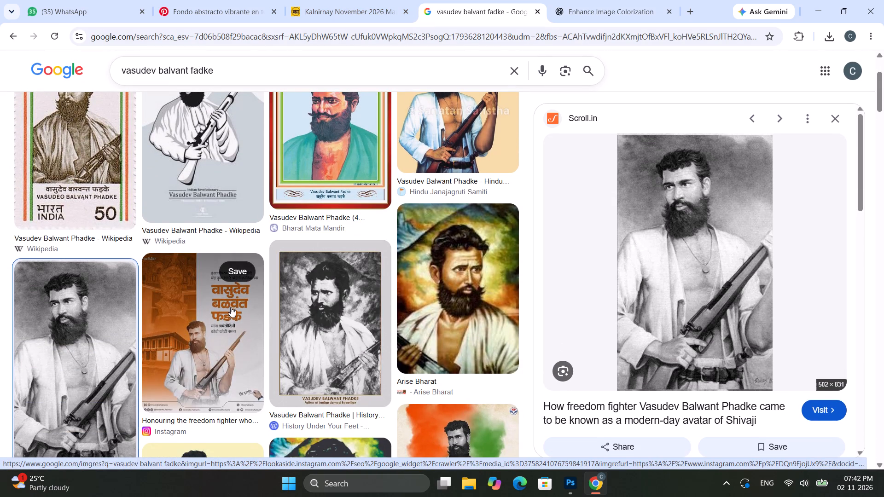
scroll(232, 292, up, 6)
scroll(249, 288, down, 7)
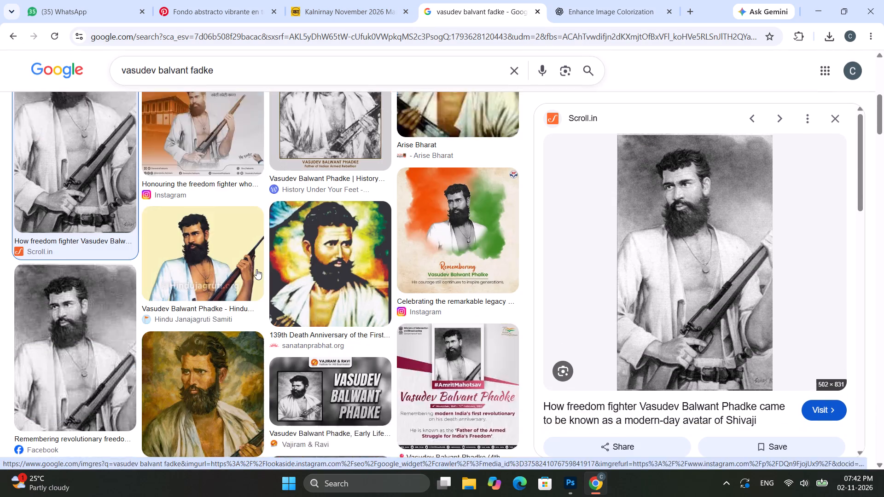
scroll(251, 264, down, 8)
click(322, 349)
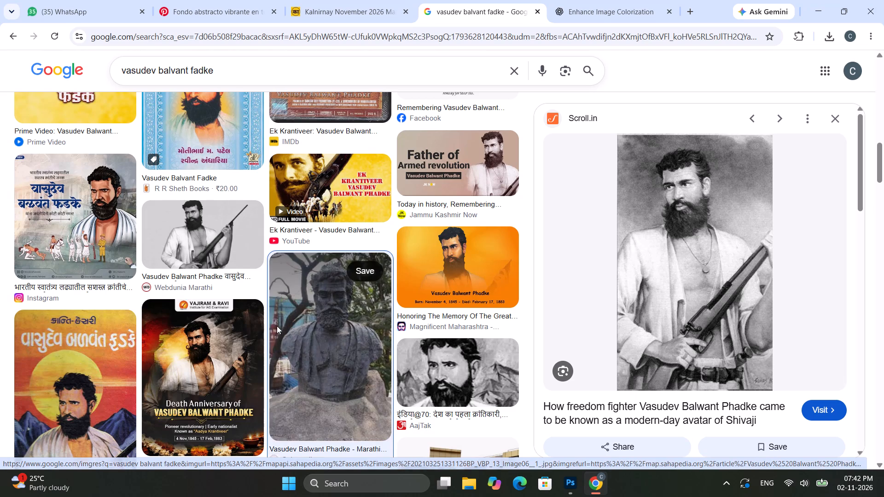
right_drag(665, 237, 665, 241)
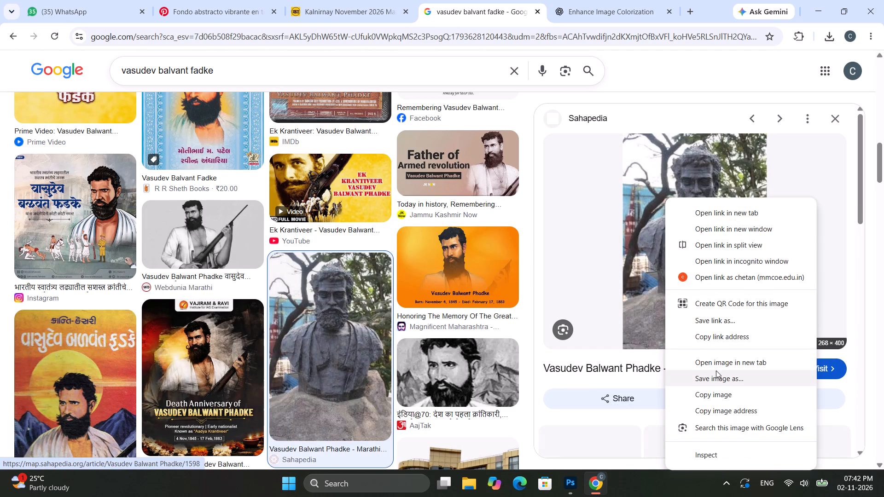
click(712, 387)
click(823, 3)
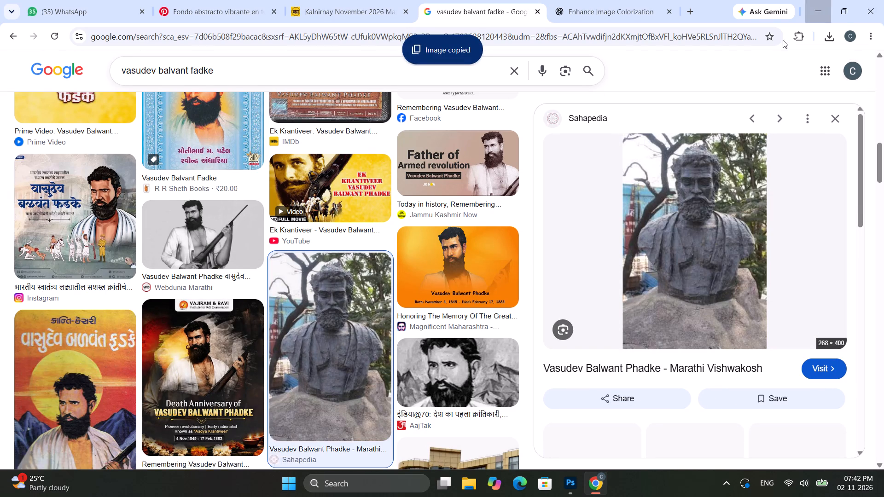
Shift the bearded portrait about 0.03 in to the right and deselect it.
alt+scroll(282, 189, up, 2)
scroll(308, 169, up, 3)
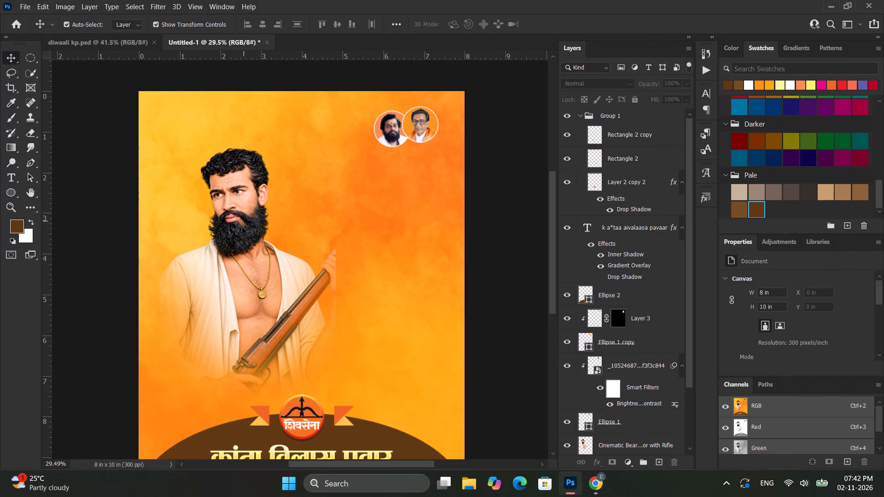
click(232, 242)
shift+click(253, 260)
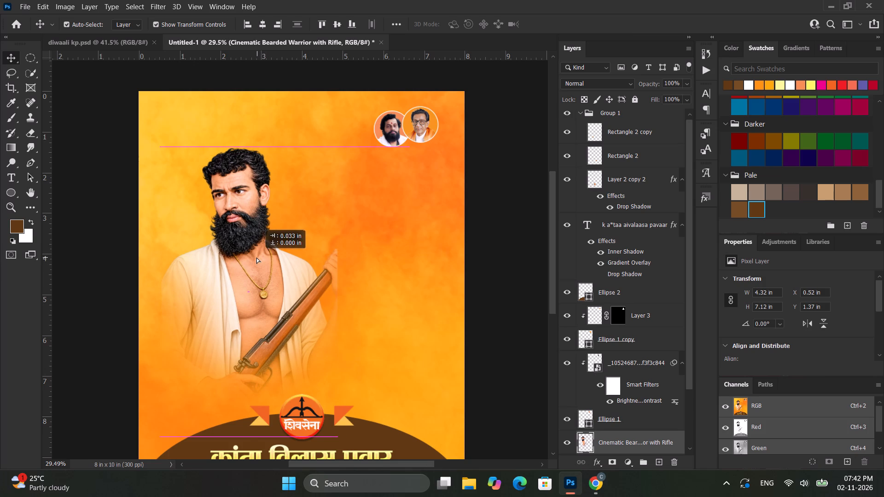
click(520, 219)
Paste the copied statue photo directly above Layer 2, beneath the portrait, and undo the stray duplicate of it.
scroll(629, 396, down, 5)
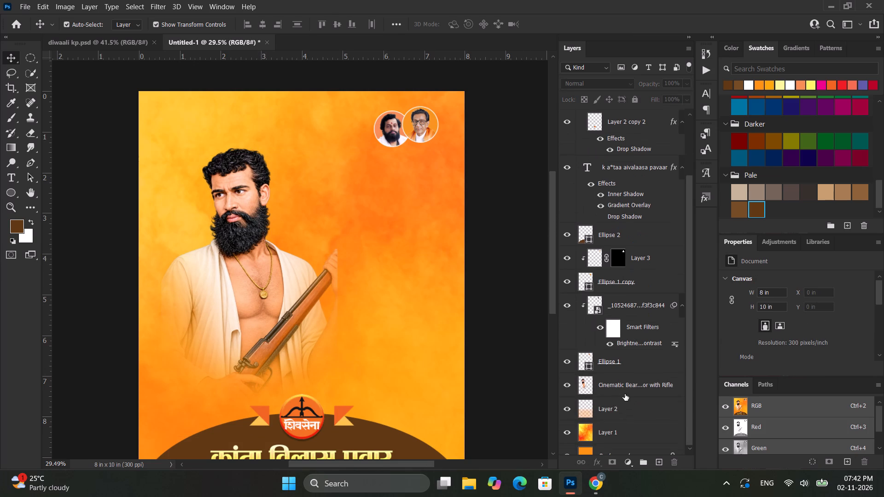
click(618, 390)
key(ctrl+v)
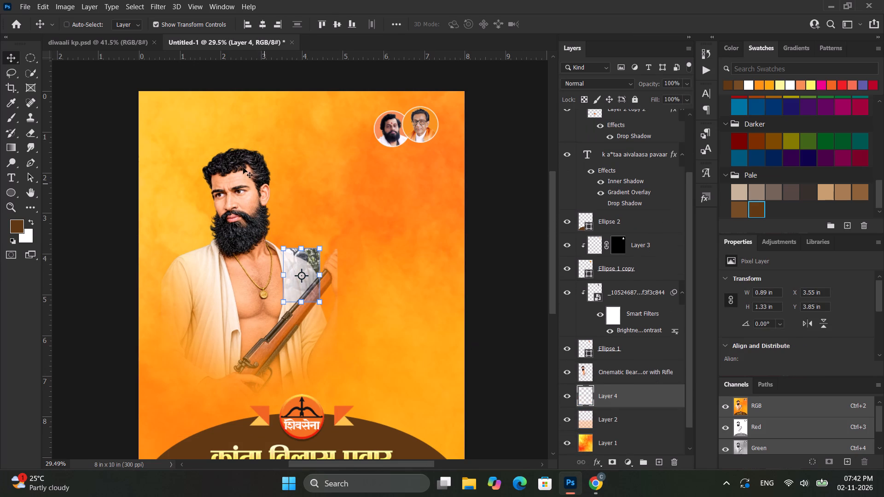
alt+click(293, 252)
key(ctrl+z)
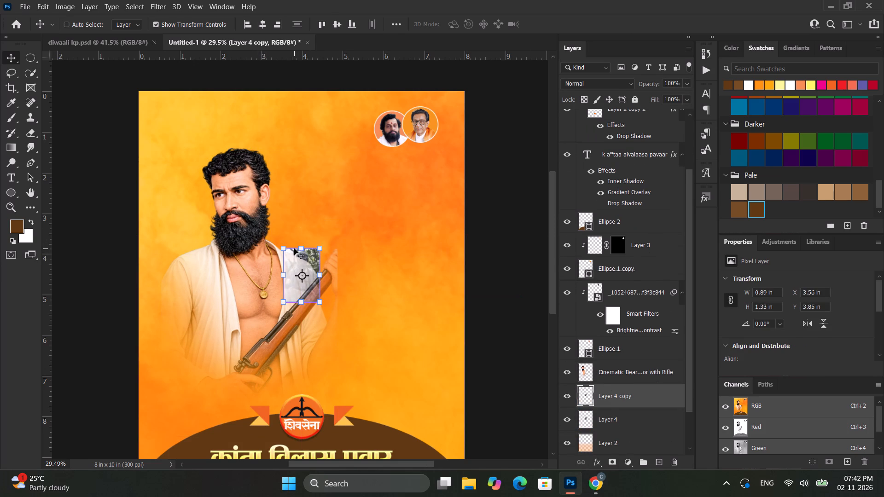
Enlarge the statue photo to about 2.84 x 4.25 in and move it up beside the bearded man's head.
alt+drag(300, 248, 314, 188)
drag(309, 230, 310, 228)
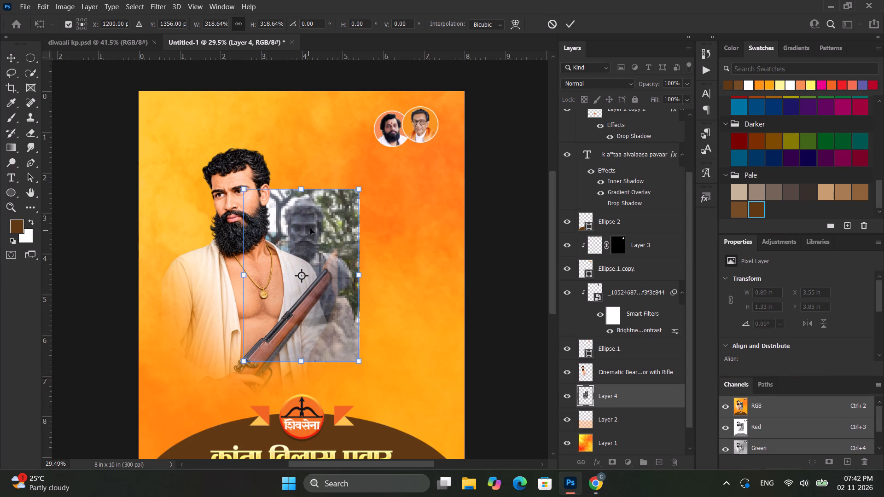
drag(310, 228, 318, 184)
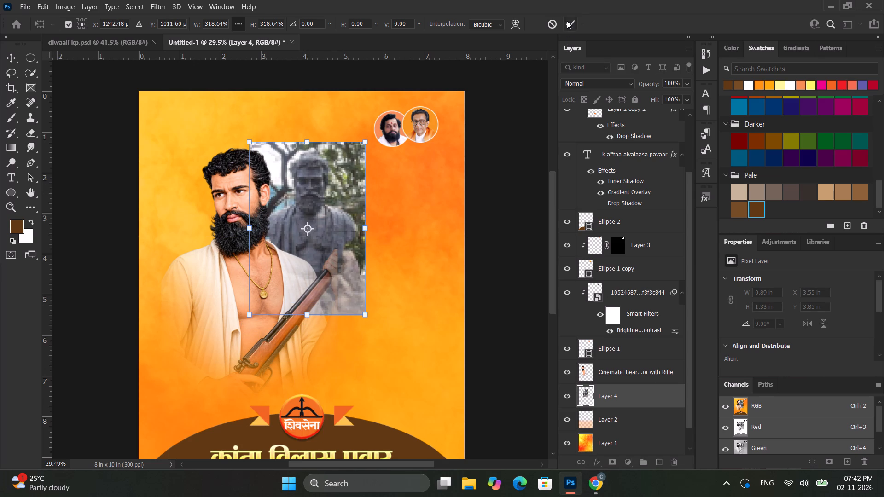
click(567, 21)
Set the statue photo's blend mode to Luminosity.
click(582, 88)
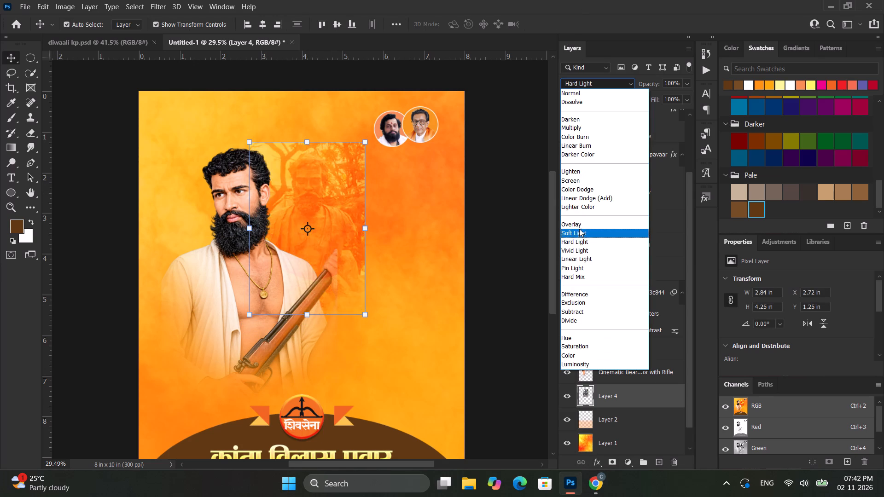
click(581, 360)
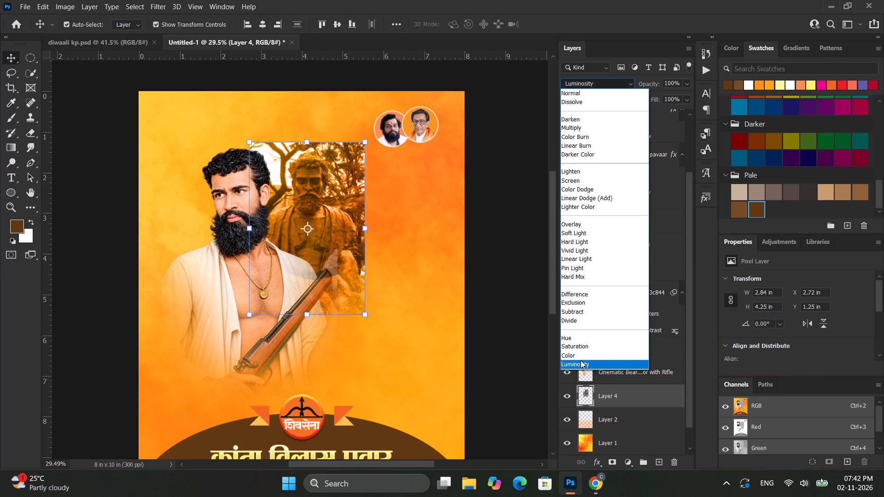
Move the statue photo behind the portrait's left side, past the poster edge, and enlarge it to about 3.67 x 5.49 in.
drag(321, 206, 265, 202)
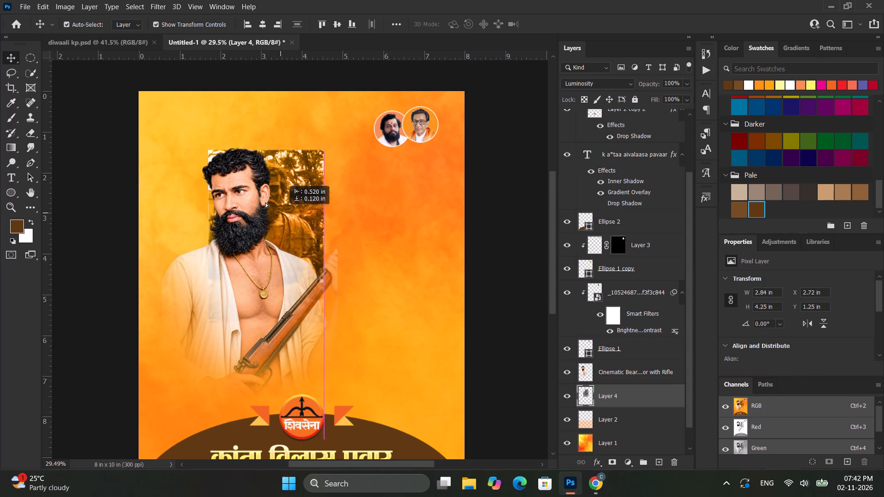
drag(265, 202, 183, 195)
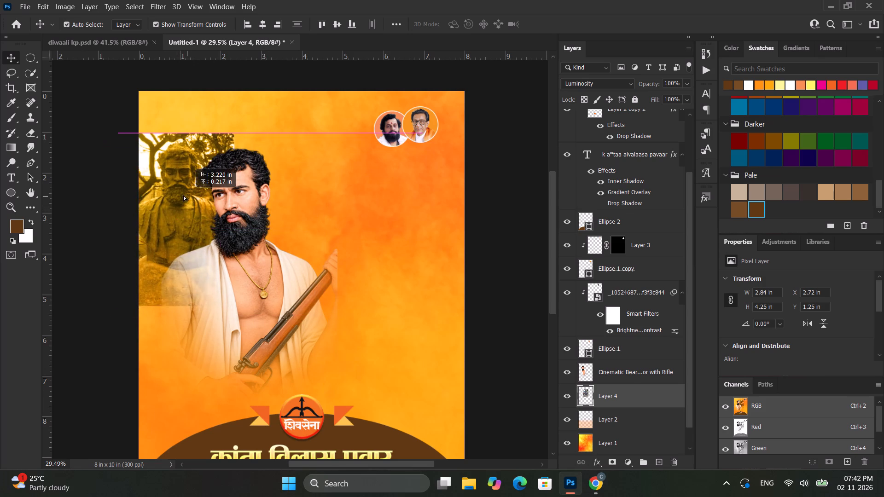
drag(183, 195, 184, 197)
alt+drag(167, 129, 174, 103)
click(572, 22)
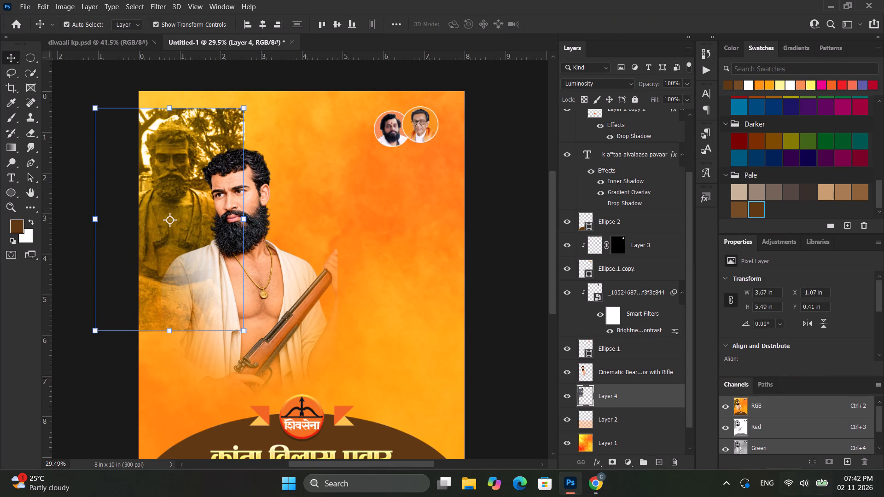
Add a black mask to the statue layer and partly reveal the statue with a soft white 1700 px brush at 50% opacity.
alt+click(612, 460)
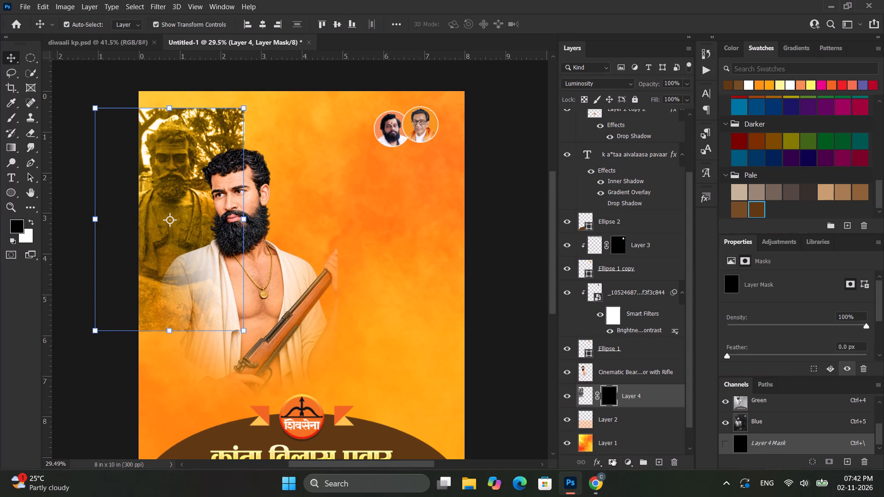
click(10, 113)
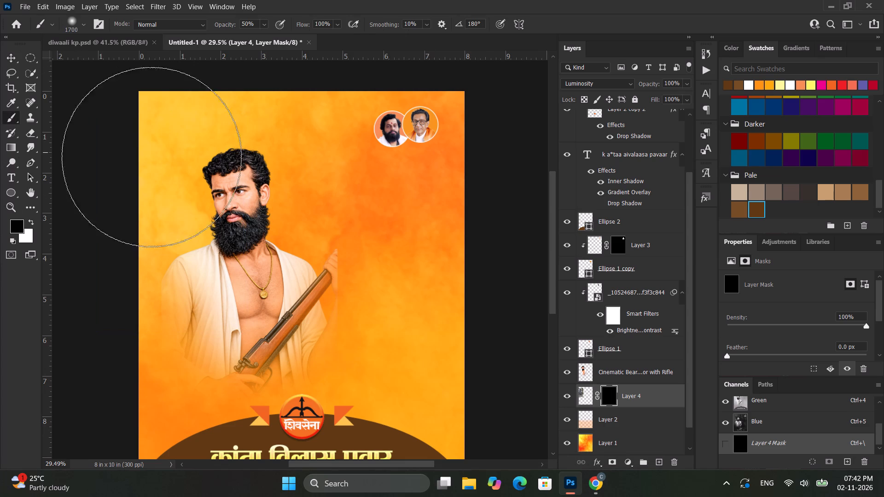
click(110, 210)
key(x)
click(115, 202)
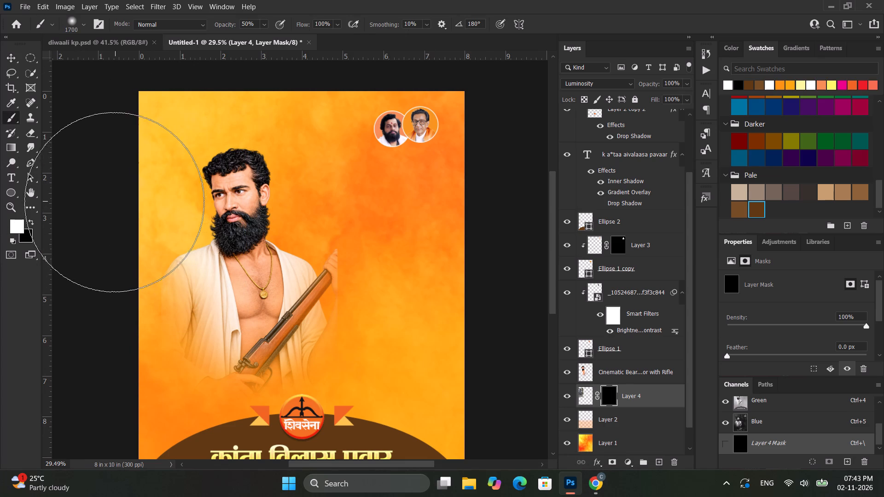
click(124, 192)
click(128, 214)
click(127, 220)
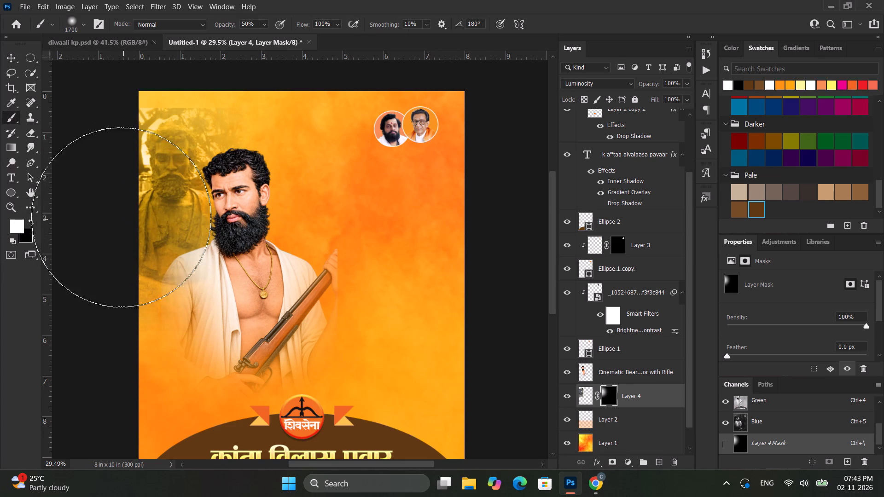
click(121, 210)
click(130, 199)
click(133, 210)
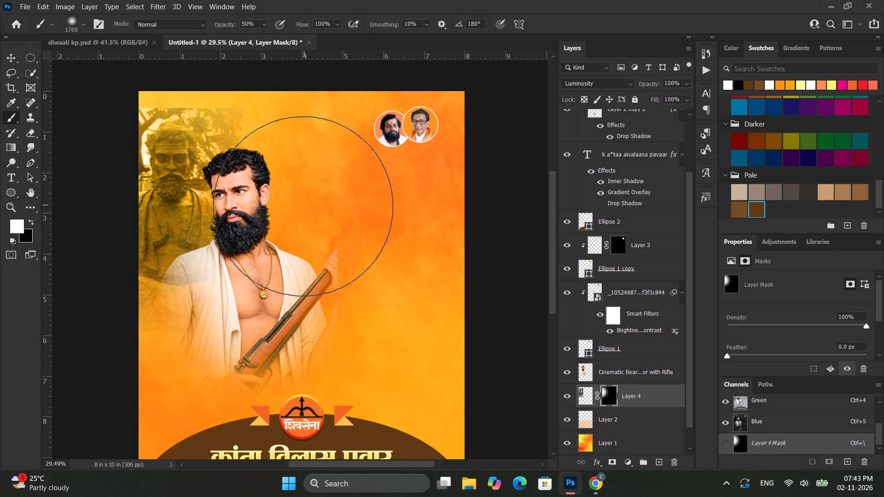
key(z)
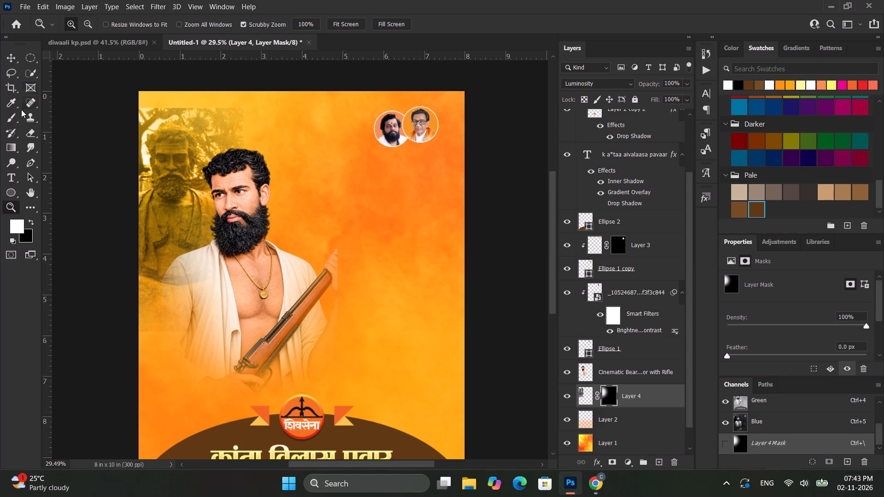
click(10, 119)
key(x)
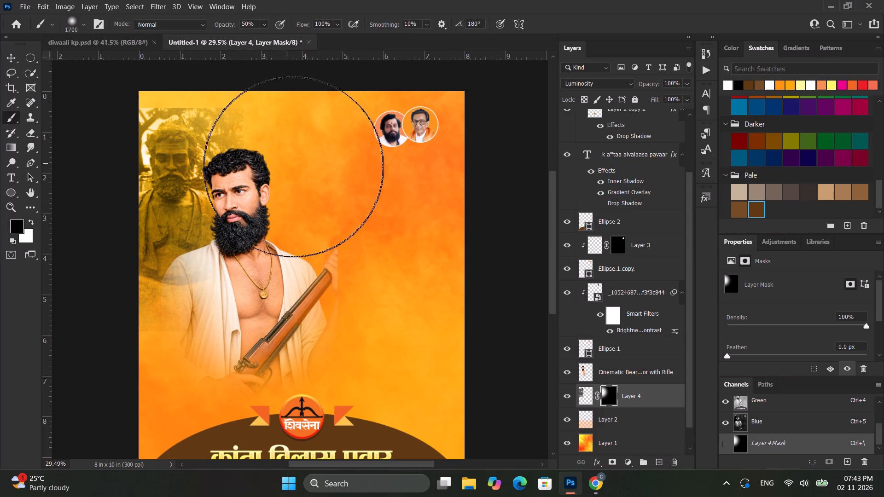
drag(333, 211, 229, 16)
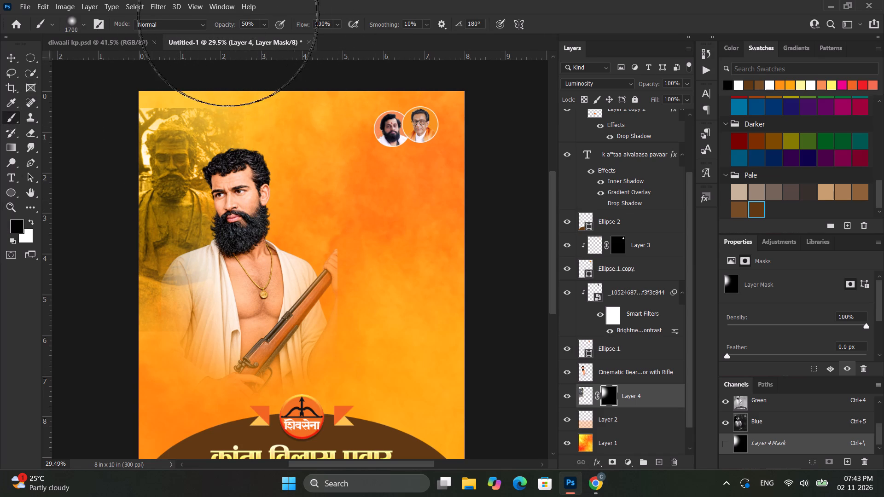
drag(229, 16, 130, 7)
Delete the statue photo's layer mask and the statue layer itself, leaving nothing selected.
click(14, 55)
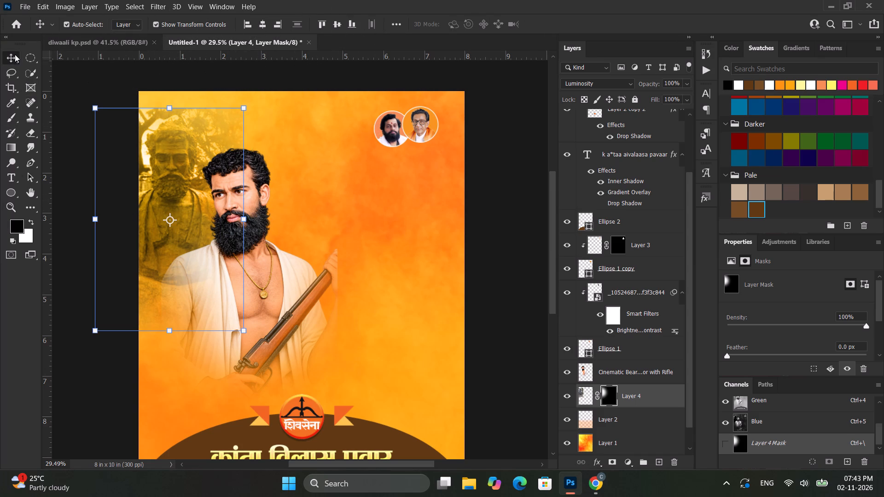
key(Delete)
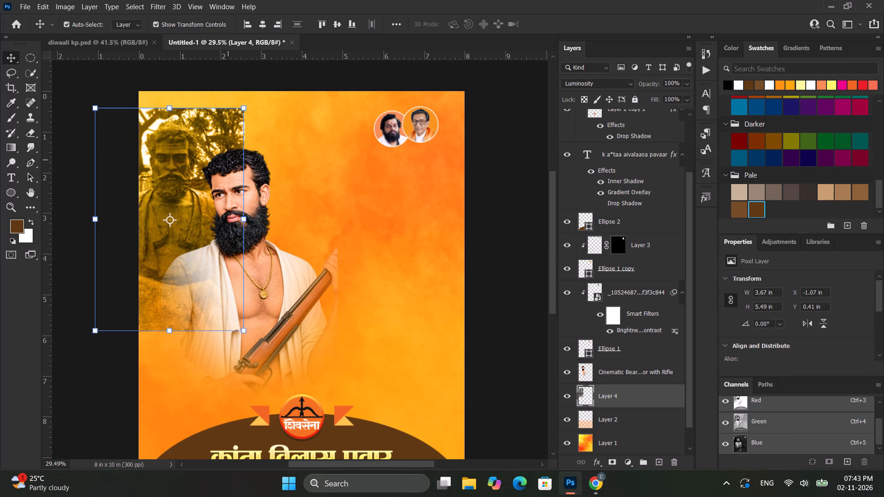
key(Delete)
click(507, 207)
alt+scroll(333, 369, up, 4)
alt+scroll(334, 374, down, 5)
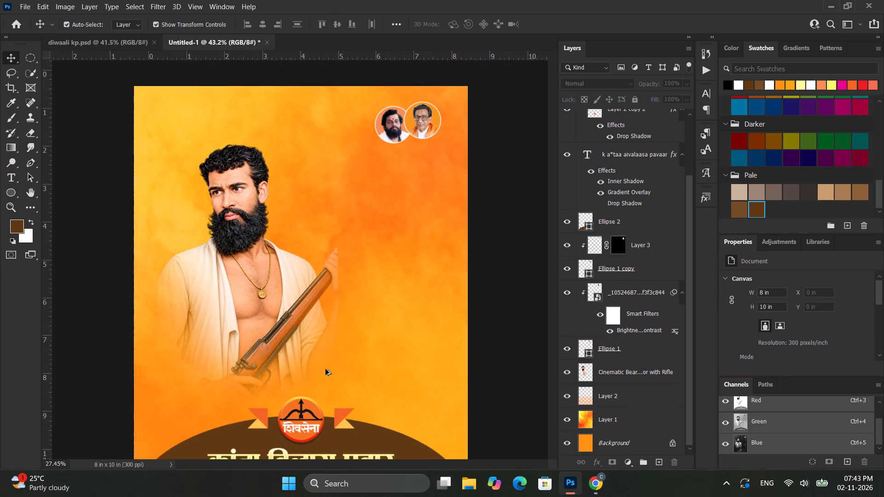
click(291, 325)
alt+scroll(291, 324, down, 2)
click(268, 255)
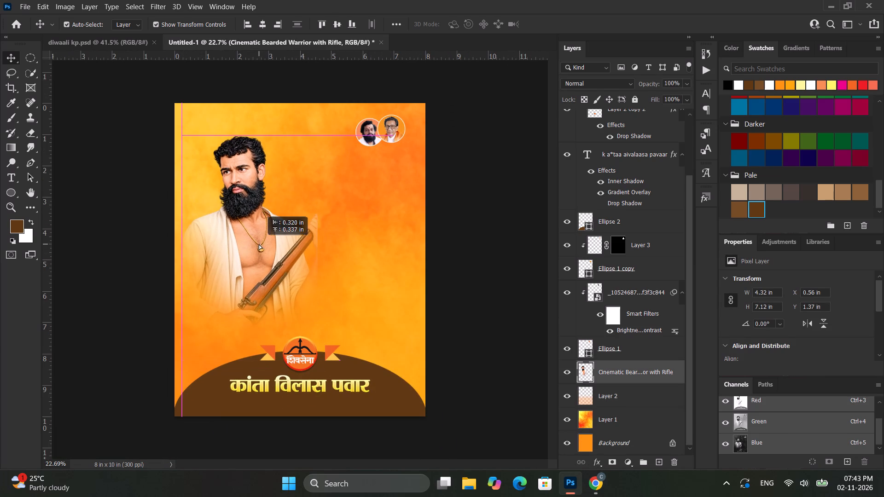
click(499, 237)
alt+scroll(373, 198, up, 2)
Copy the designation strip beneath the name on the Laxmi Pujan design in diwaali kp.psd into the poster, below the gold name.
click(86, 34)
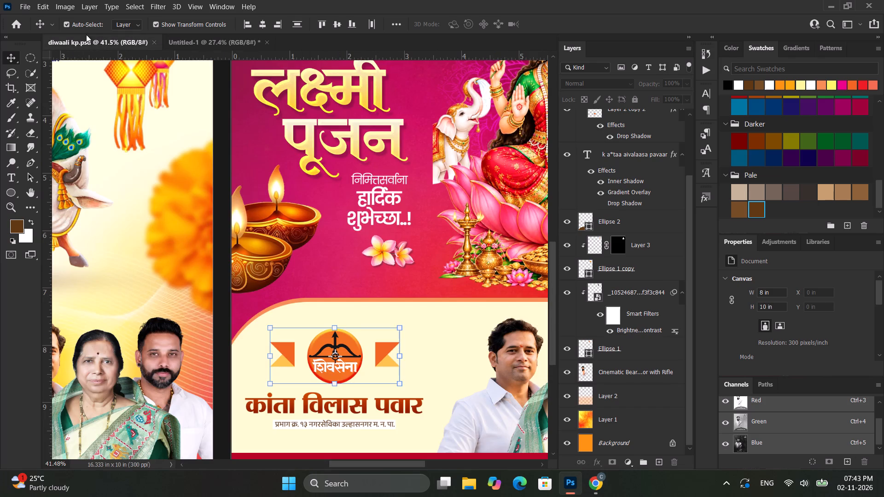
alt+scroll(264, 97, down, 4)
scroll(308, 102, down, 1)
scroll(316, 104, up, 10)
alt+scroll(373, 187, down, 6)
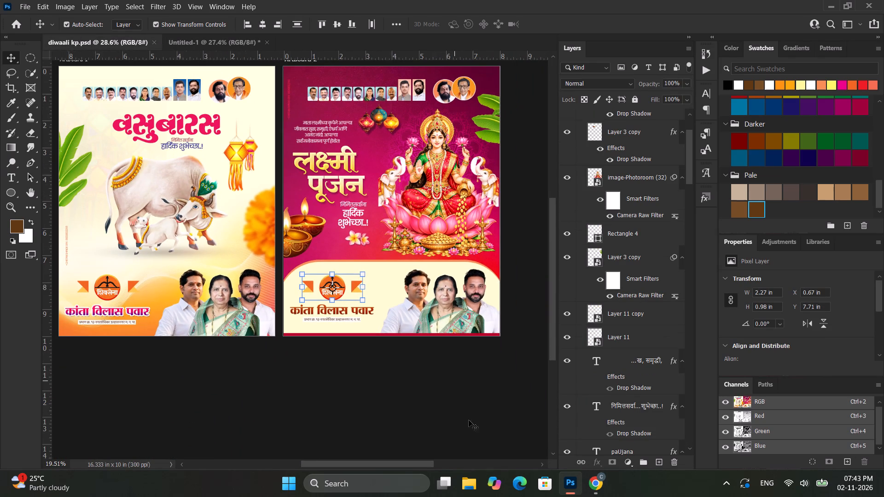
click(464, 409)
alt+scroll(378, 335, up, 11)
alt+scroll(330, 313, up, 4)
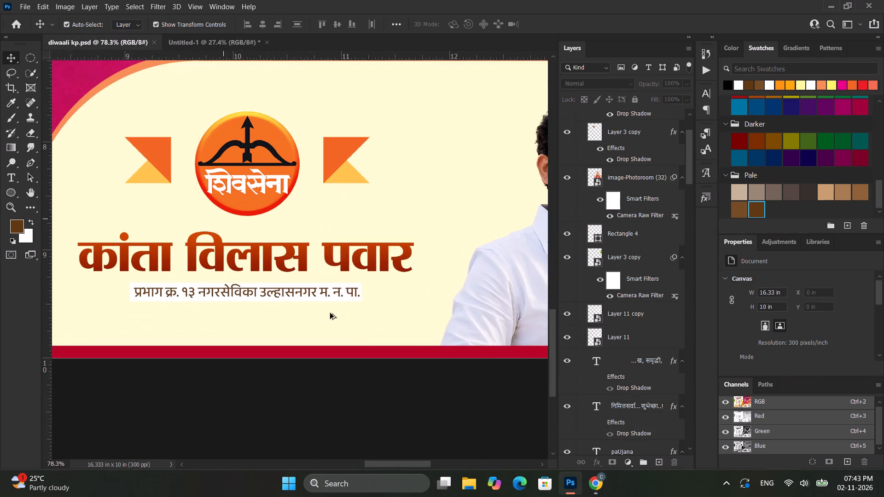
click(326, 294)
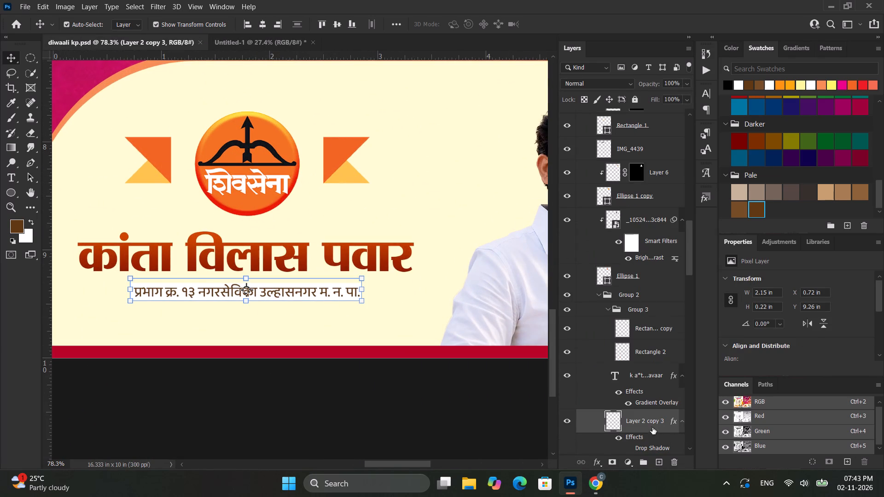
drag(652, 428, 269, 326)
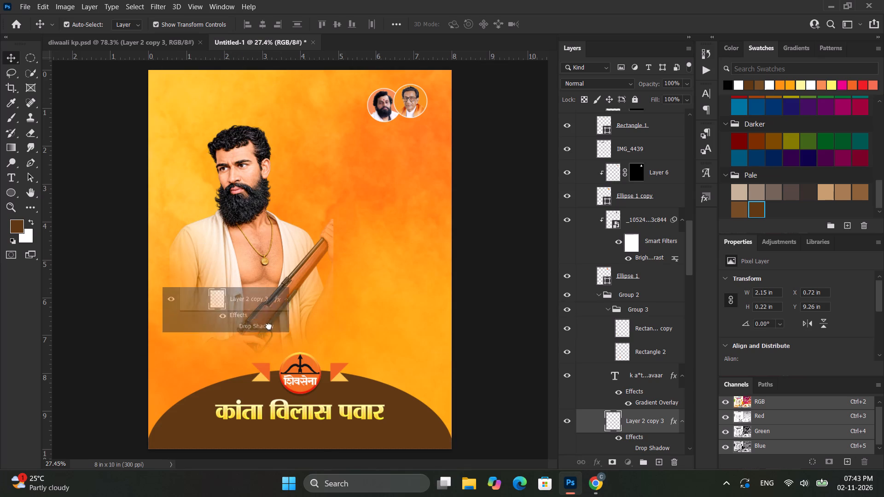
drag(269, 326, 291, 436)
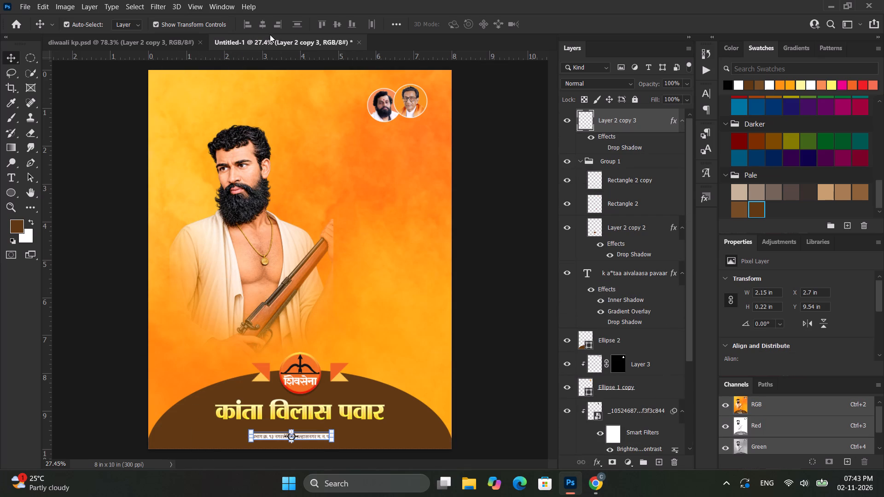
Center the designation strip horizontally relative to the canvas and deselect it.
drag(395, 24, 396, 30)
click(433, 128)
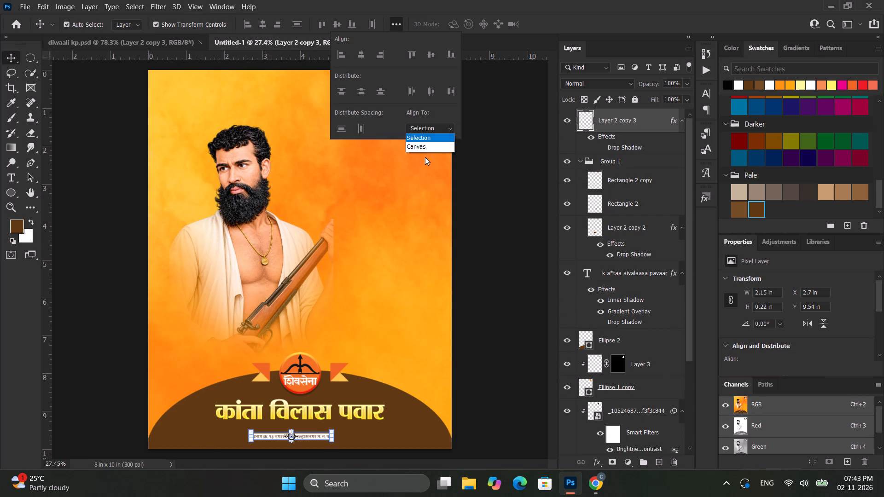
click(418, 148)
click(360, 55)
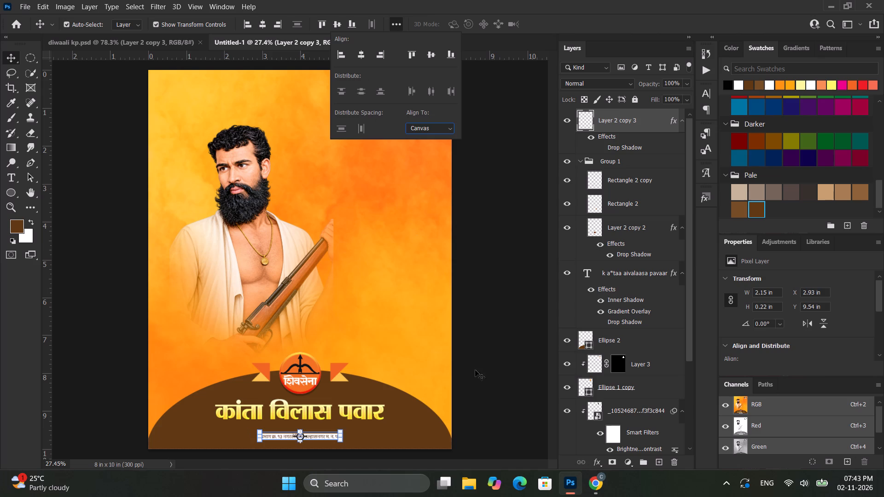
click(498, 386)
Center the gold name text, the emblem group (Group 1) and the brown footer ellipse horizontally on the canvas.
click(357, 415)
click(260, 25)
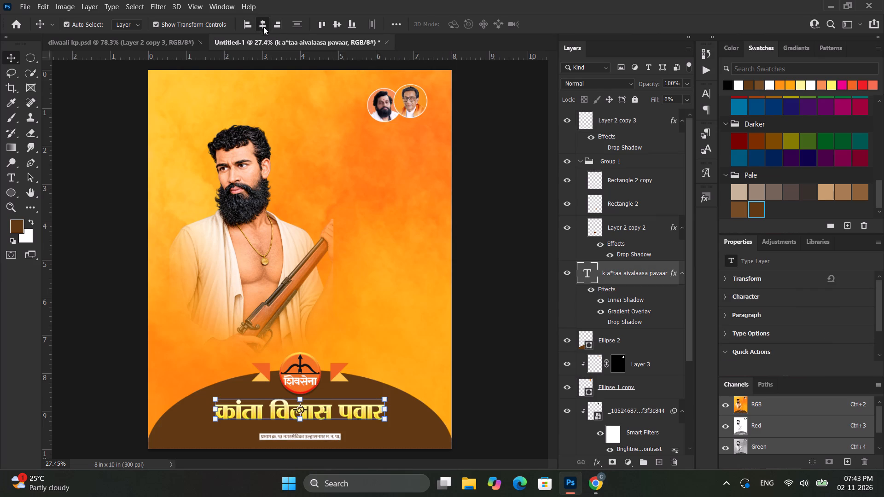
click(507, 331)
click(296, 377)
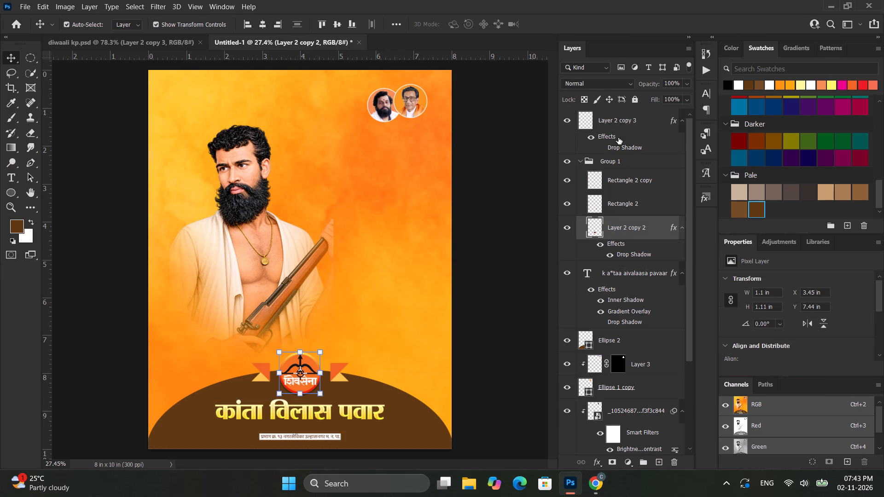
click(633, 170)
click(257, 23)
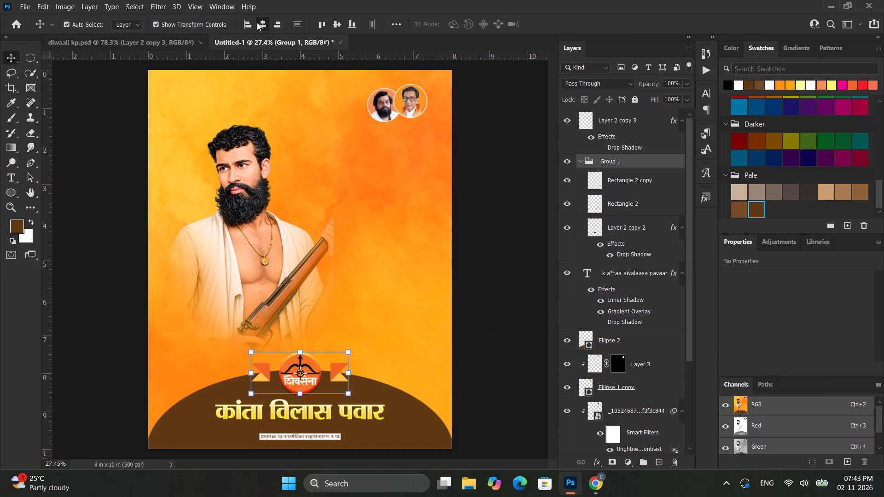
click(513, 320)
click(424, 429)
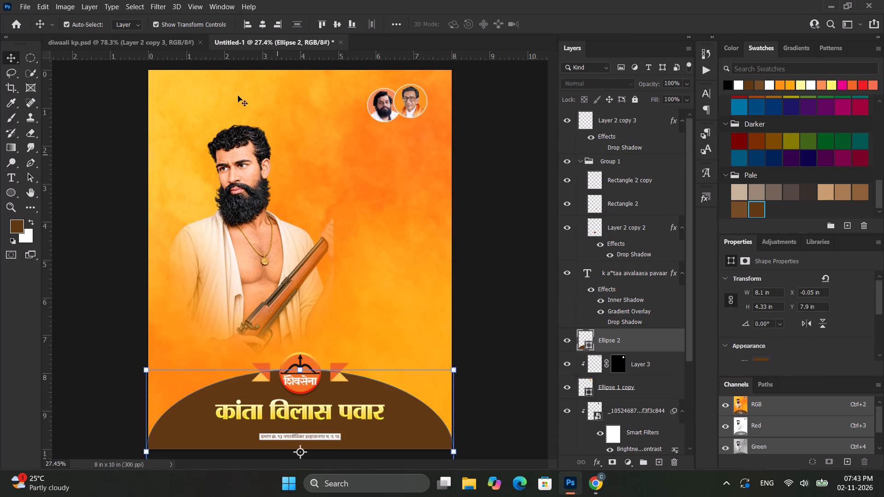
click(262, 26)
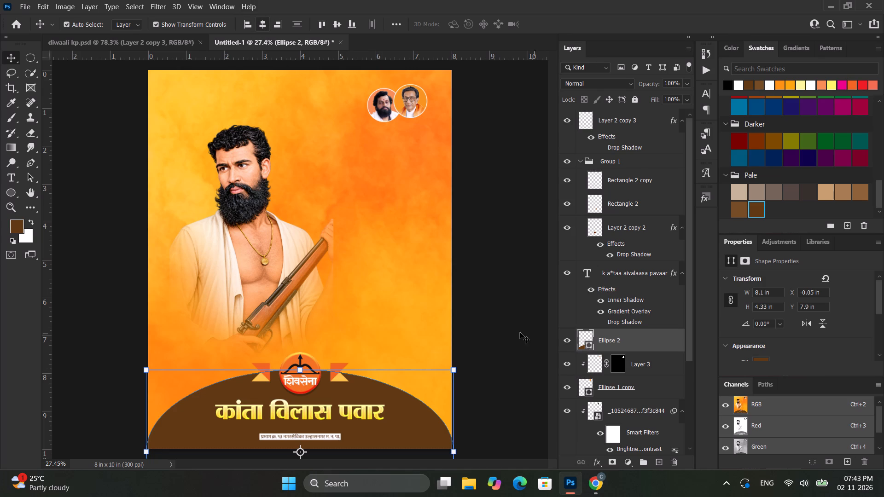
click(519, 332)
Move the designation strip straight up to about Y 9.27 in, close beneath the gold name.
alt+scroll(335, 414, up, 6)
scroll(303, 406, down, 7)
alt+scroll(278, 400, up, 12)
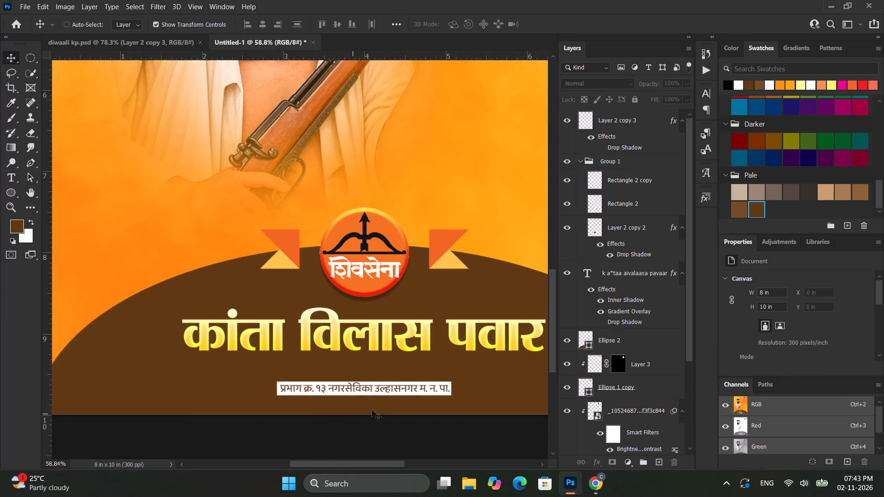
alt+scroll(372, 410, up, 4)
click(391, 391)
click(411, 370)
shift+drag(423, 378, 423, 360)
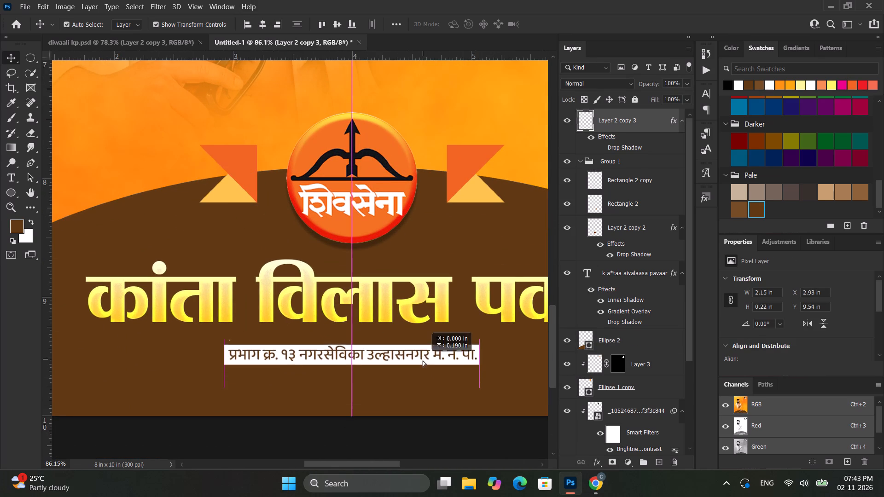
shift+drag(423, 360, 426, 345)
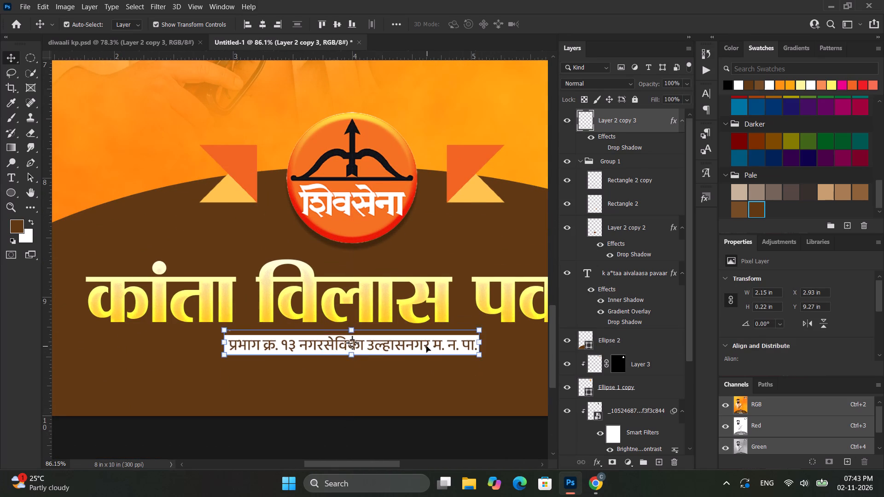
Enlarge the designation strip about its centre to about 2.63 x 0.26 in and nudge it slightly down, clear of the gold name.
alt+scroll(426, 346, down, 4)
alt+drag(465, 352, 486, 341)
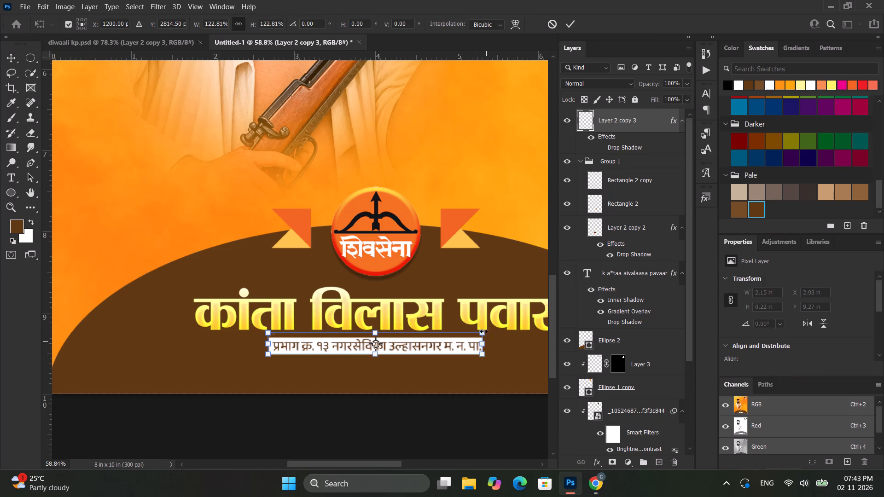
click(573, 24)
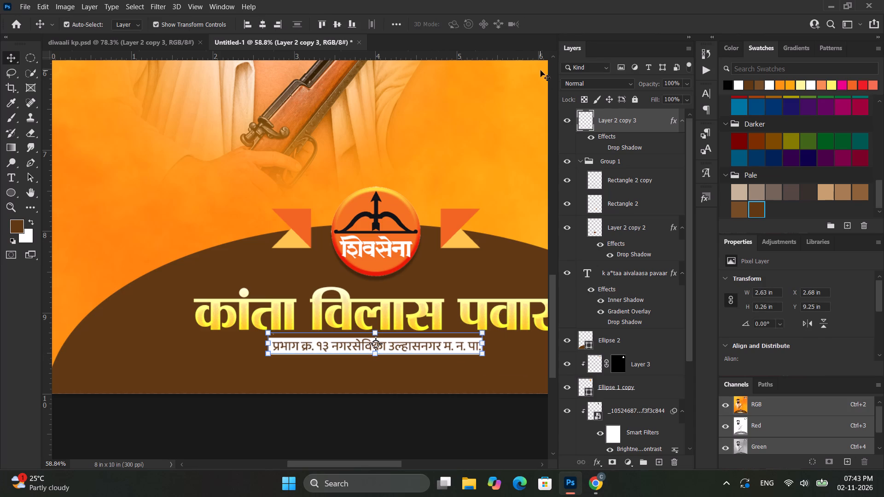
key(shift+Down)
key(shift+Down)
click(366, 416)
Review the poster's overall layout, from the footer with name and designation up to the full page.
scroll(364, 407, down, 14)
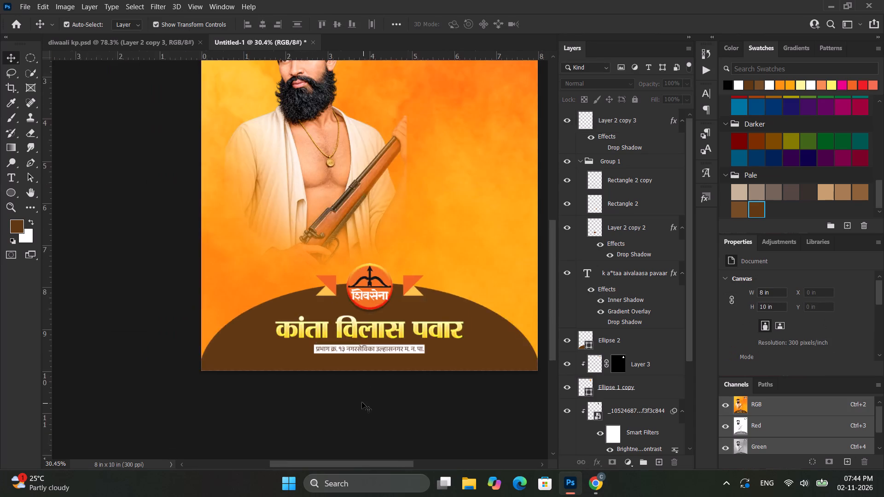
scroll(362, 402, down, 10)
click(457, 384)
alt+scroll(373, 403, down, 2)
alt+scroll(283, 387, up, 9)
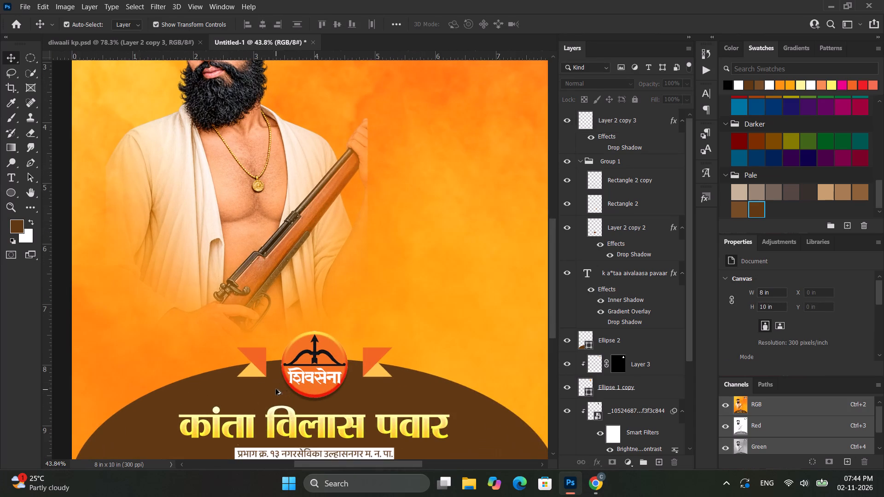
scroll(276, 389, down, 17)
alt+scroll(217, 392, up, 3)
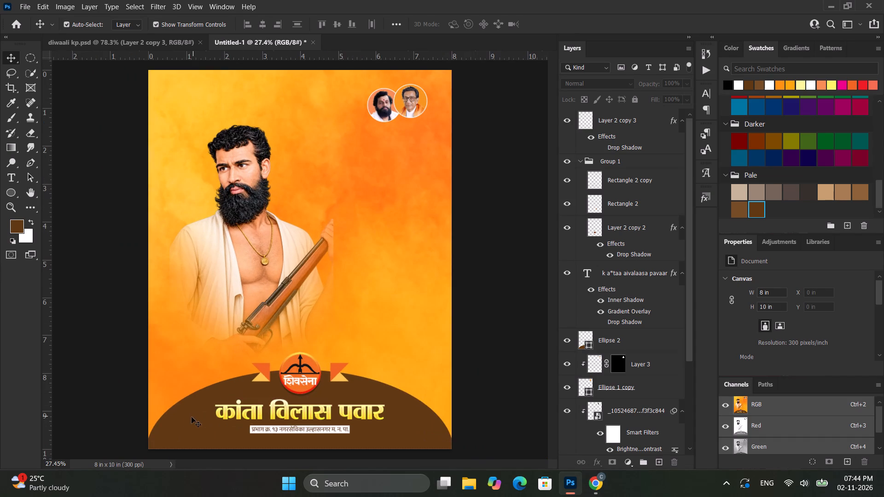
click(185, 420)
Switch to Chrome and examine the Vasudev Balwant Phadke image results for reference, returning to the poster when done.
click(595, 494)
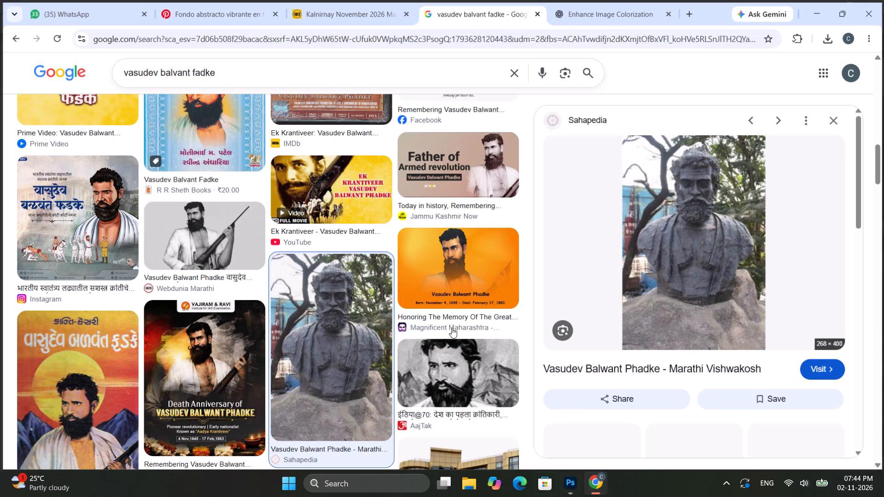
scroll(335, 279, up, 1)
scroll(209, 314, down, 2)
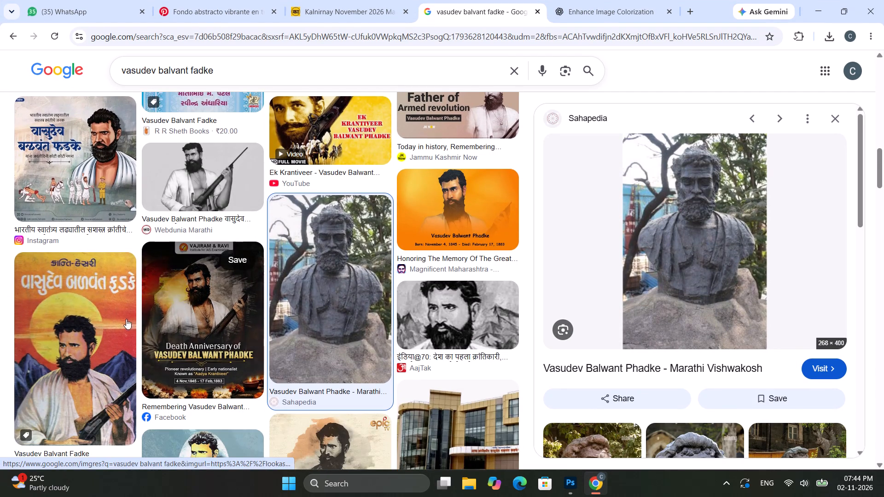
scroll(406, 285, up, 2)
click(809, 6)
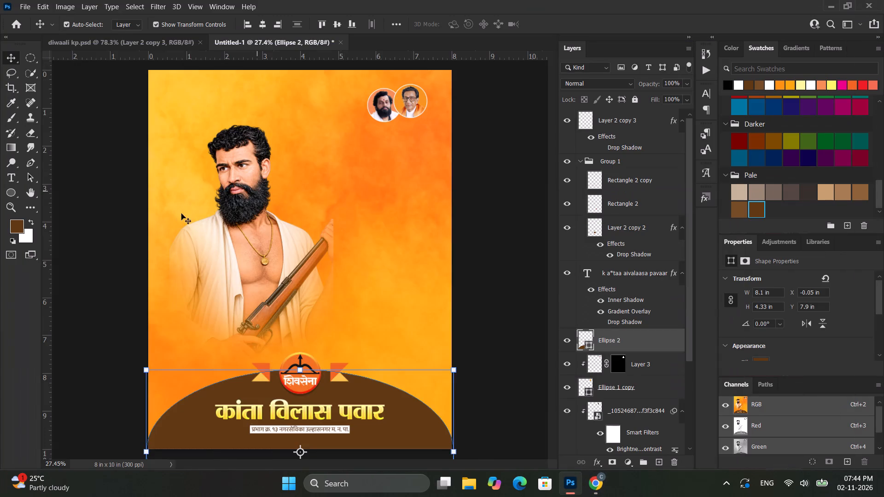
Draw a black circle shape about 2.75 in in diameter over the portrait's beard and chest.
alt+scroll(176, 219, up, 1)
alt+scroll(176, 219, down, 2)
click(101, 171)
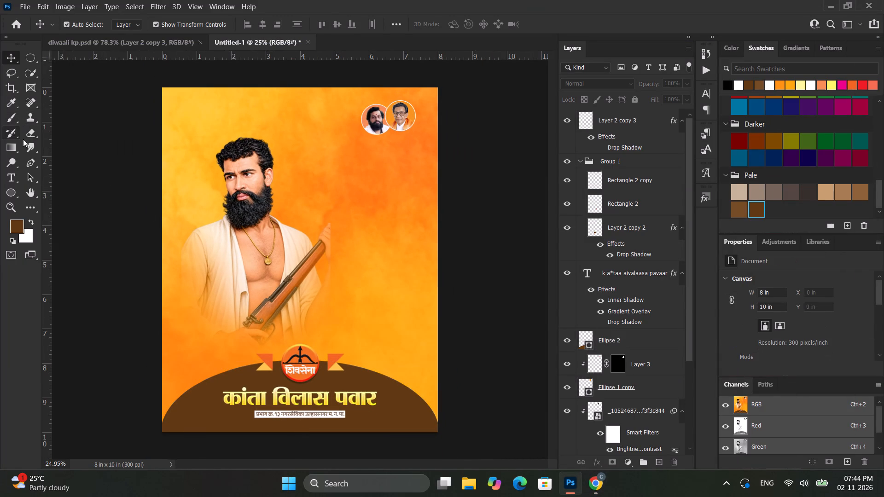
click(13, 194)
shift+drag(212, 182, 272, 261)
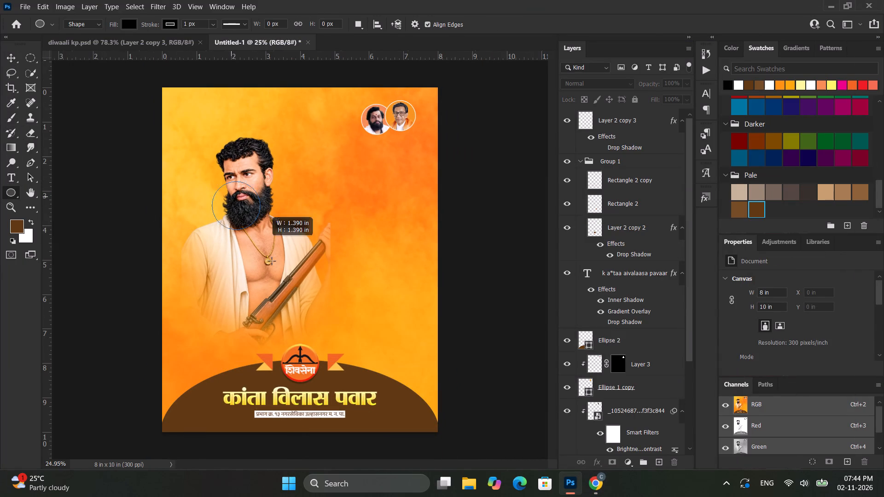
shift+drag(272, 261, 309, 321)
click(10, 52)
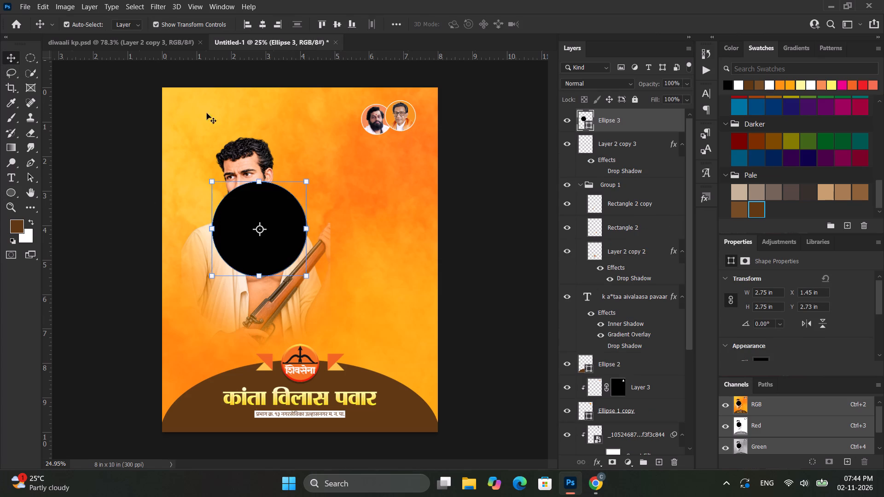
Place the new circle layer directly beneath the bearded warrior portrait layer and set its blend mode to Overlay.
drag(630, 129, 636, 319)
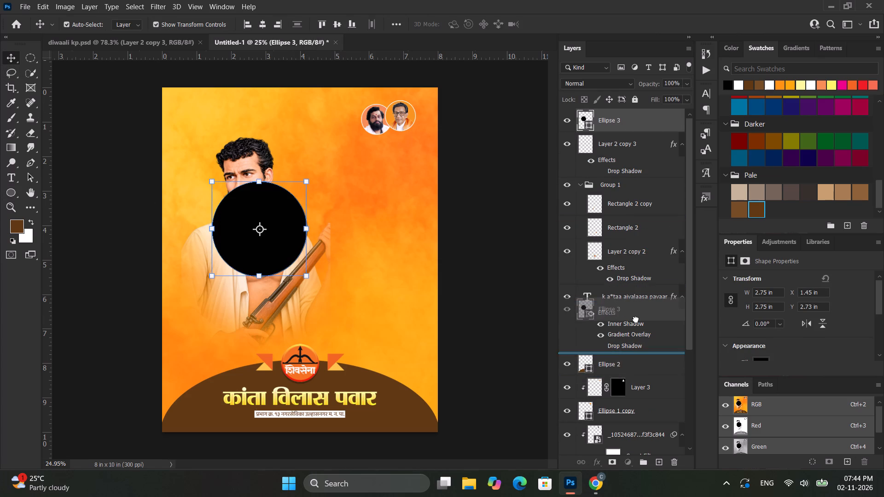
drag(636, 319, 628, 334)
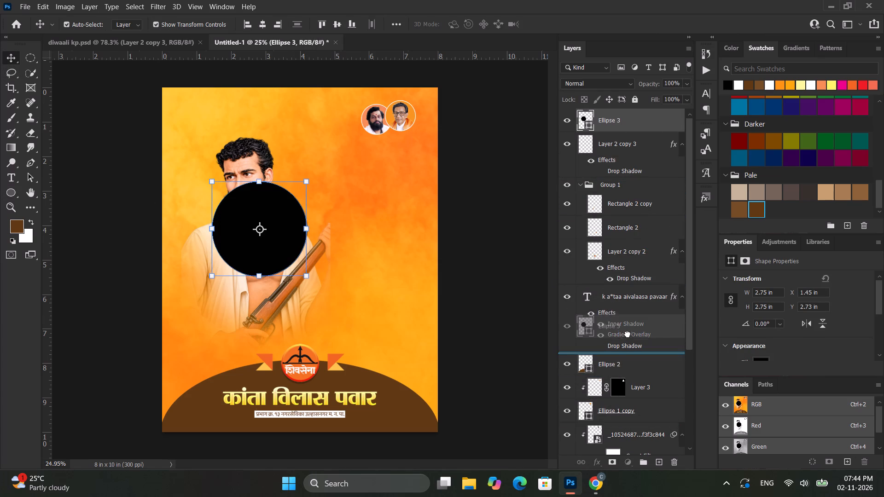
drag(628, 334, 649, 496)
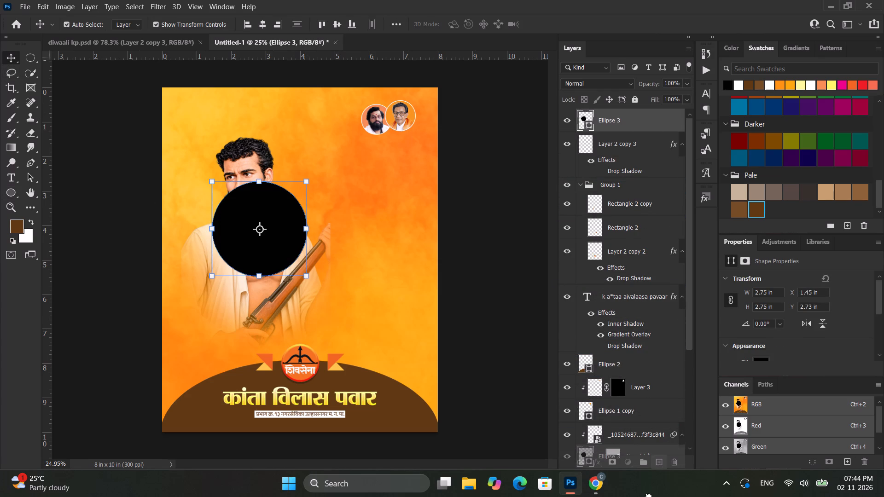
drag(649, 496, 637, 382)
click(585, 82)
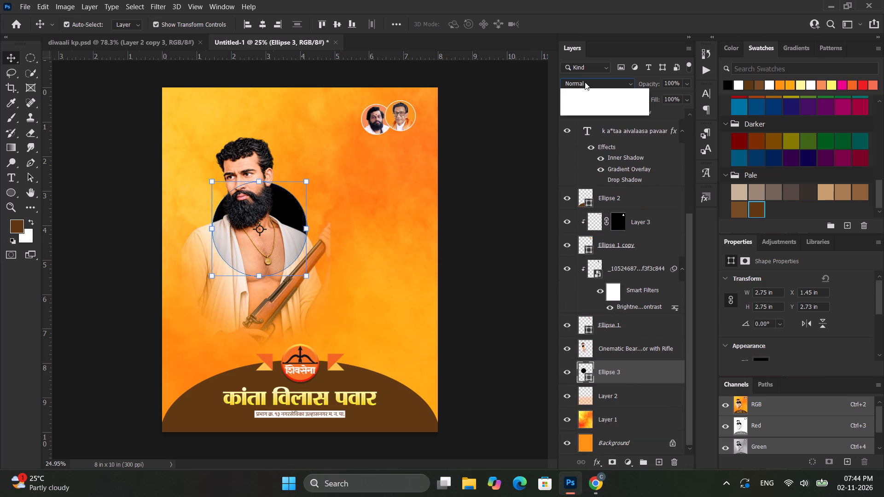
click(579, 224)
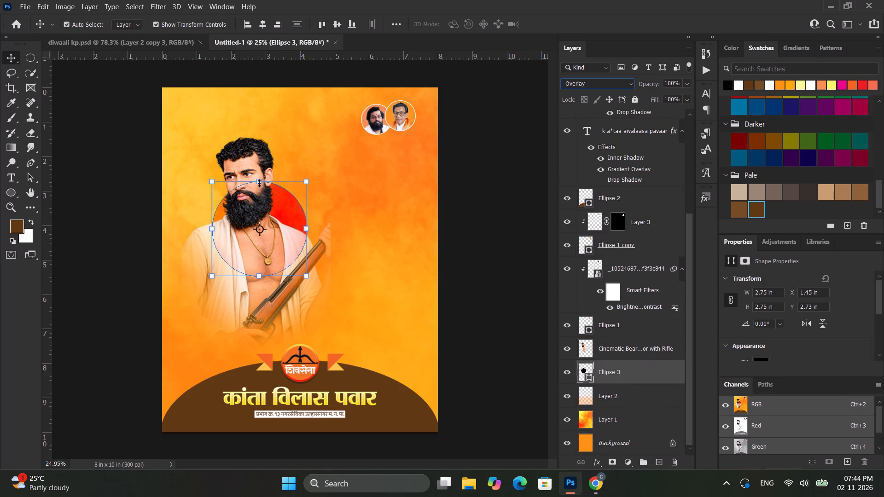
Enlarge the overlay circle upward to about 3.03 in in diameter.
drag(258, 183, 256, 173)
click(570, 21)
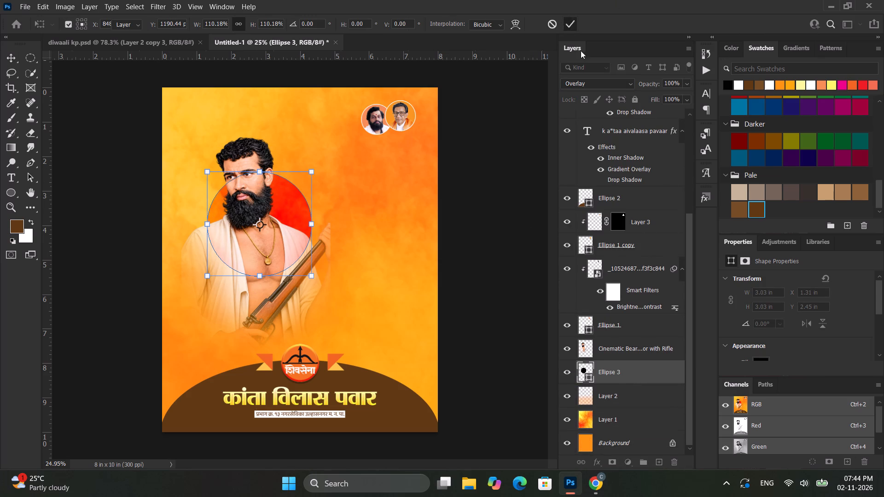
Remove the outline stroke from the overlay circle.
scroll(758, 271, down, 6)
click(764, 342)
click(762, 333)
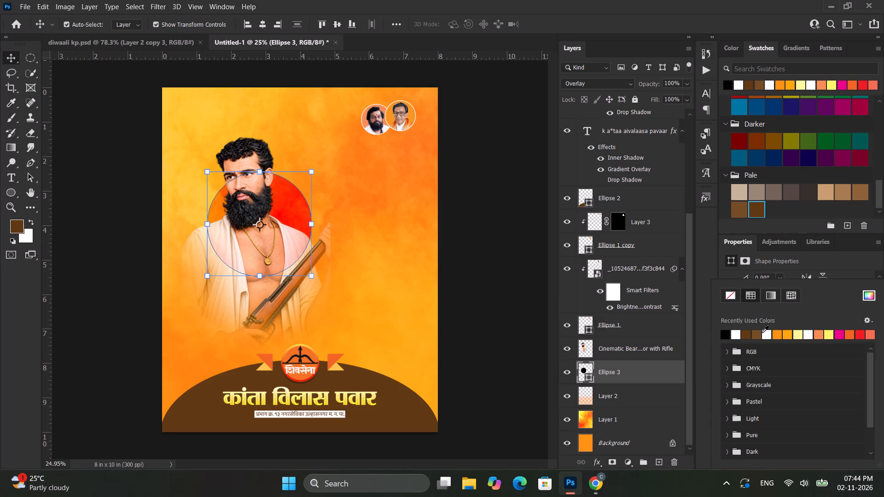
click(727, 297)
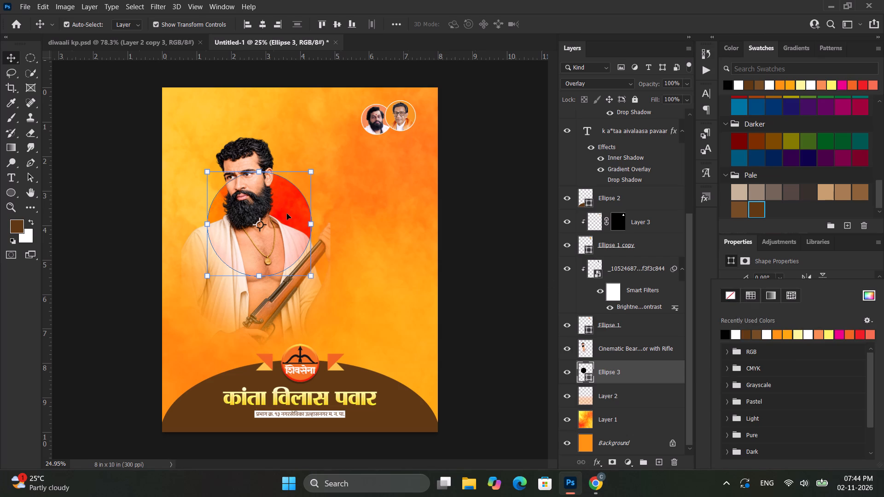
Move the overlay circle up and left behind the man's head, to about X 1.05 in, Y 2.05 in.
drag(286, 213, 278, 207)
drag(286, 203, 291, 203)
click(493, 163)
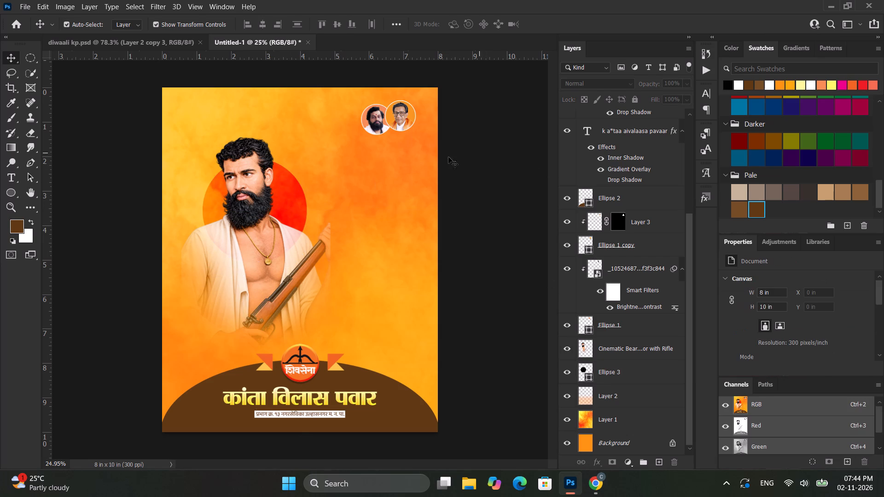
alt+scroll(217, 223, up, 8)
click(236, 167)
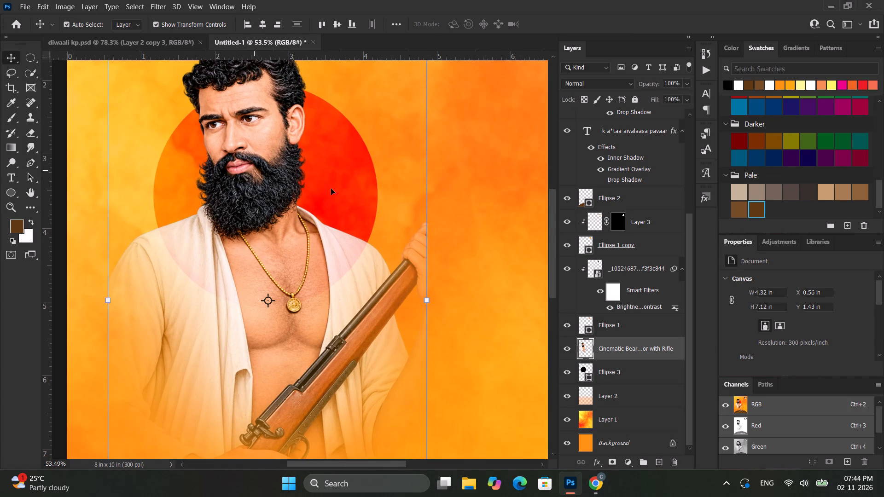
alt+scroll(175, 240, down, 11)
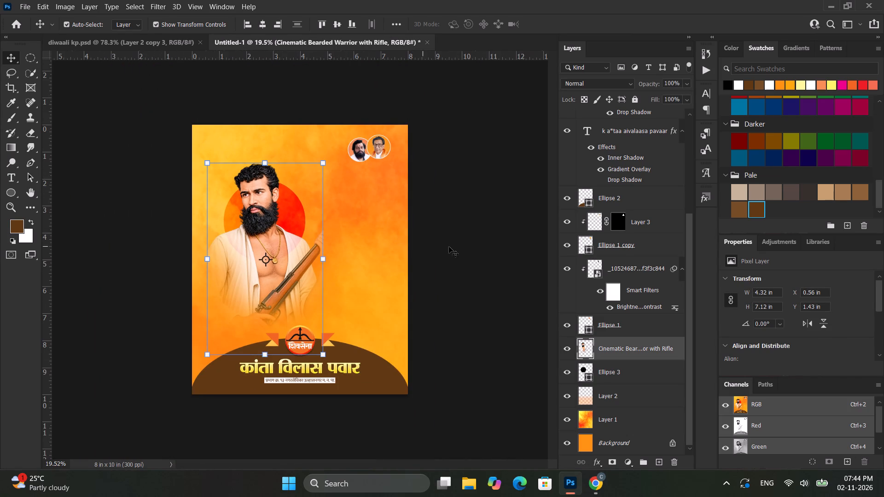
click(489, 250)
alt+scroll(320, 201, up, 9)
click(294, 187)
drag(294, 178, 286, 177)
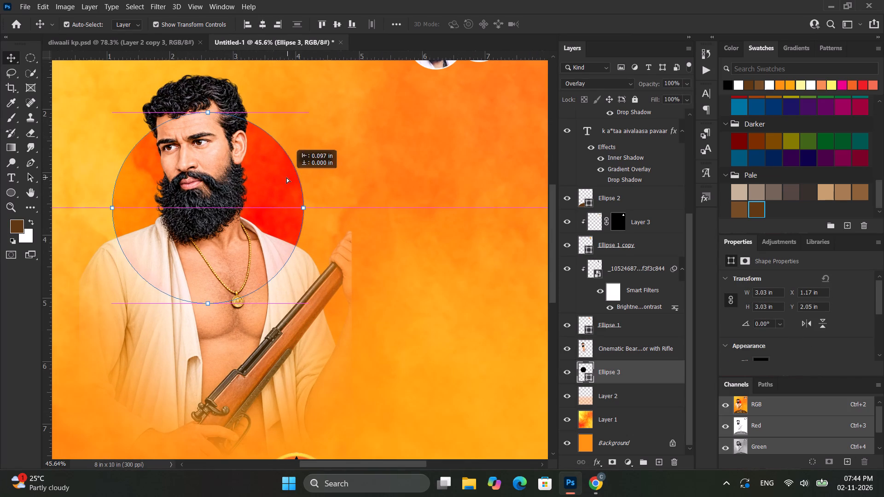
drag(286, 177, 286, 179)
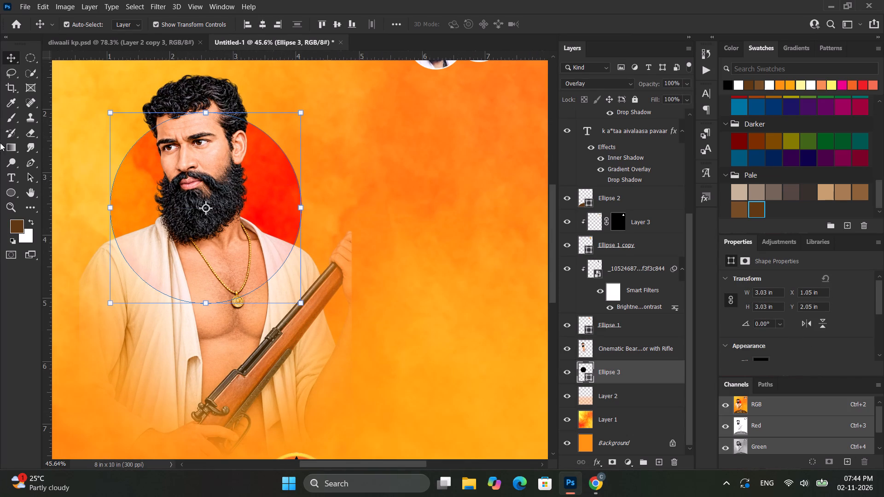
Rasterize the Ellipse 3 circle and erase its lower part over the chest with a soft 1600 px eraser.
click(31, 137)
scroll(198, 191, down, 6)
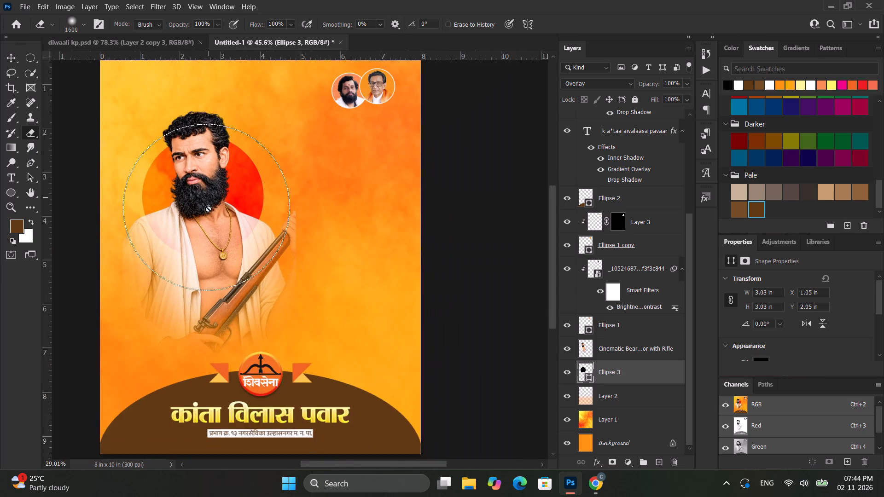
alt+scroll(230, 215, down, 4)
click(233, 274)
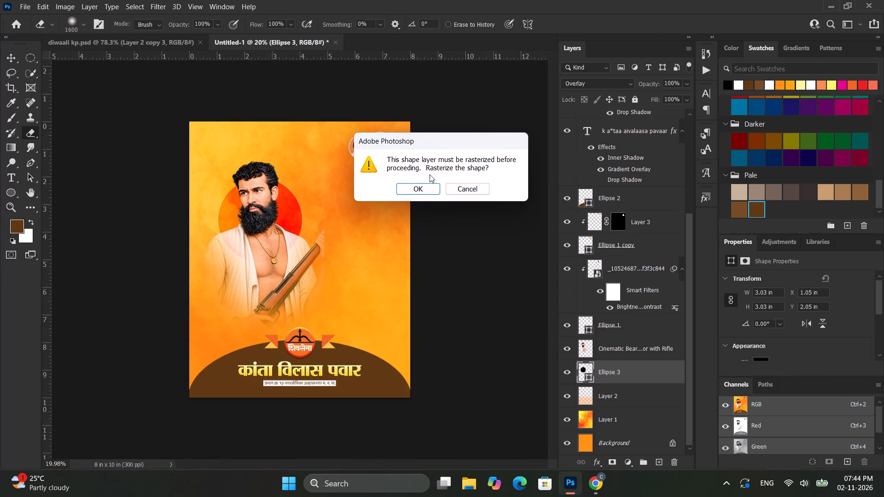
click(427, 188)
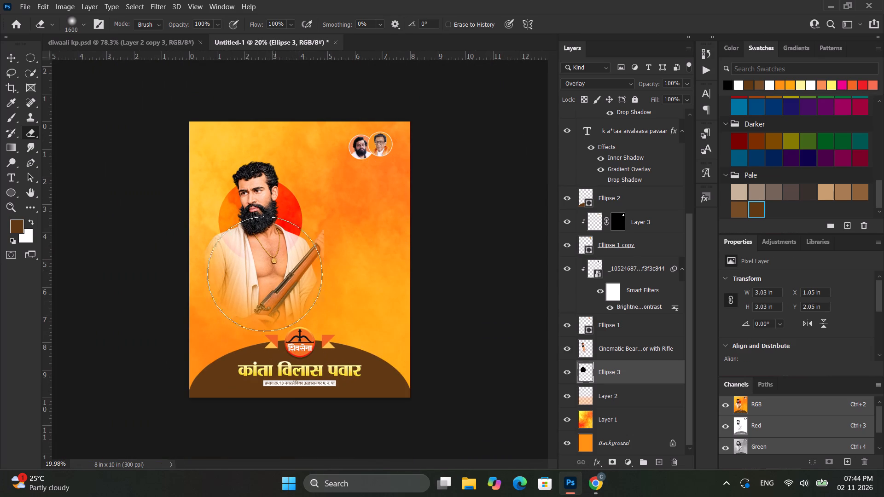
shift+drag(199, 297, 187, 284)
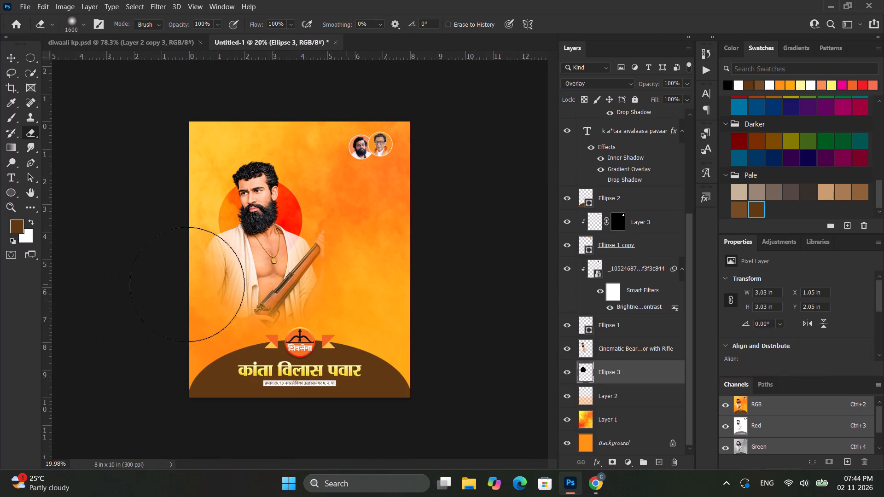
shift+drag(187, 284, 422, 292)
click(4, 54)
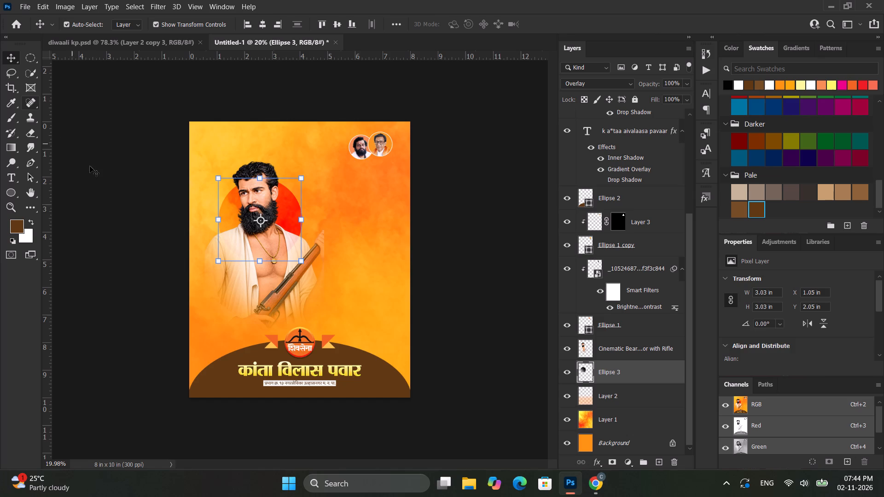
click(92, 193)
Erase the remaining lower tint of Ellipse 3 over the robe with the soft 1600 px eraser, and deselect the layer.
alt+scroll(260, 220, up, 12)
scroll(259, 223, up, 3)
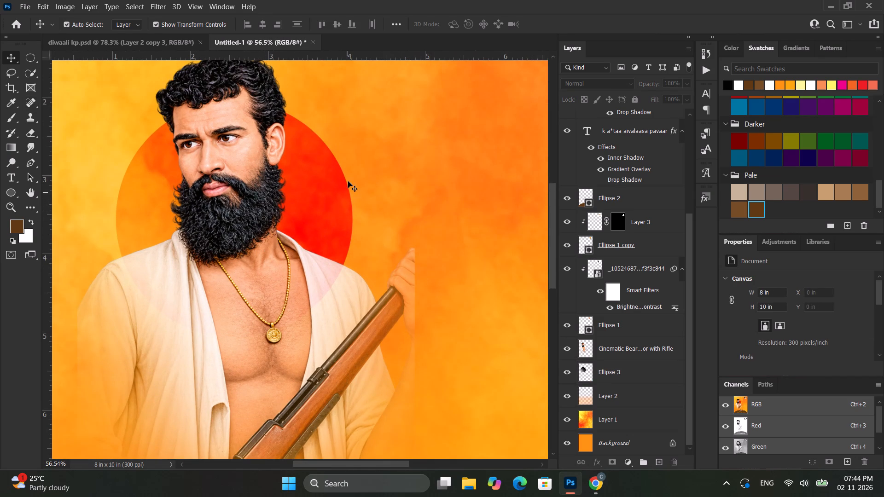
click(348, 180)
click(334, 191)
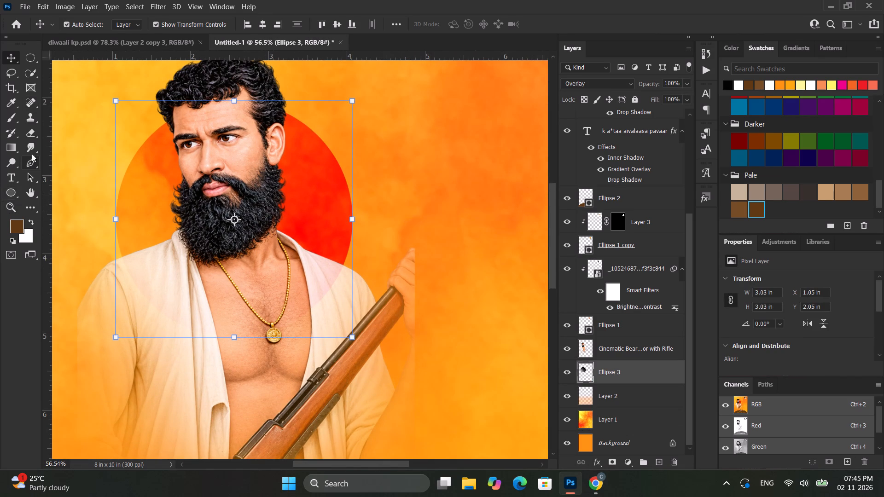
click(35, 133)
alt+scroll(190, 222, down, 4)
shift+drag(203, 393, 379, 383)
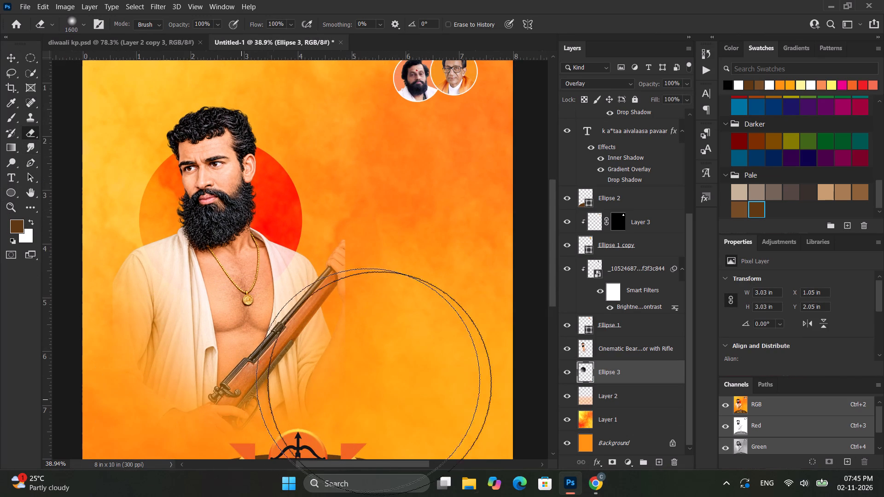
shift+drag(379, 383, 267, 389)
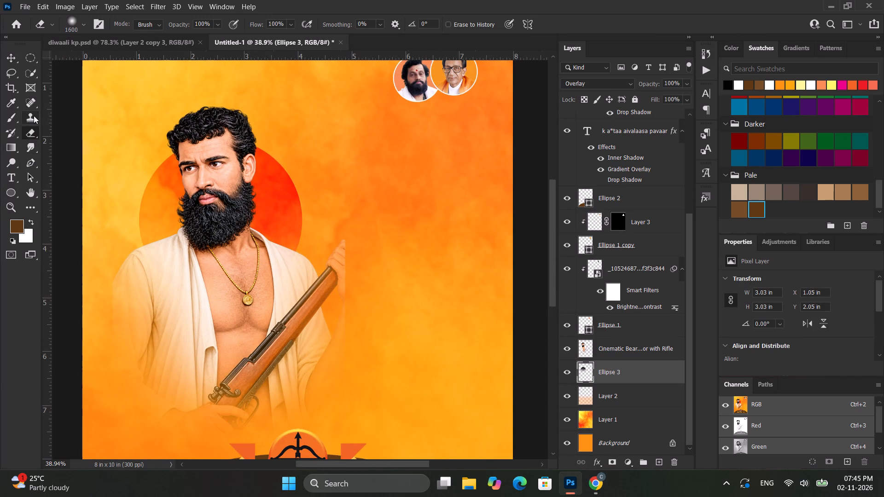
click(10, 59)
alt+scroll(198, 207, down, 10)
click(479, 229)
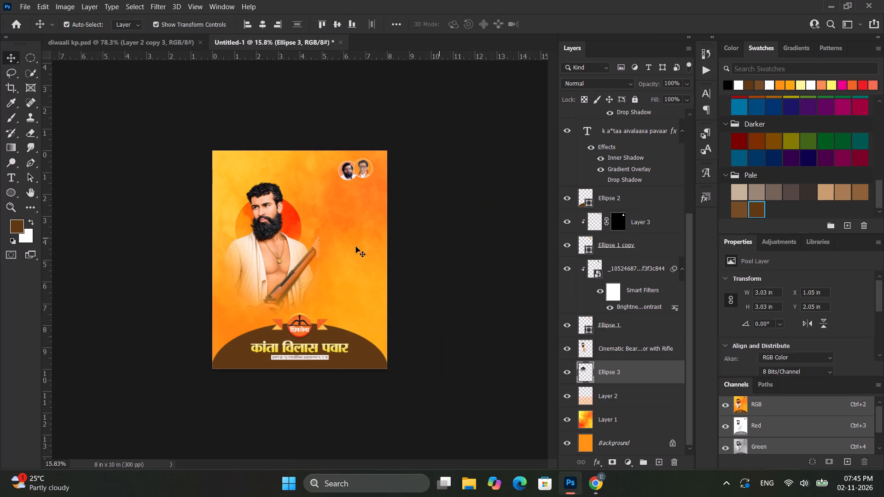
alt+scroll(281, 254, up, 3)
alt+scroll(250, 217, up, 9)
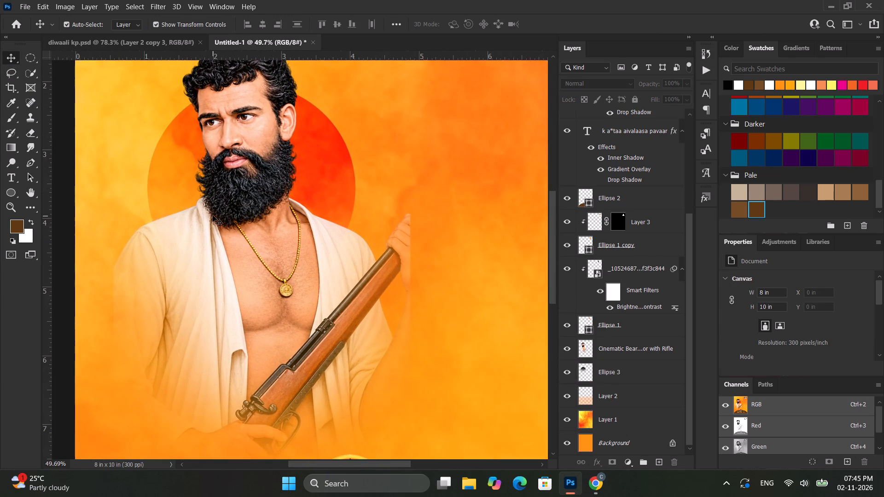
Examine the whole poster composition, checking the portrait, the red circle behind the head and the footer.
scroll(214, 218, up, 3)
scroll(260, 243, up, 4)
scroll(281, 243, down, 1)
alt+scroll(361, 251, down, 10)
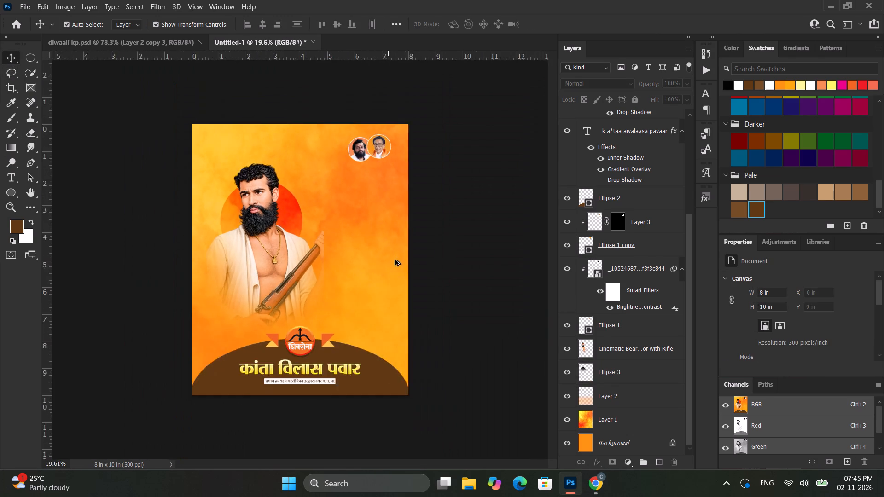
alt+scroll(395, 260, down, 4)
click(448, 239)
alt+scroll(337, 235, up, 8)
ctrl+scroll(296, 214, up, 3)
alt+scroll(295, 214, down, 2)
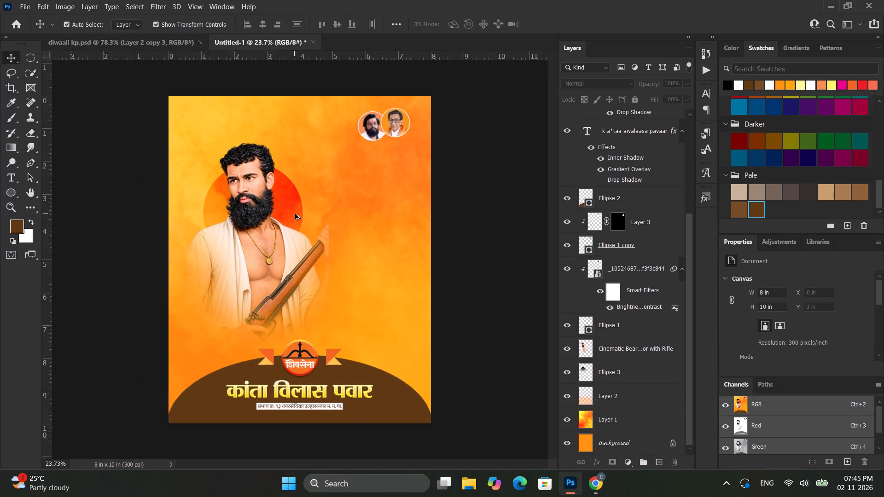
alt+scroll(295, 214, down, 2)
alt+scroll(291, 214, up, 3)
ctrl+alt+scroll(342, 225, down, 6)
click(490, 288)
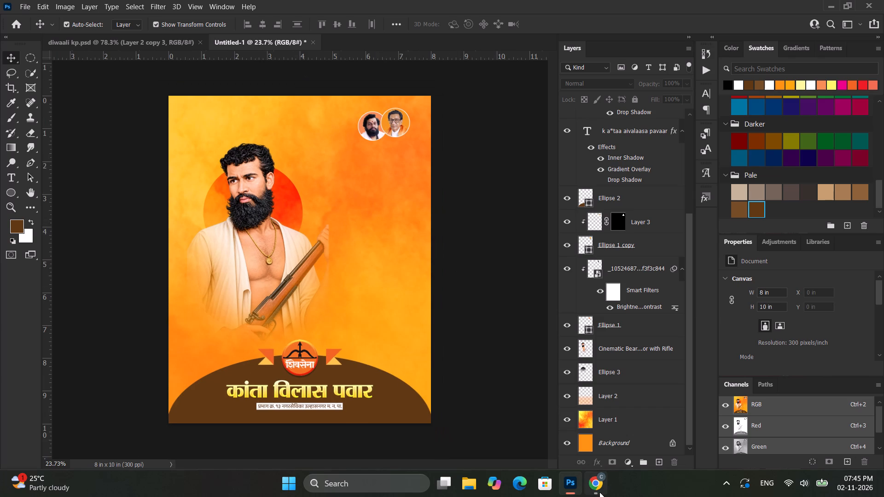
Switch to the Pinterest page in Chrome and search for "white texture".
click(602, 491)
click(207, 0)
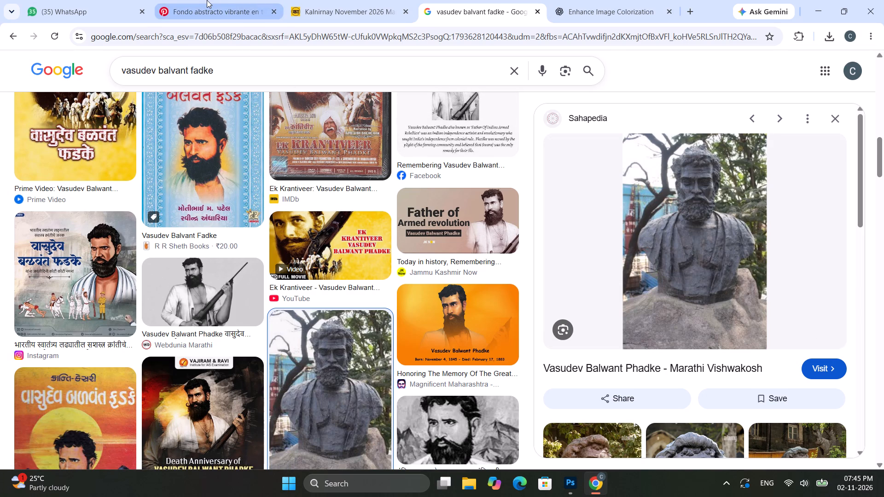
scroll(529, 203, down, 3)
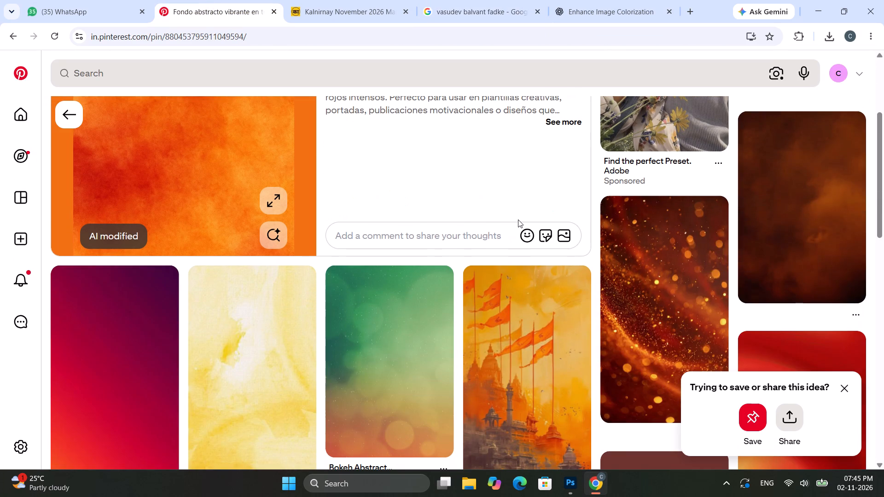
scroll(428, 317, down, 4)
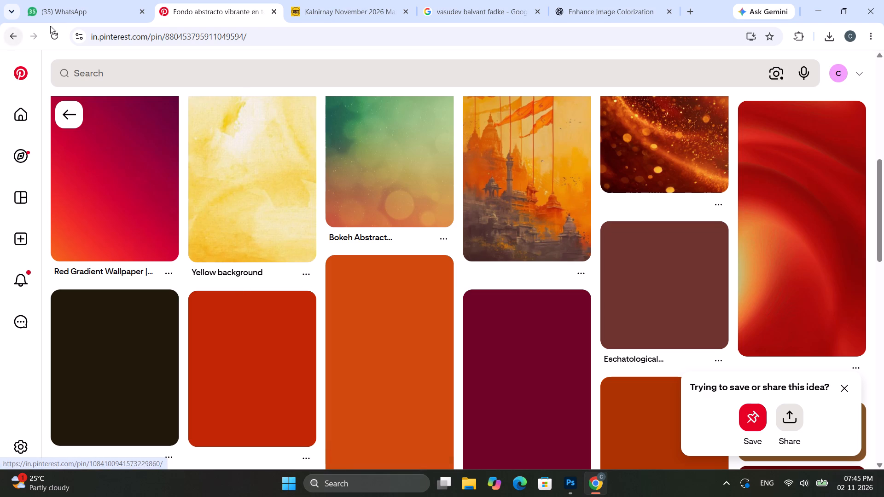
scroll(57, 22, up, 3)
click(173, 72)
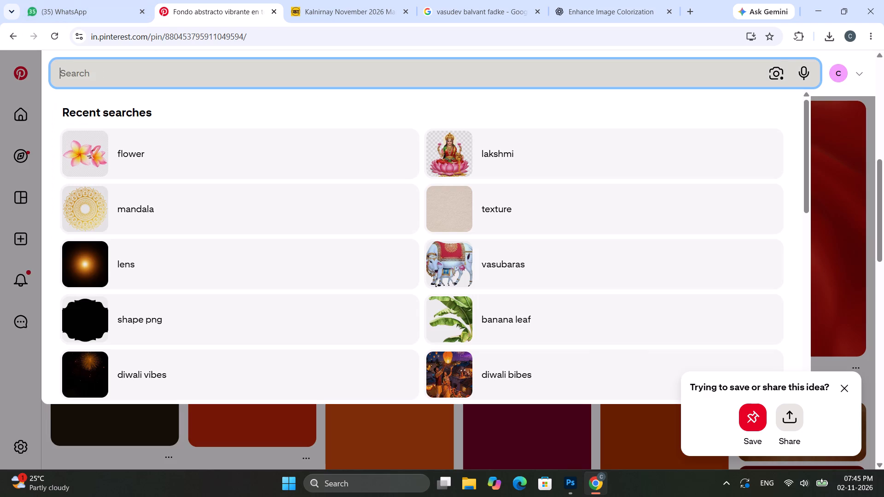
text(white)
key(space)
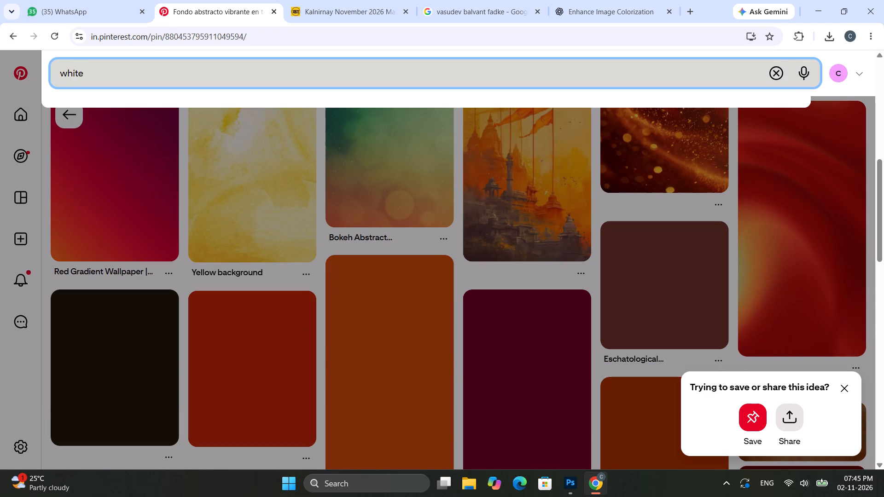
text(texture)
key(Return)
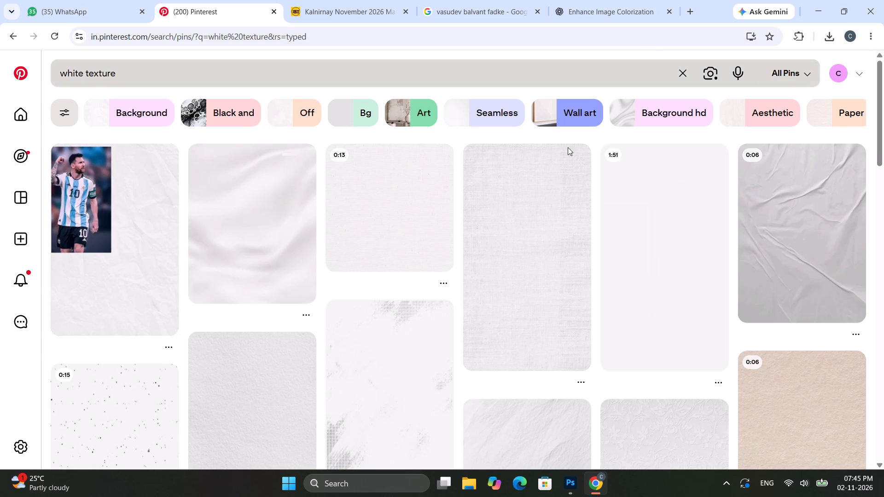
Open the wrinkled white paper texture from the search results and inspect it and its related textures.
scroll(205, 287, down, 2)
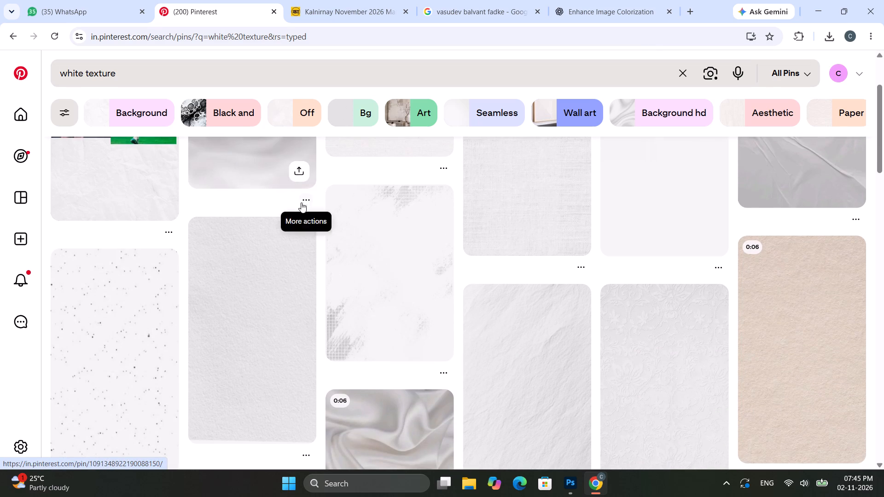
scroll(466, 373, down, 2)
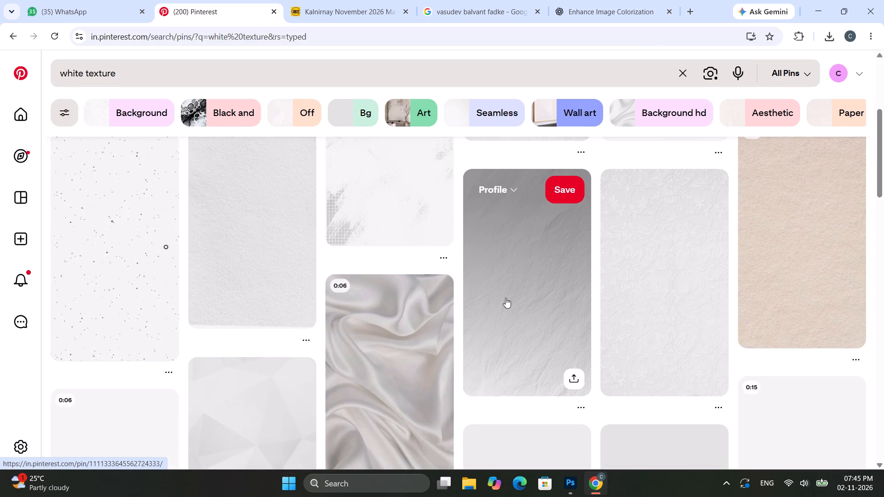
scroll(506, 298, down, 3)
scroll(500, 222, up, 2)
click(506, 222)
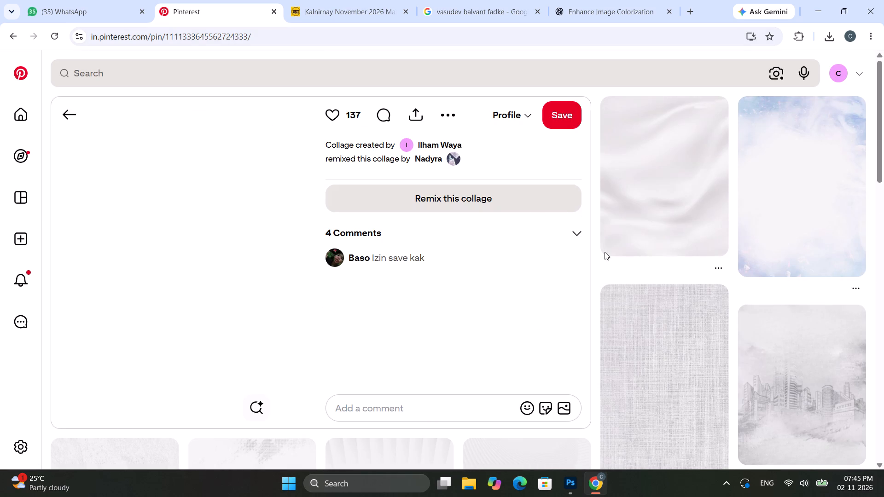
scroll(476, 304, down, 4)
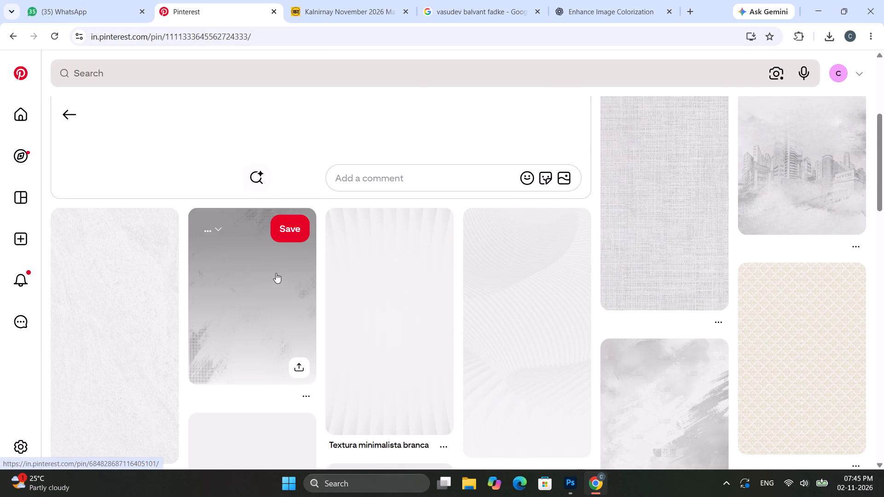
scroll(366, 372, up, 4)
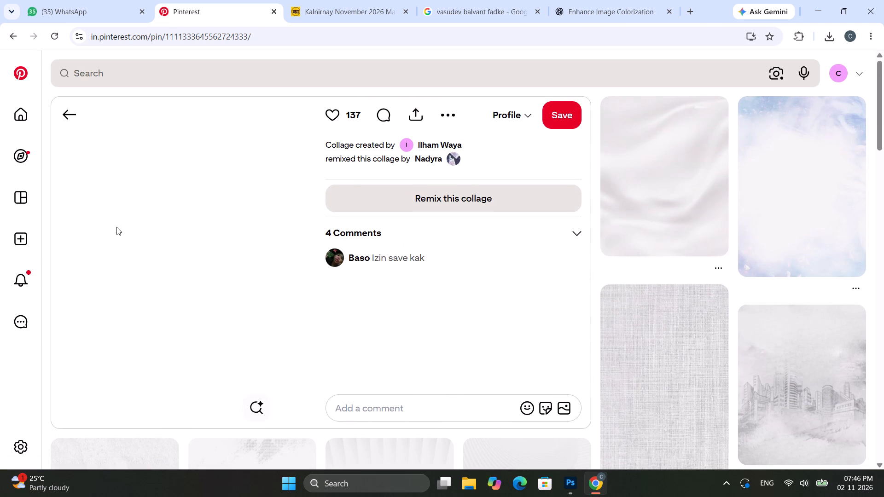
scroll(272, 185, down, 2)
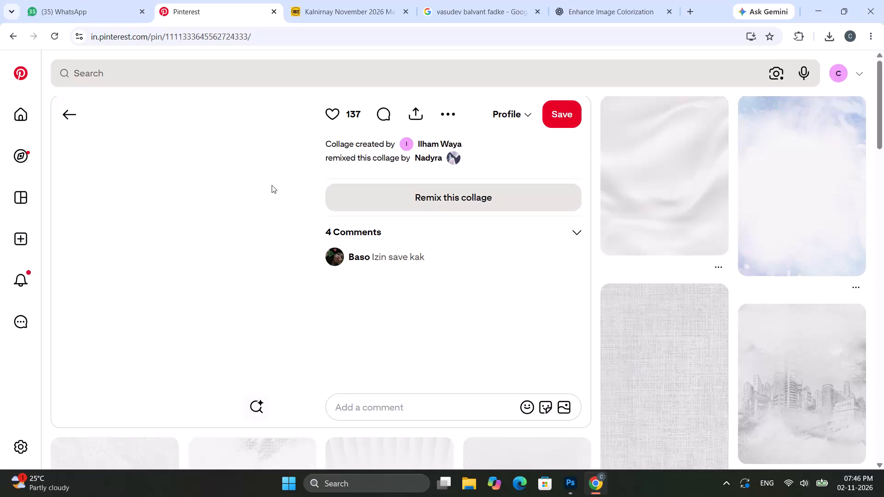
scroll(272, 185, down, 5)
scroll(261, 185, up, 1)
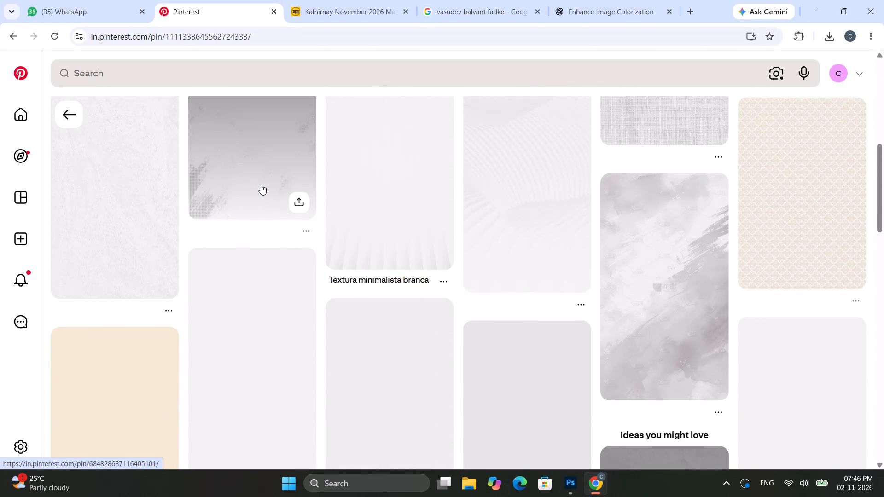
scroll(259, 185, up, 13)
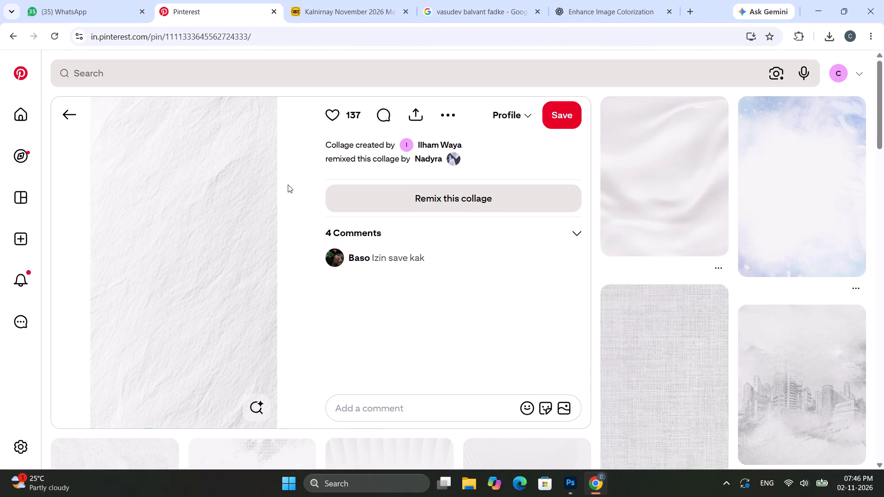
right_click(120, 209)
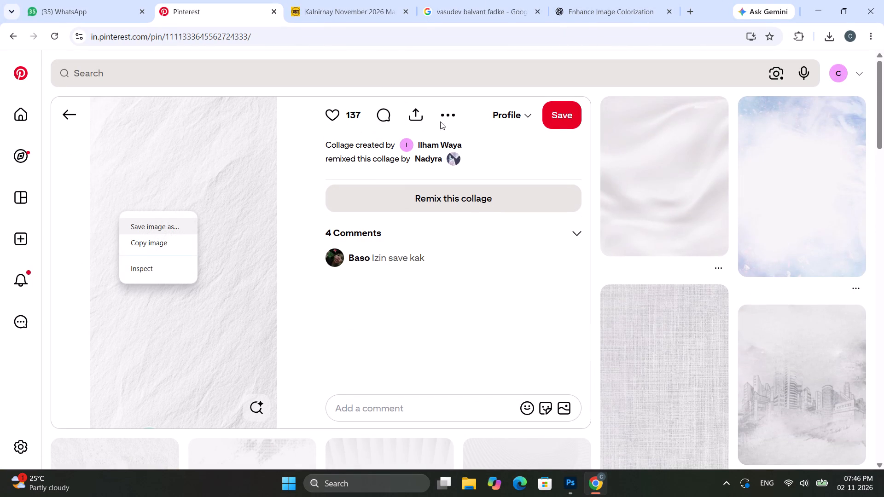
click(450, 117)
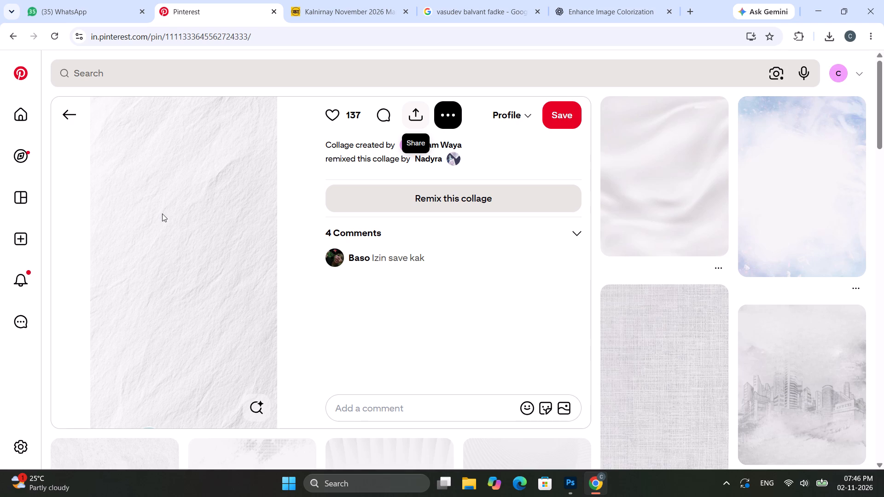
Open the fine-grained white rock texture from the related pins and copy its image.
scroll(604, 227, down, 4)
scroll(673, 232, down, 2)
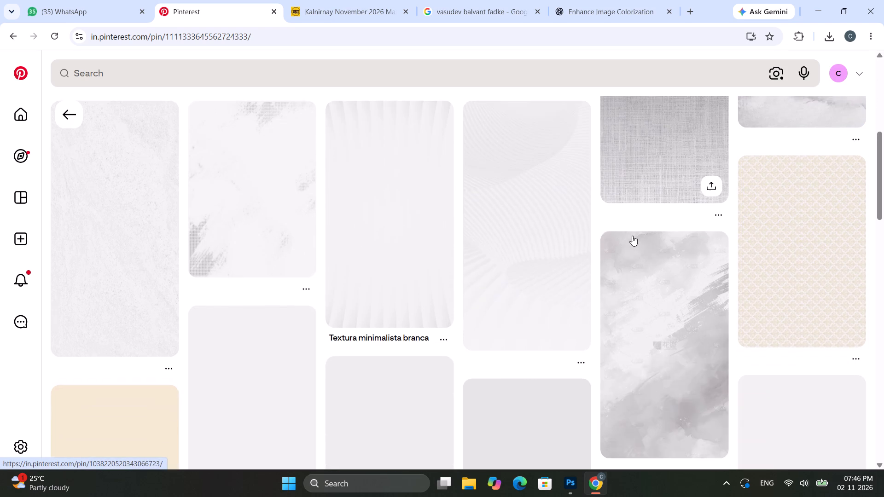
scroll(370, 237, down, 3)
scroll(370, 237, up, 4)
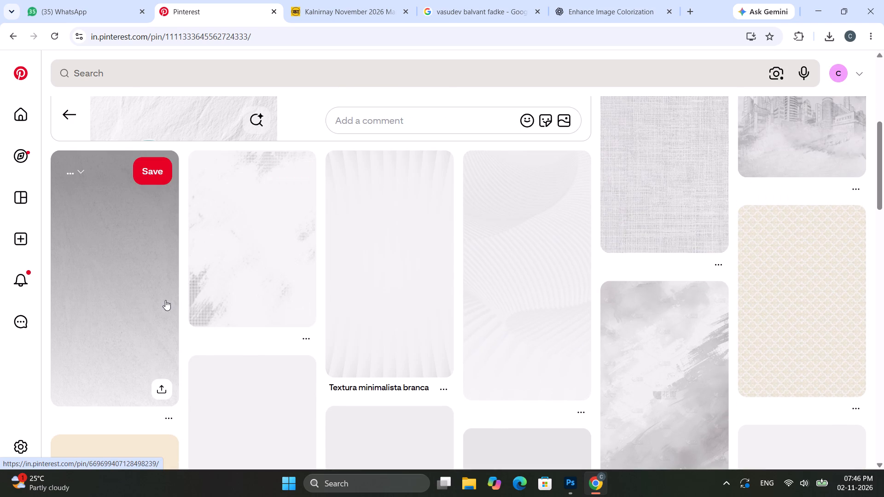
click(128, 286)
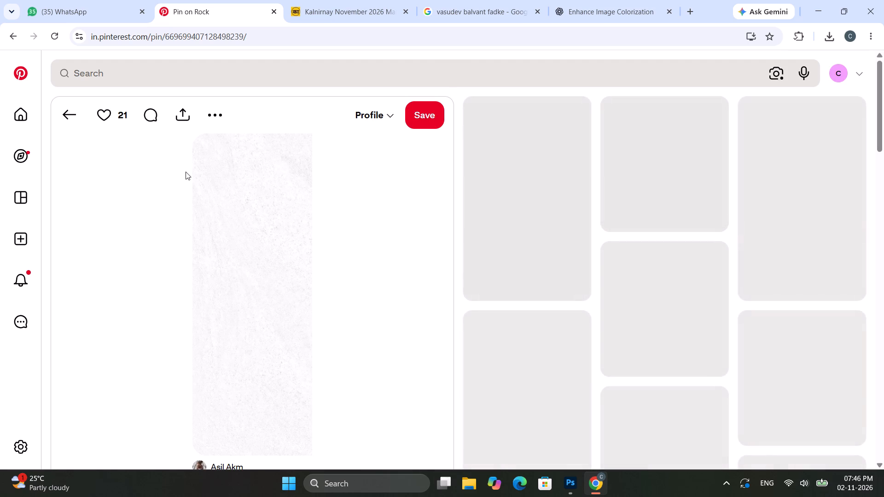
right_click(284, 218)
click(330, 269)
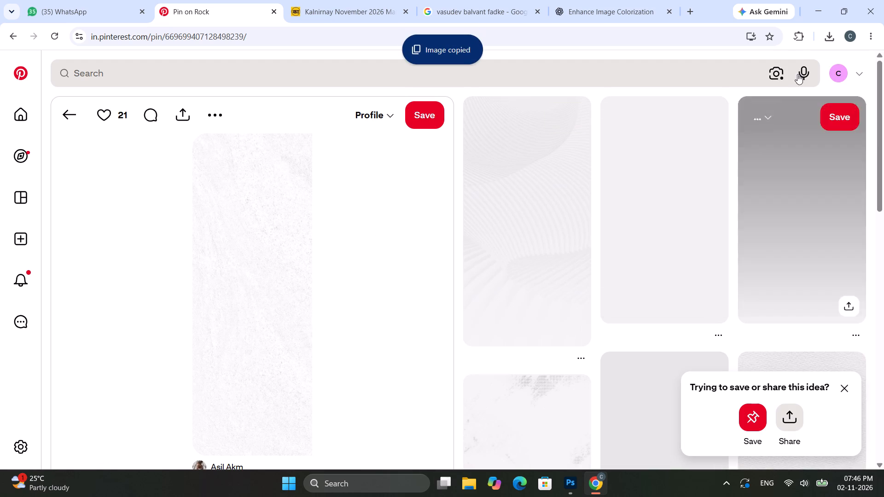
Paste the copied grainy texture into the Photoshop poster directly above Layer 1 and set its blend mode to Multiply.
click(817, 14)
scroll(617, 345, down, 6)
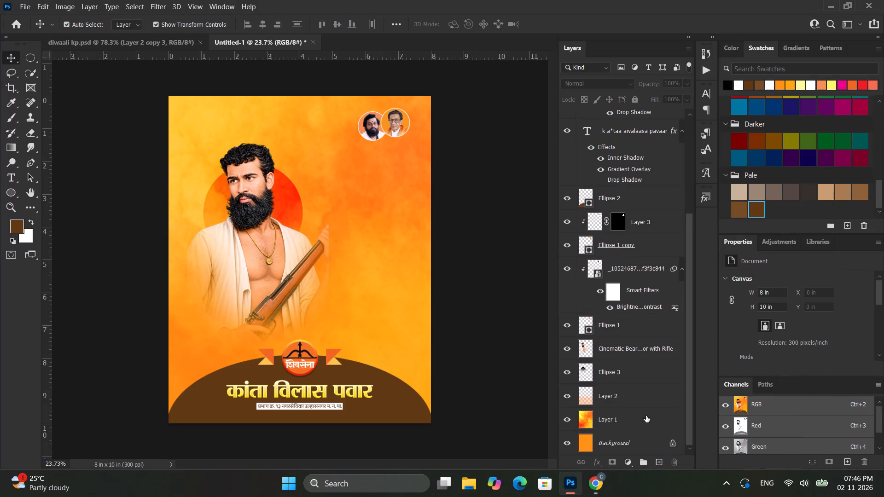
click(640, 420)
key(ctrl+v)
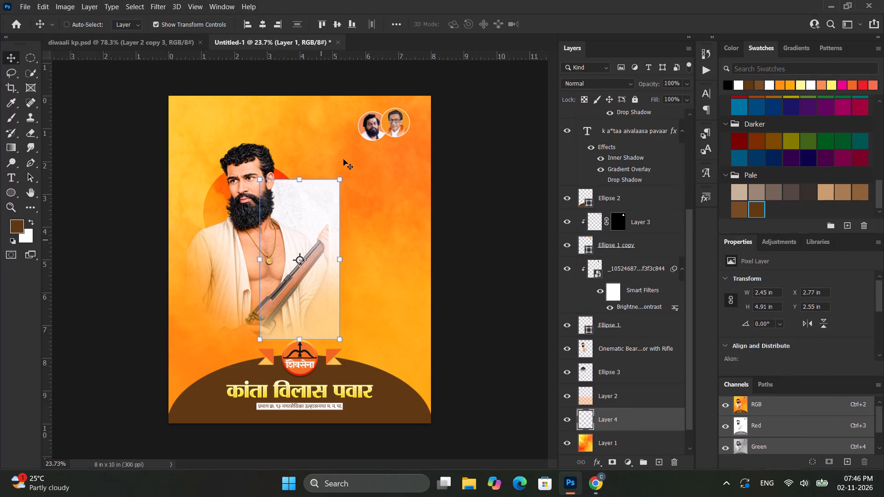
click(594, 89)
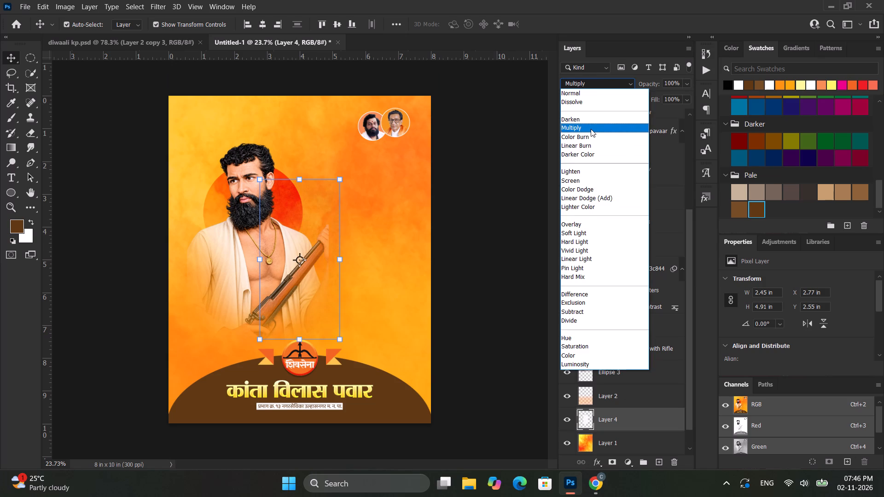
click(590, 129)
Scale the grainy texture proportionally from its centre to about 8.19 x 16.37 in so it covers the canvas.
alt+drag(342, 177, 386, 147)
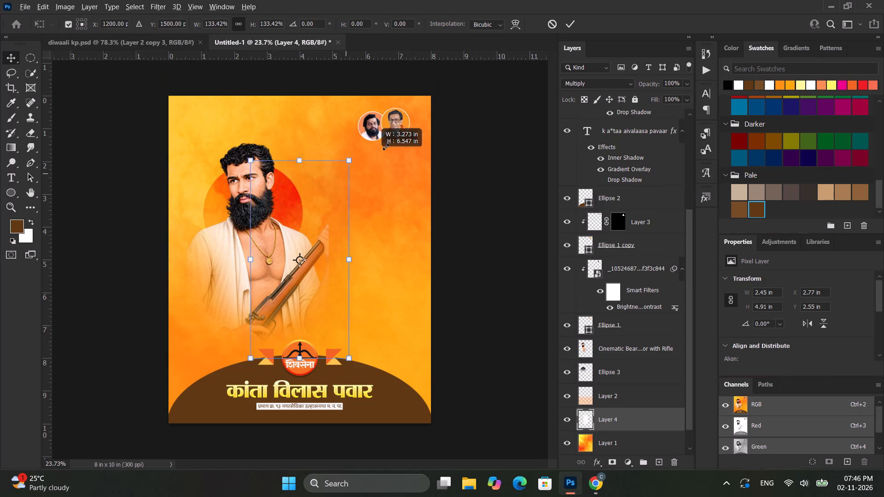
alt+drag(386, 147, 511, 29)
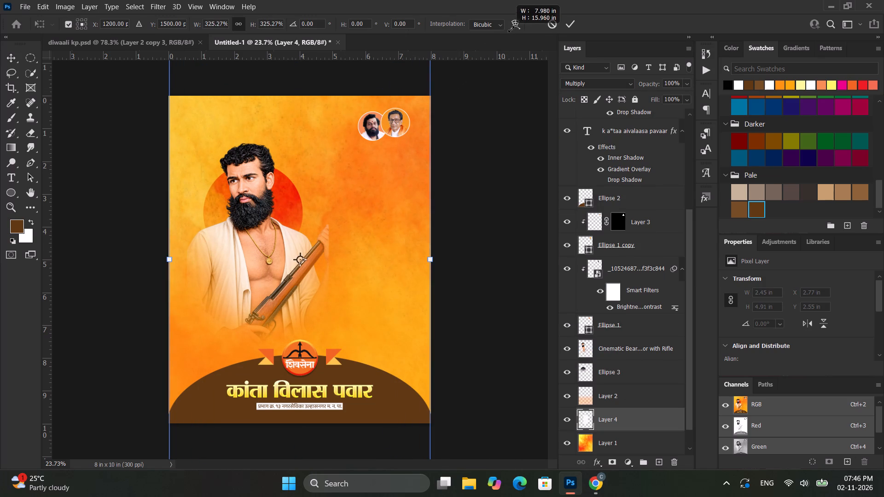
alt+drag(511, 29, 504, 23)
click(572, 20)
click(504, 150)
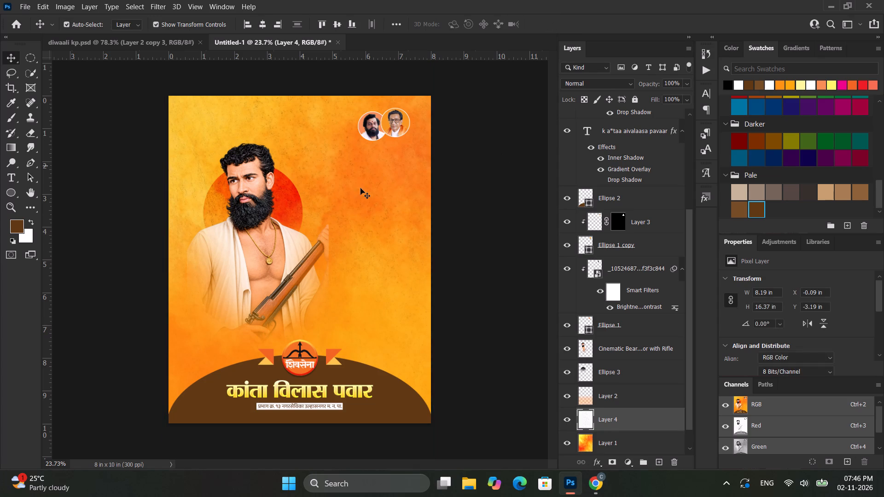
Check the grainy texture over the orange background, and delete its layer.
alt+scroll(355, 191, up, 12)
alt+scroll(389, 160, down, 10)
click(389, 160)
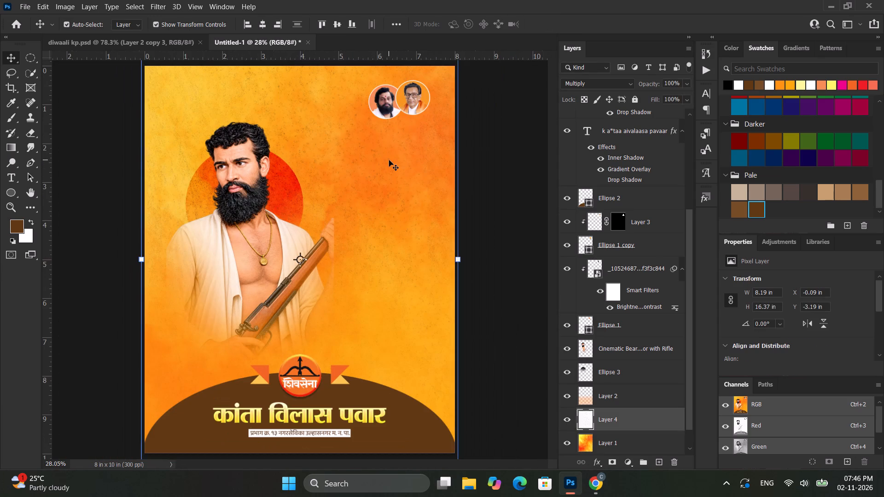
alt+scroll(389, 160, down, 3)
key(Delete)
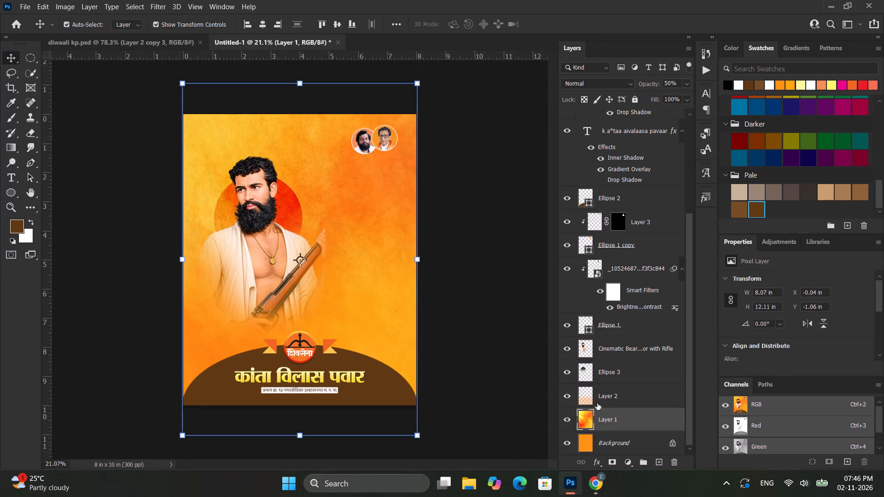
Copy the white wavy-line texture from Pinterest in Chrome and paste it into the Photoshop poster directly above Layer 1.
click(602, 482)
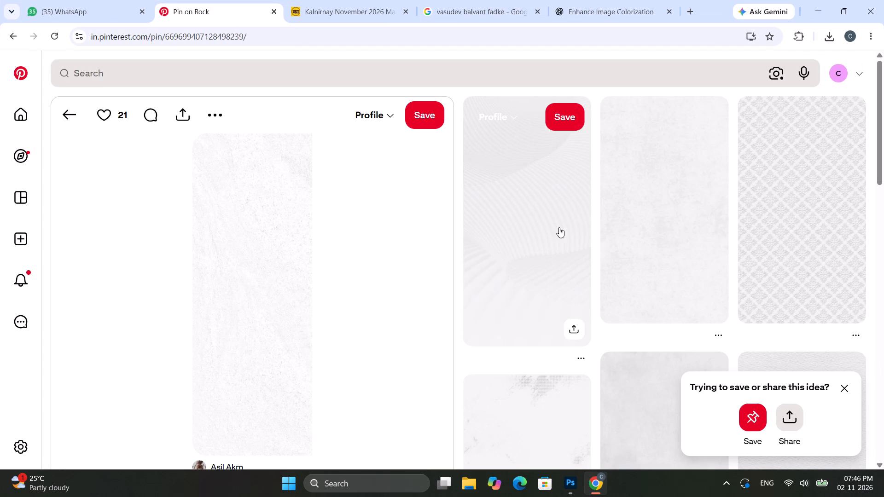
click(550, 236)
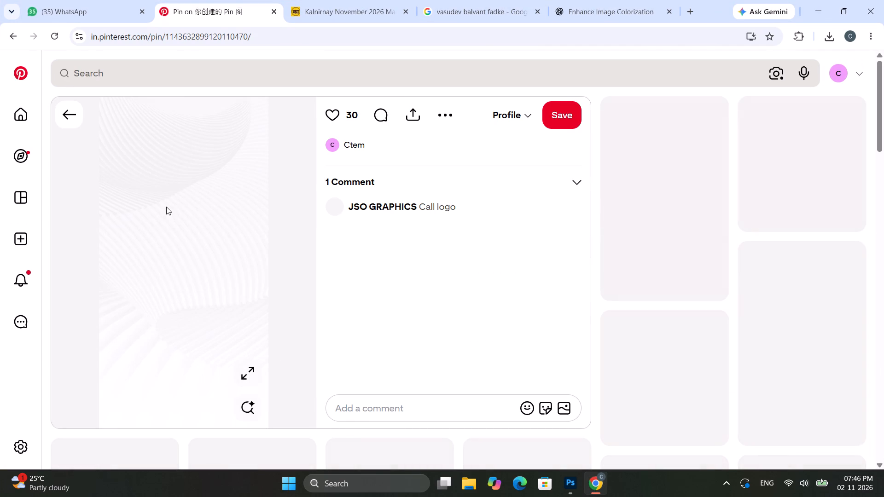
right_click(190, 260)
click(241, 316)
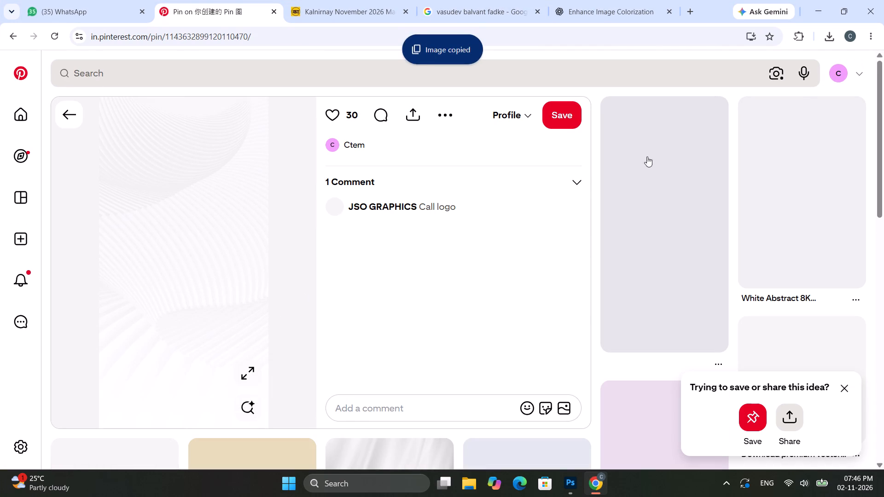
click(813, 10)
key(ctrl+v)
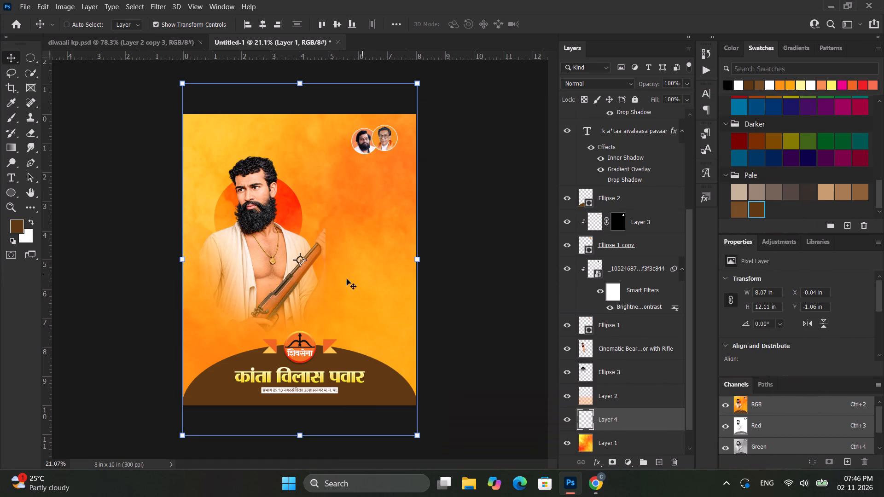
Set the wavy-line texture's blend mode to Linear Burn and scale it proportionally from its centre to 8 x 15.63 in.
click(611, 81)
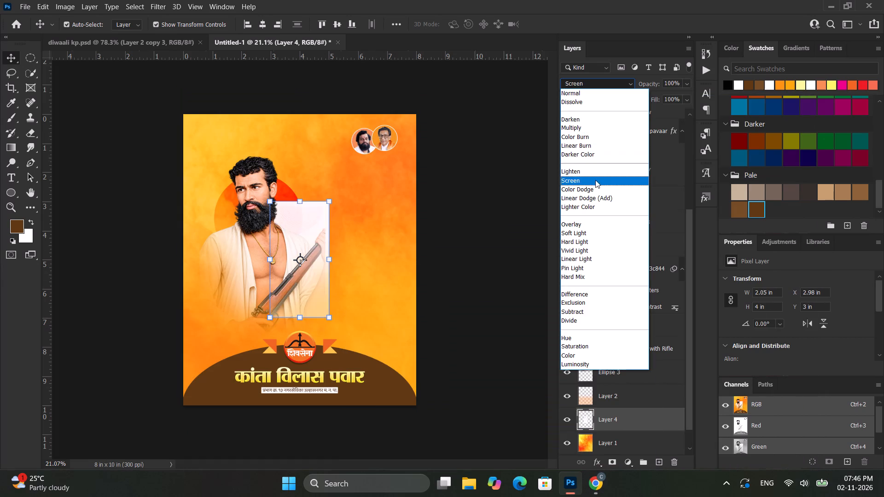
click(598, 142)
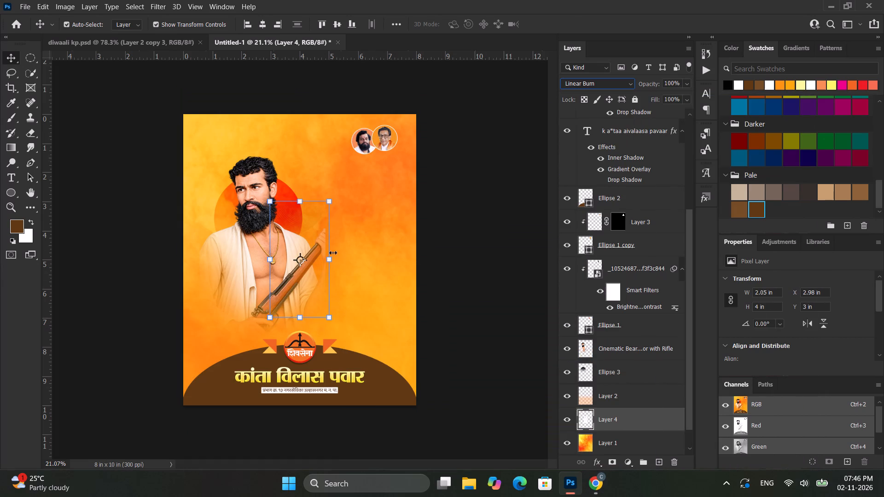
alt+drag(334, 265, 422, 239)
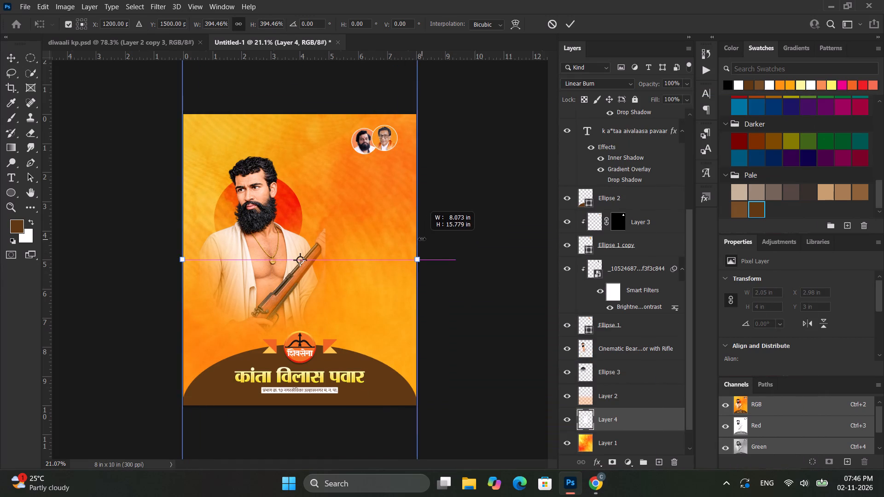
alt+drag(422, 239, 419, 240)
click(569, 23)
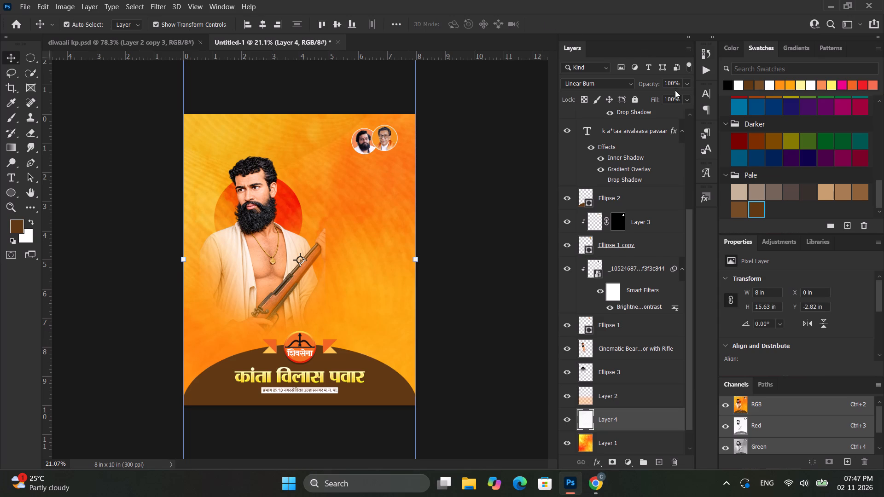
Set the wavy-line texture layer's opacity to 50%.
double_click(669, 83)
text(50)
key(Return)
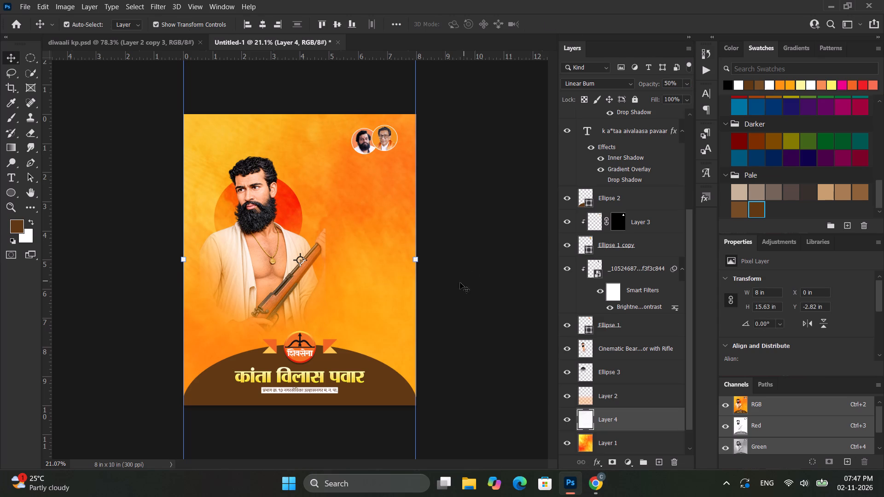
click(461, 284)
alt+scroll(334, 227, up, 8)
alt+scroll(380, 229, down, 6)
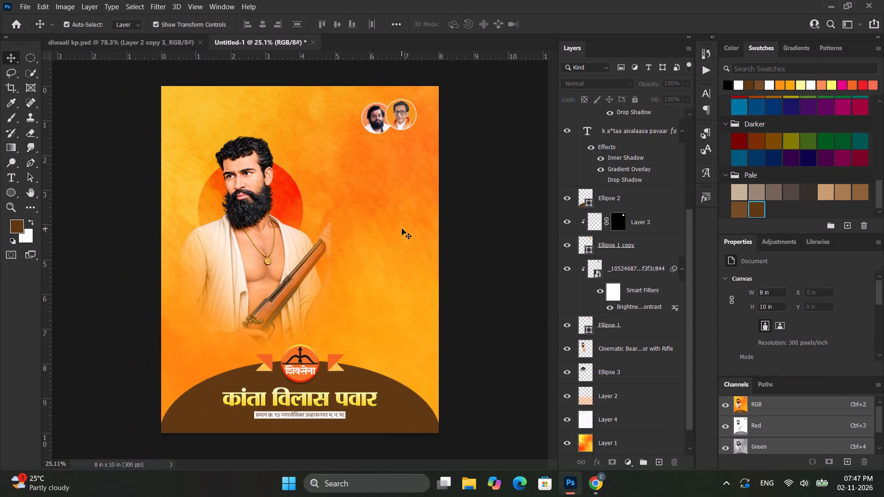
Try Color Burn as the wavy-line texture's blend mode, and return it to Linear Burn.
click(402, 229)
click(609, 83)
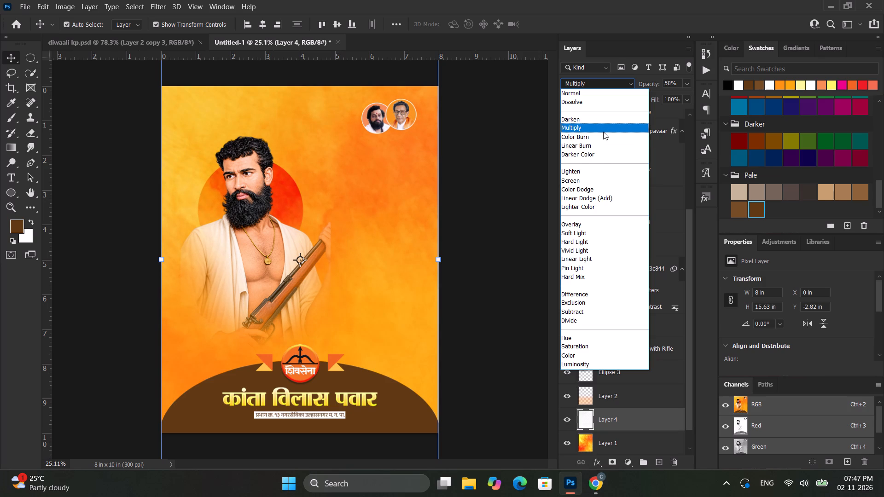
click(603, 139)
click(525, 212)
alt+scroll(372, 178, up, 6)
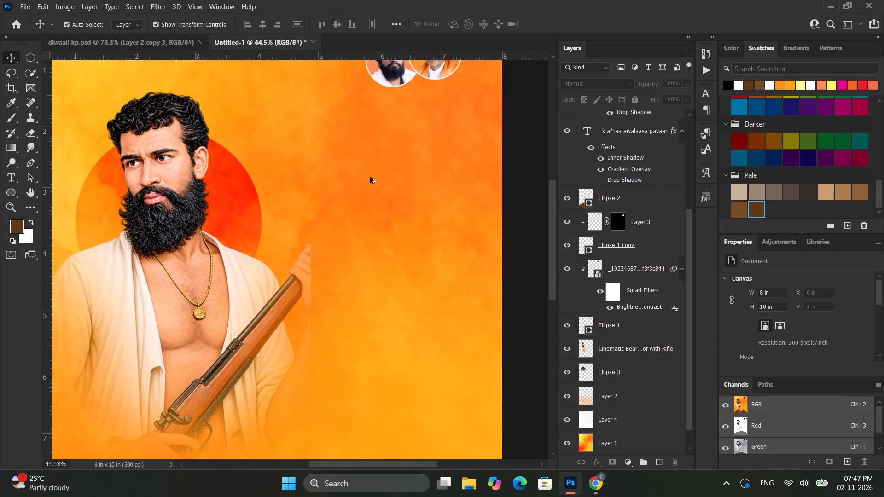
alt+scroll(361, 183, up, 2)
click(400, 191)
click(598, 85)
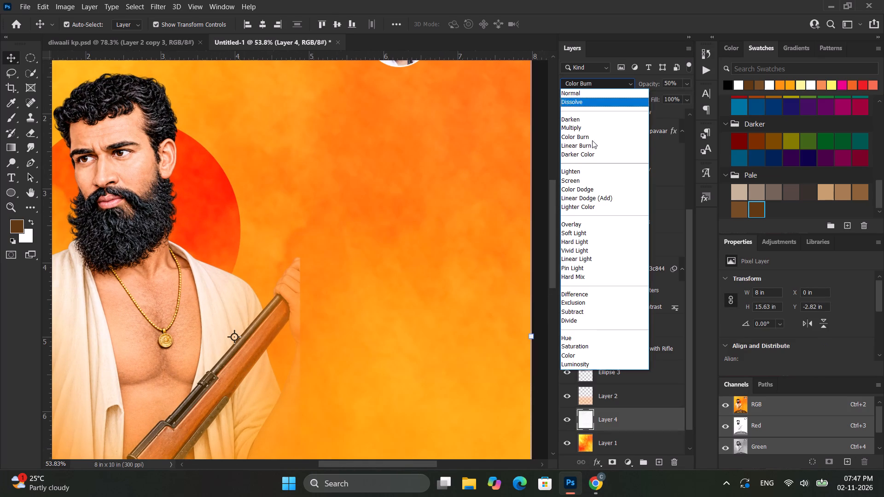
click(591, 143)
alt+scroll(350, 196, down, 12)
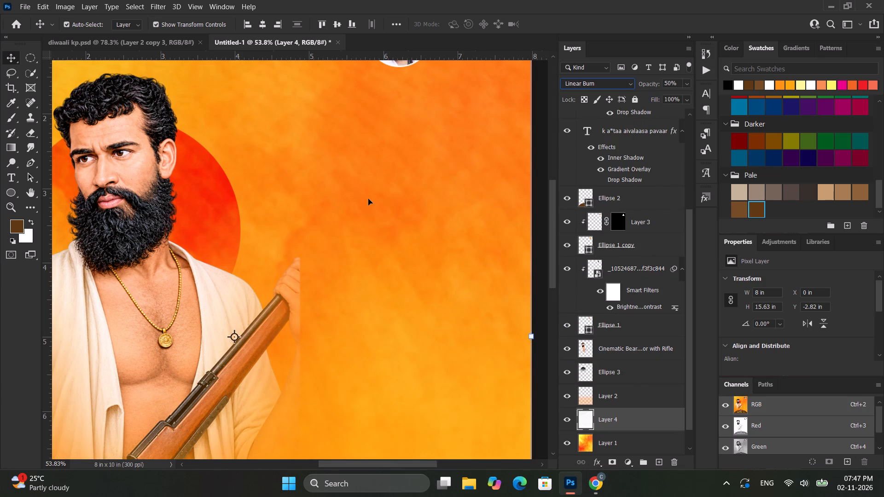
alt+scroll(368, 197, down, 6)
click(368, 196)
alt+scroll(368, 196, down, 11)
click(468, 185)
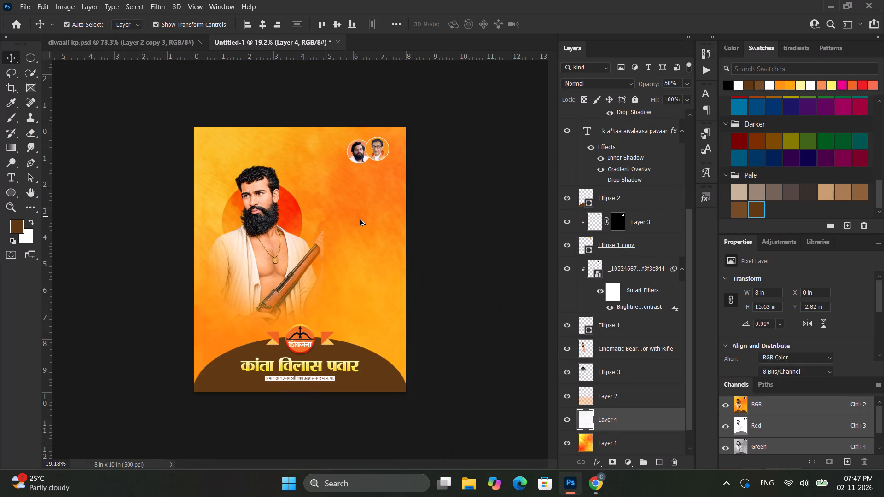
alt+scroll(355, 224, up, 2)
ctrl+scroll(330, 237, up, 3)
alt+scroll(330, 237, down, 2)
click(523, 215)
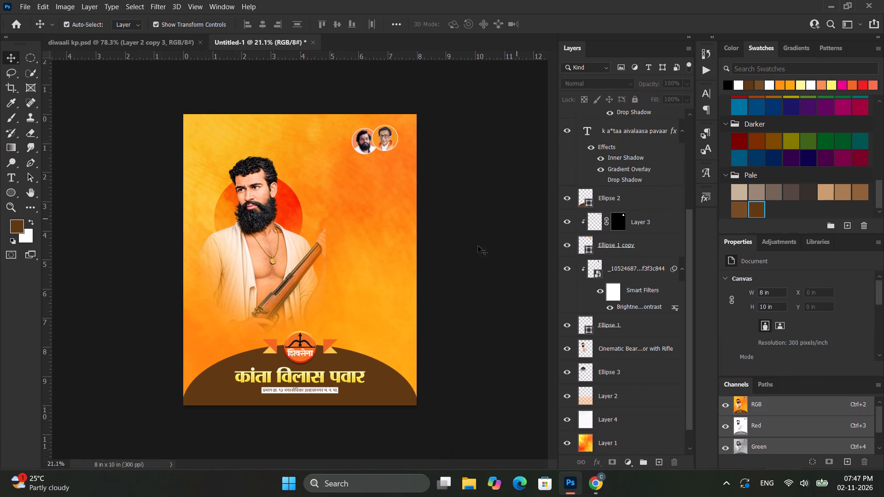
Duplicate the brown footer ellipse and raise the original behind the copy to Y 7.84 in.
alt+scroll(371, 341, up, 4)
scroll(407, 417, down, 4)
click(423, 417)
key(ctrl+z)
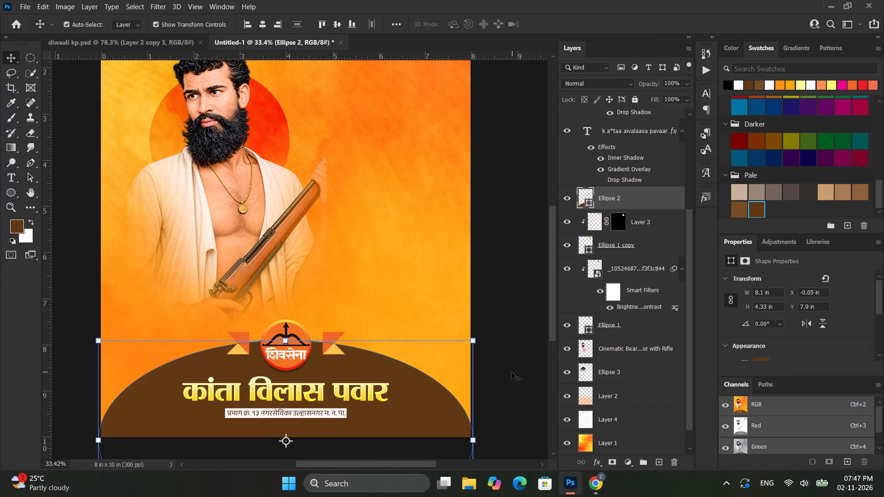
key(ctrl+j)
click(628, 221)
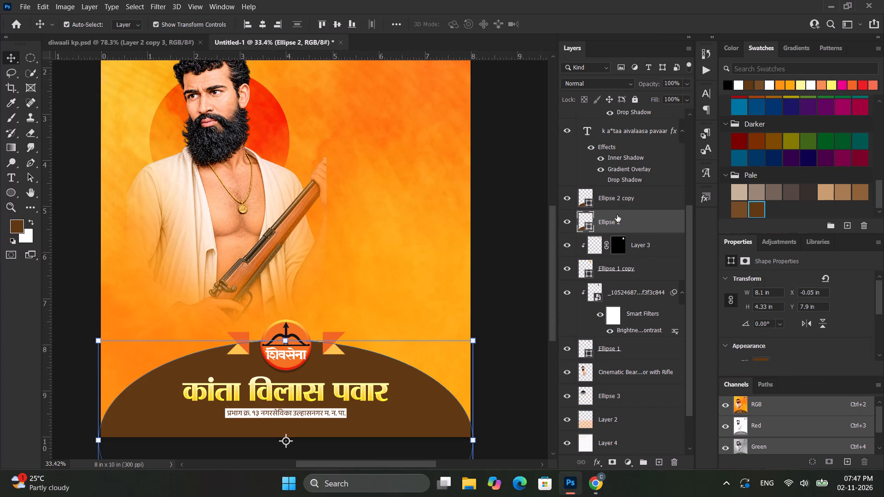
key(shift+Up)
key(shift+Up)
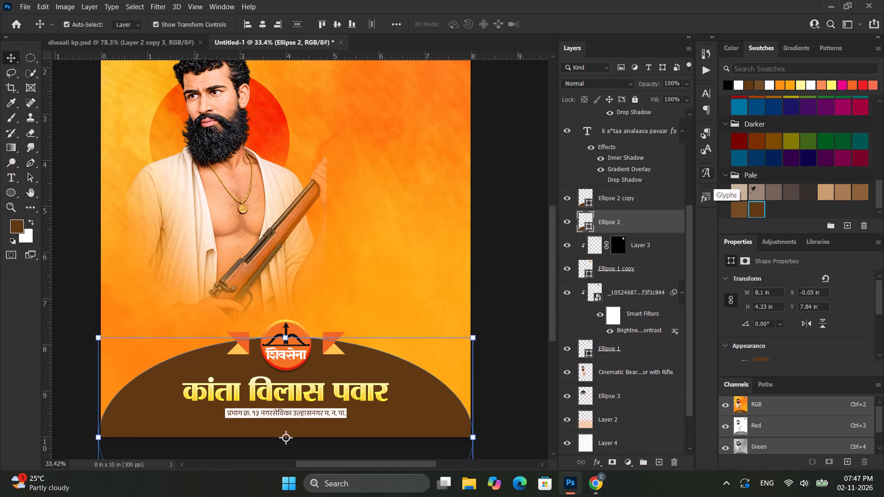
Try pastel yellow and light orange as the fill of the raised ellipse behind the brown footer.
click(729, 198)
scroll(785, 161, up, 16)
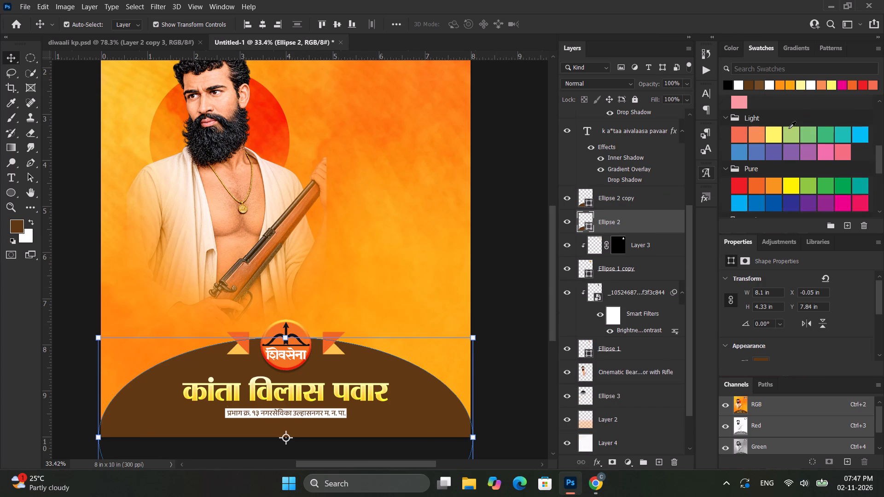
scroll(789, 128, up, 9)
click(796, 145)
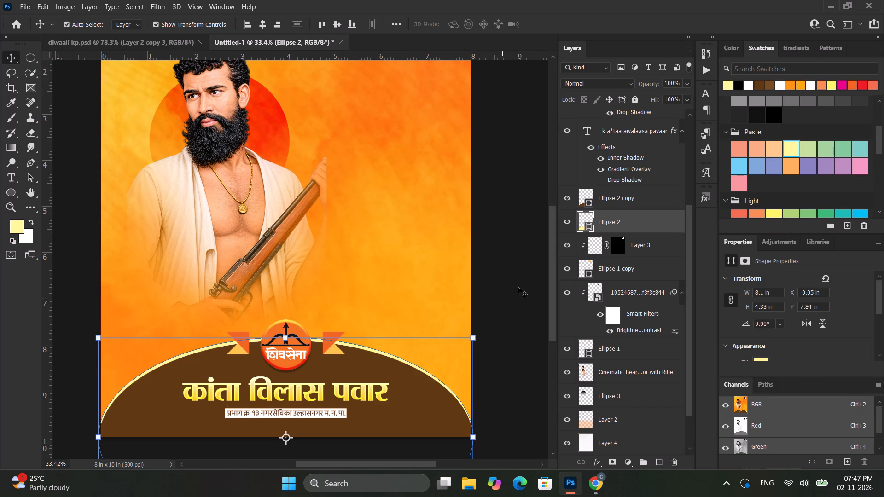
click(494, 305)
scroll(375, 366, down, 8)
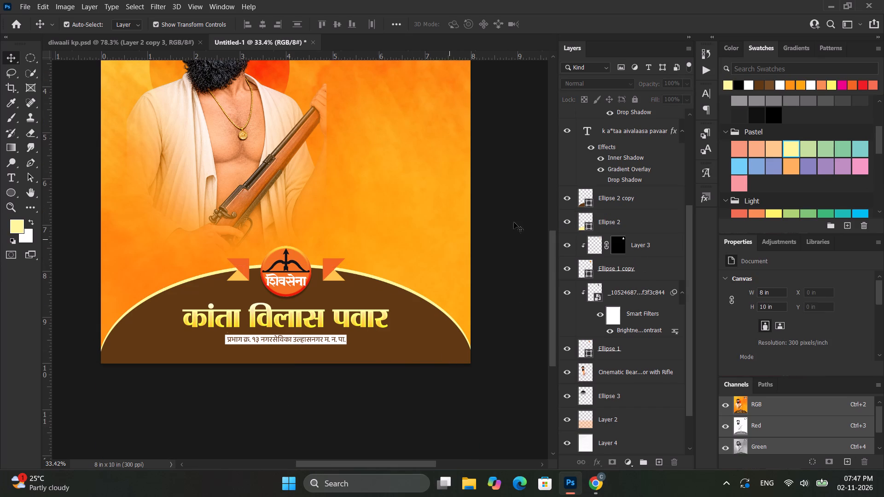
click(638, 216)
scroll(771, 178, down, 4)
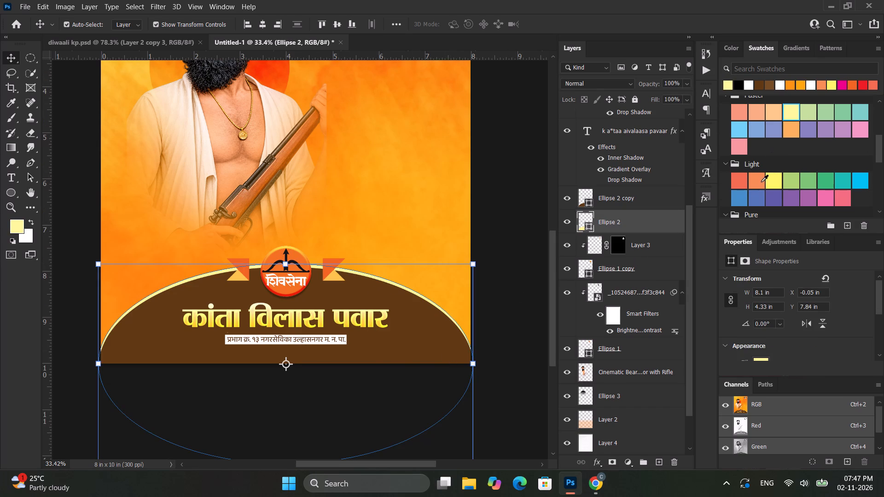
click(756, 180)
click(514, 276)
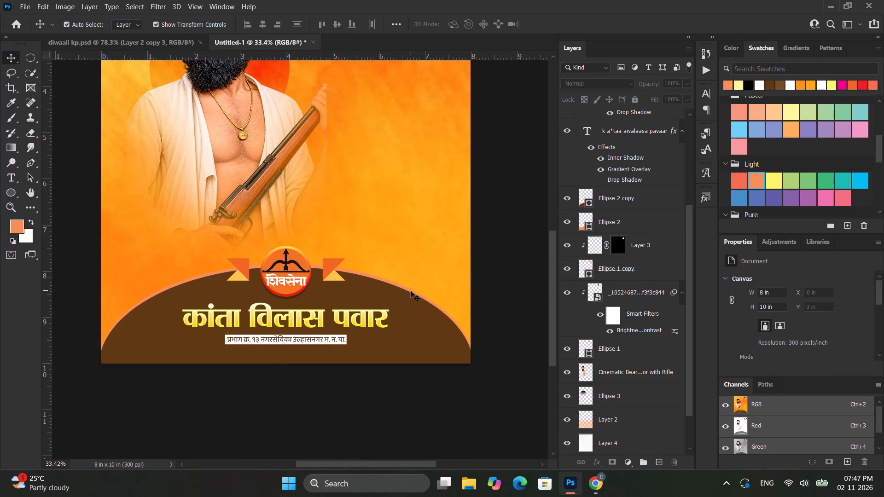
Fill the raised ellipse behind the brown footer with white.
click(409, 290)
scroll(811, 172, up, 10)
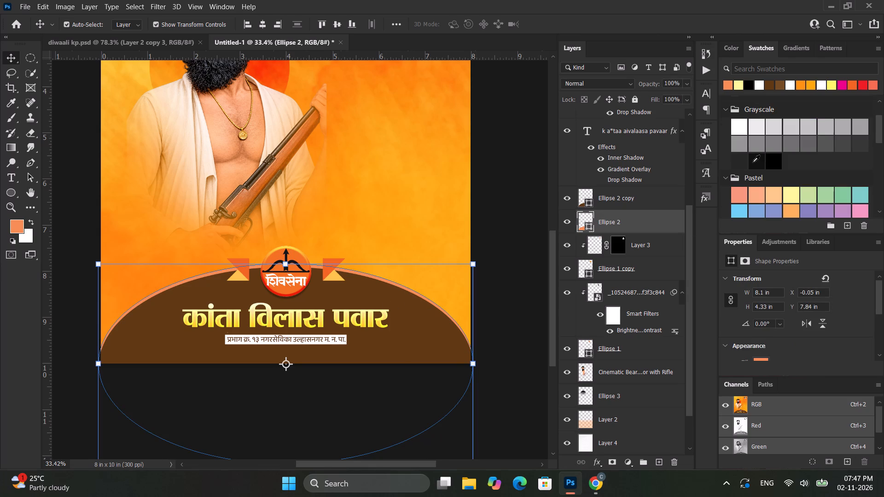
click(734, 139)
click(518, 259)
alt+scroll(490, 282, down, 6)
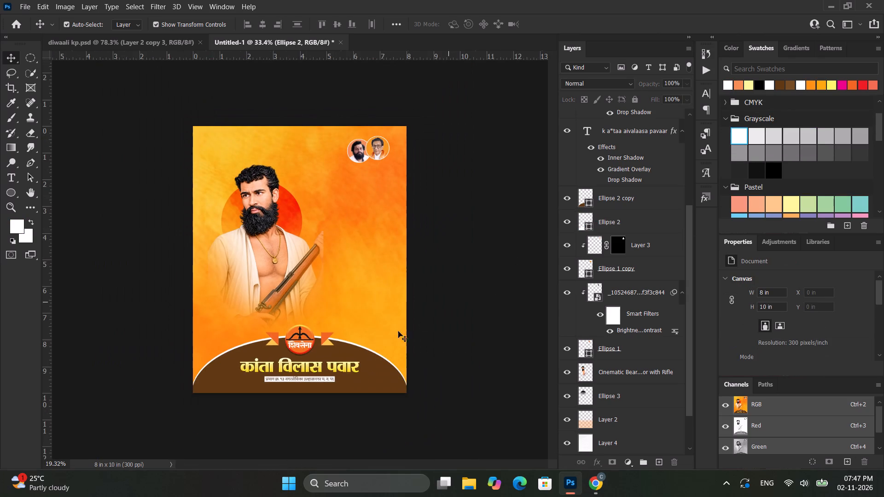
alt+scroll(358, 358, up, 7)
scroll(360, 406, down, 5)
Move the brown footer ellipse and the white ellipse behind it down together to Y 7.87 in.
click(372, 381)
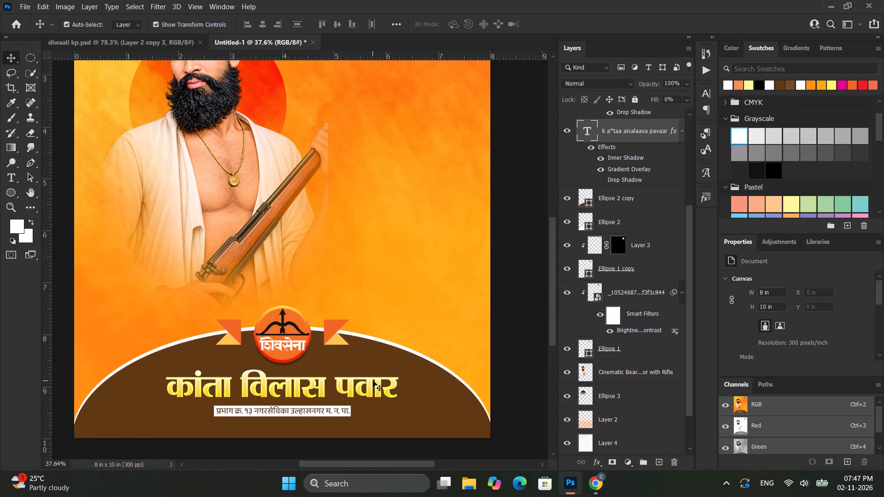
click(457, 403)
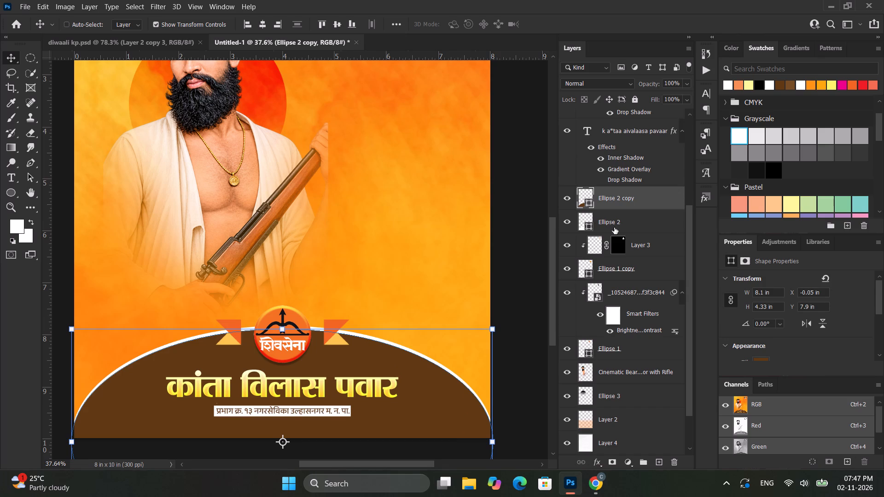
ctrl+click(614, 227)
key(shift+Down)
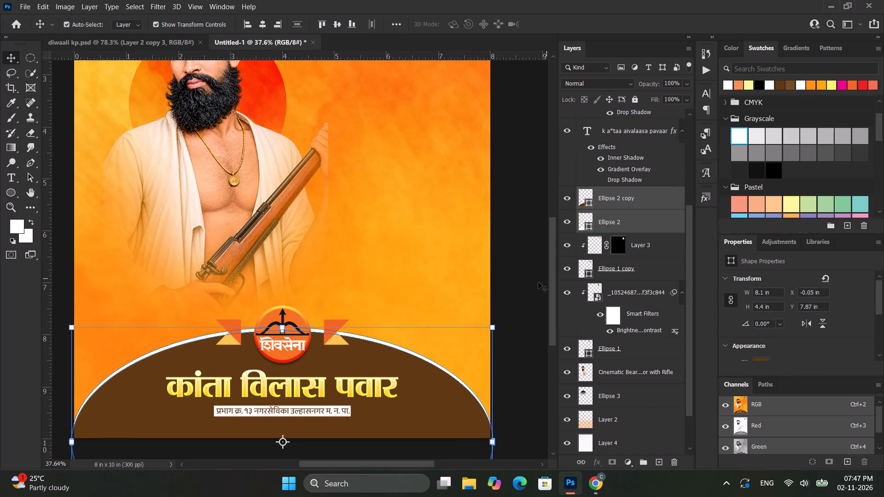
click(529, 272)
scroll(459, 326, down, 12)
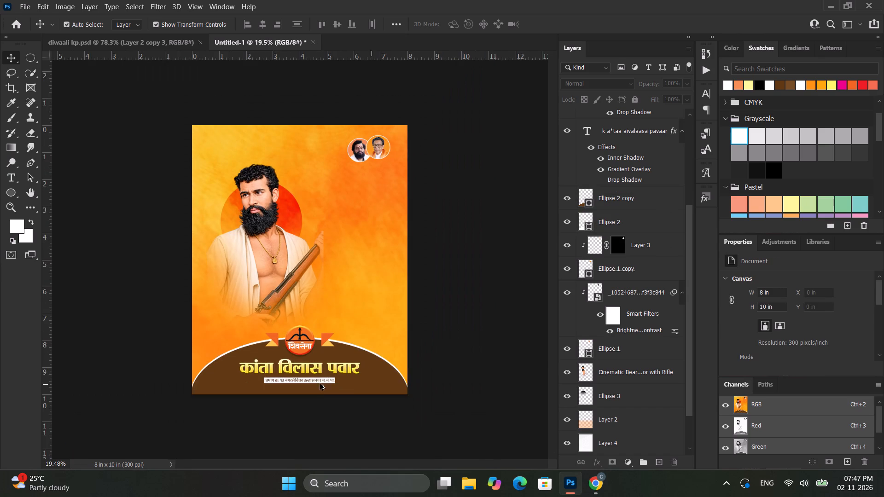
Examine the emblem, name and white-edged footer up close and against the whole poster.
alt+scroll(306, 382, up, 4)
scroll(299, 392, down, 3)
alt+scroll(300, 399, up, 6)
scroll(302, 399, down, 4)
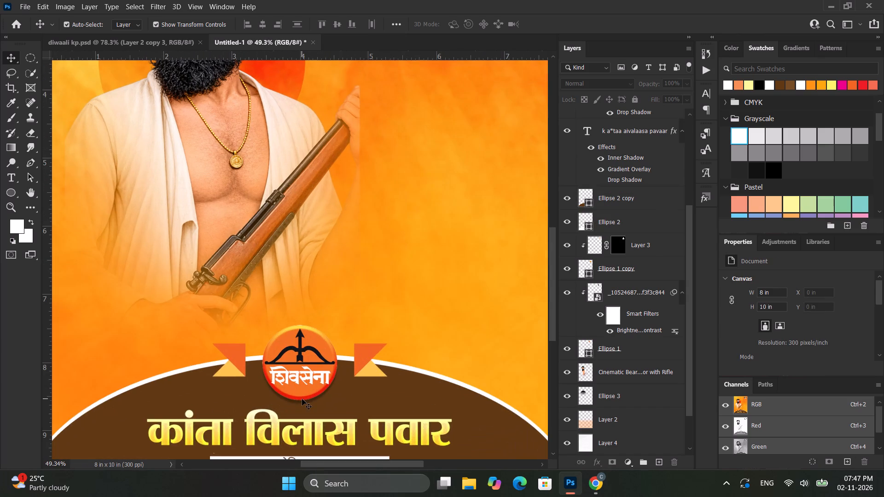
scroll(302, 399, down, 12)
click(463, 352)
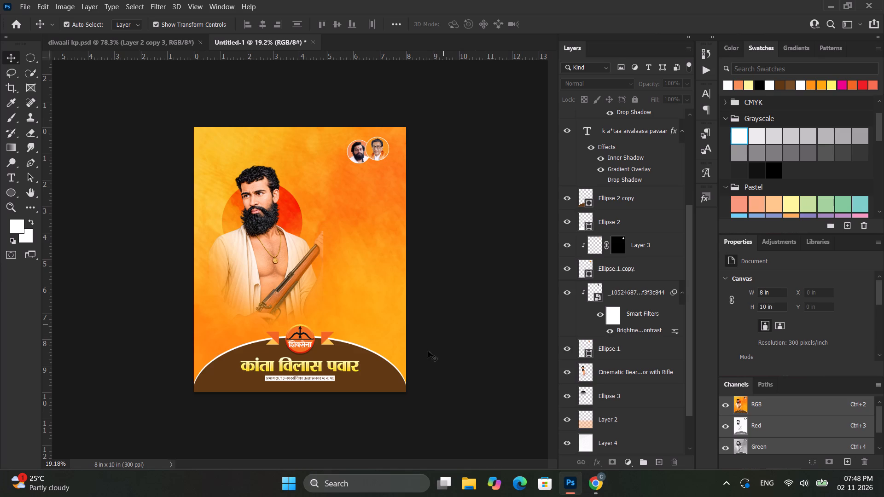
click(384, 387)
click(497, 245)
Start a new text layer in the empty orange area beside the portrait, just above the rifle's tip.
click(12, 177)
click(344, 224)
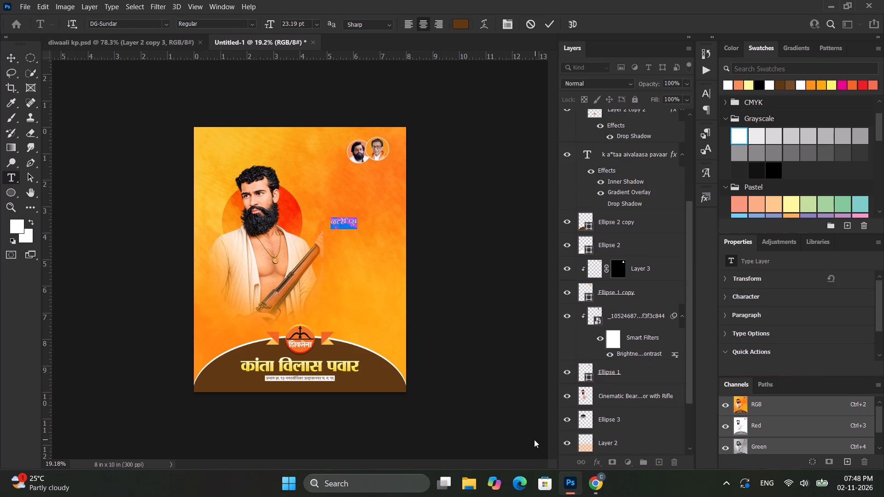
Look through the Vasudev Balwant Phadke reference posters in the Google image results in Chrome.
click(601, 495)
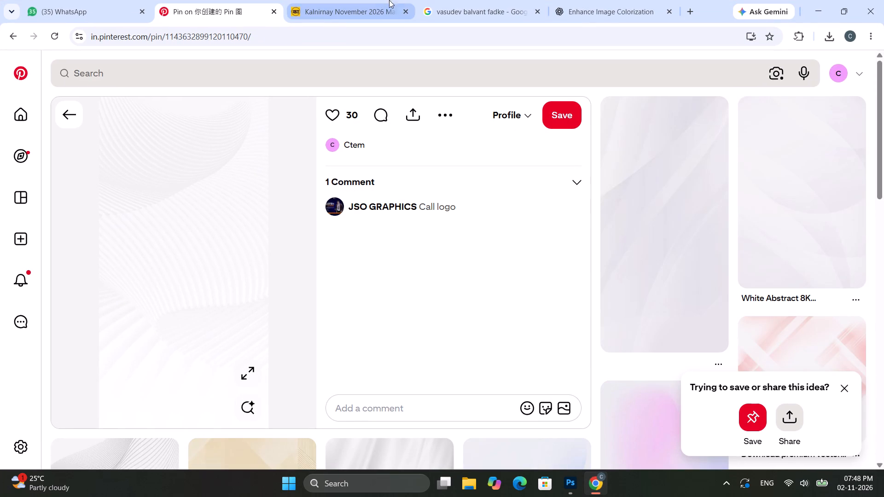
click(484, 0)
scroll(351, 242, up, 11)
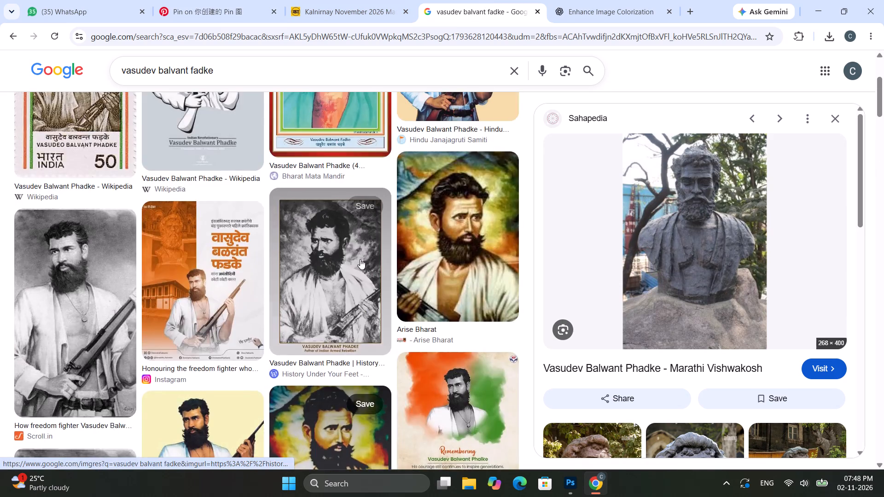
scroll(360, 260, up, 10)
scroll(354, 268, down, 2)
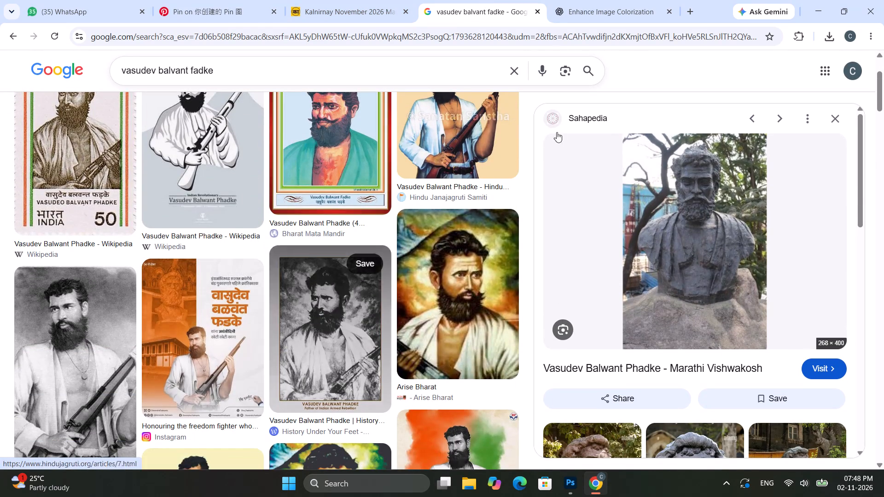
click(814, 4)
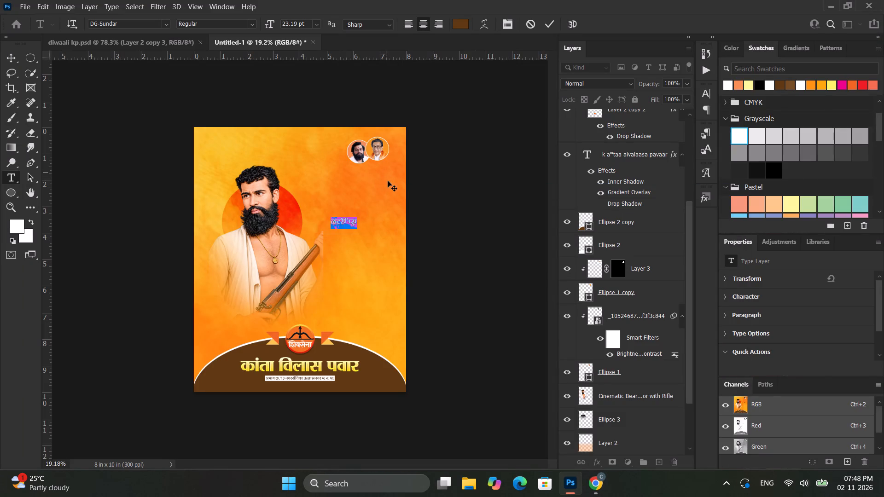
Set the new text layer's font to Infinity-39 and enter the word वासुदेव in place of the placeholder text.
click(132, 23)
key(i)
text(nf)
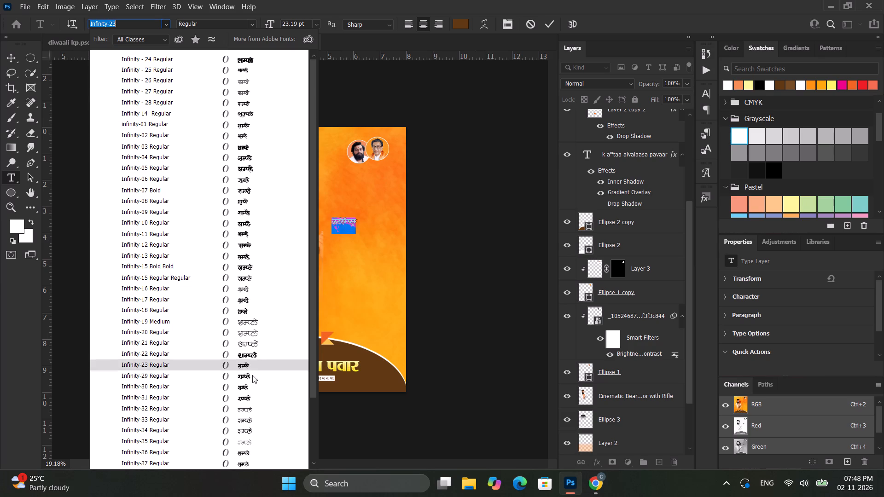
scroll(256, 399, down, 1)
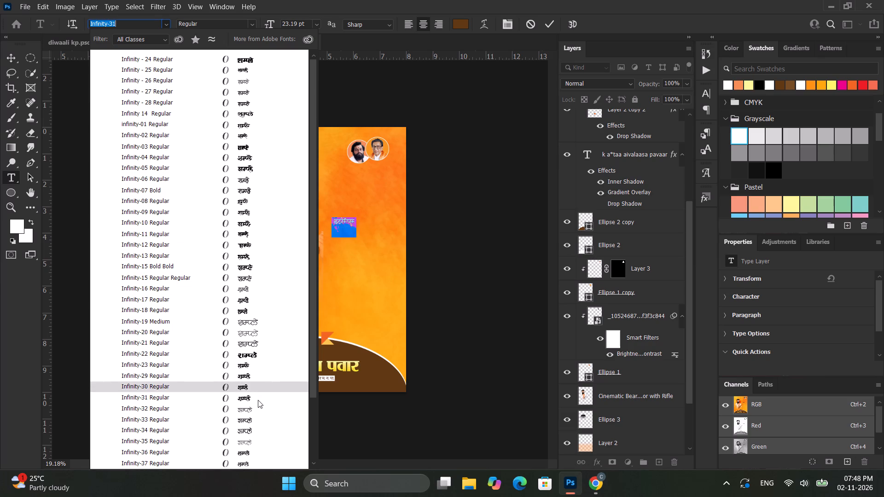
scroll(258, 400, down, 3)
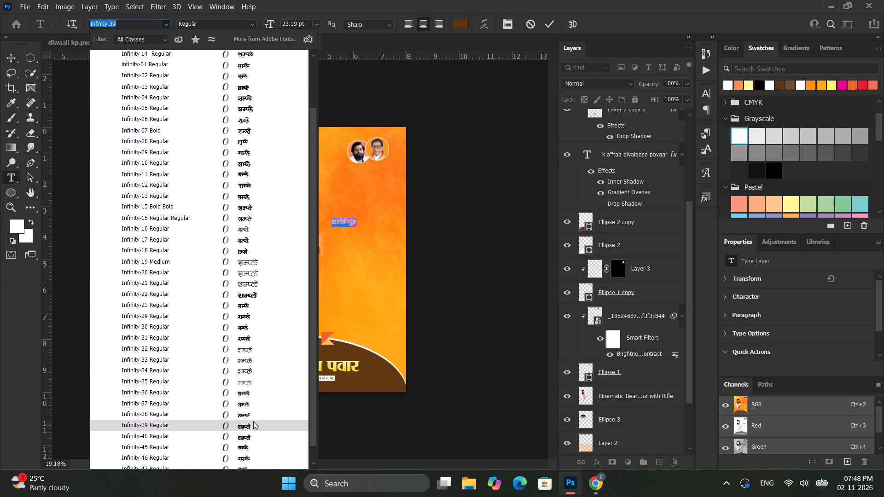
click(254, 424)
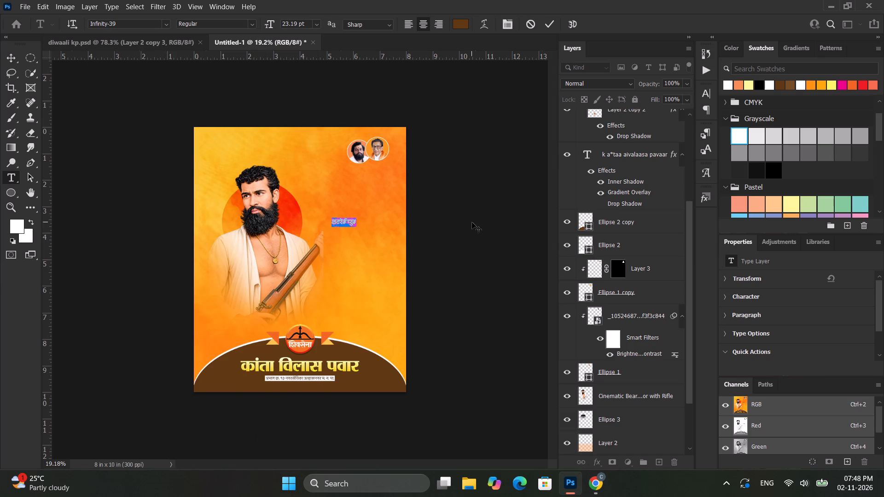
key(BackSpace)
text(vaasau)
text(deva)
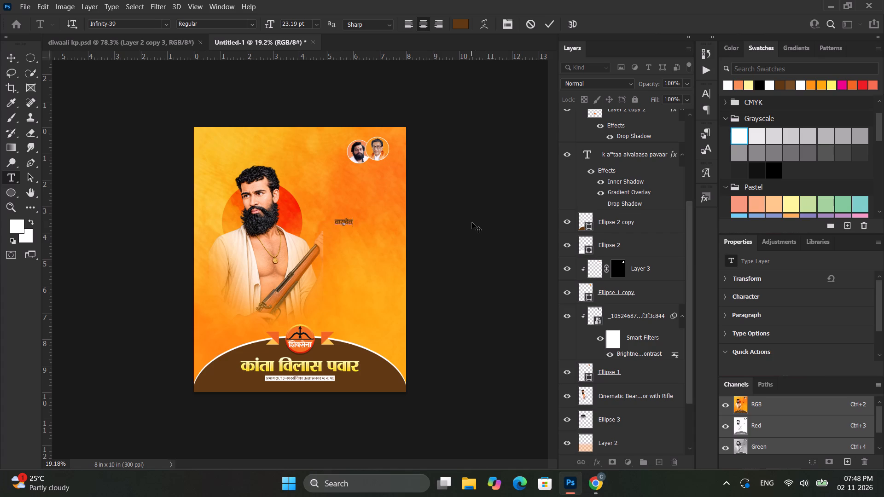
Enlarge वासुदेव to 83 pt and move it slightly up in the orange area beside the portrait.
key(ctrl+a)
click(275, 22)
drag(273, 21, 284, 27)
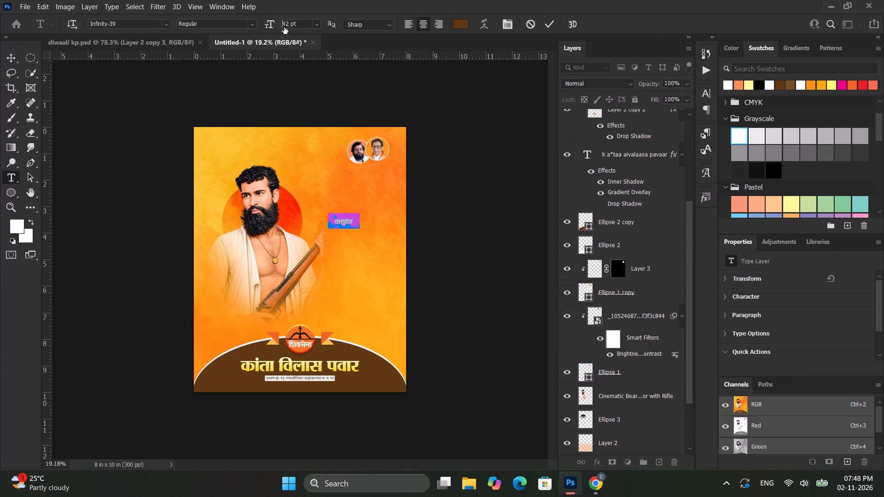
drag(284, 27, 307, 29)
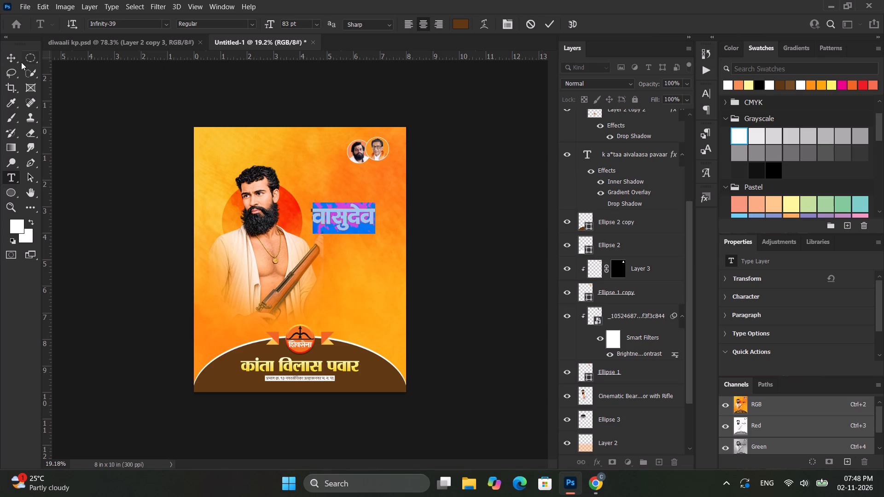
click(15, 60)
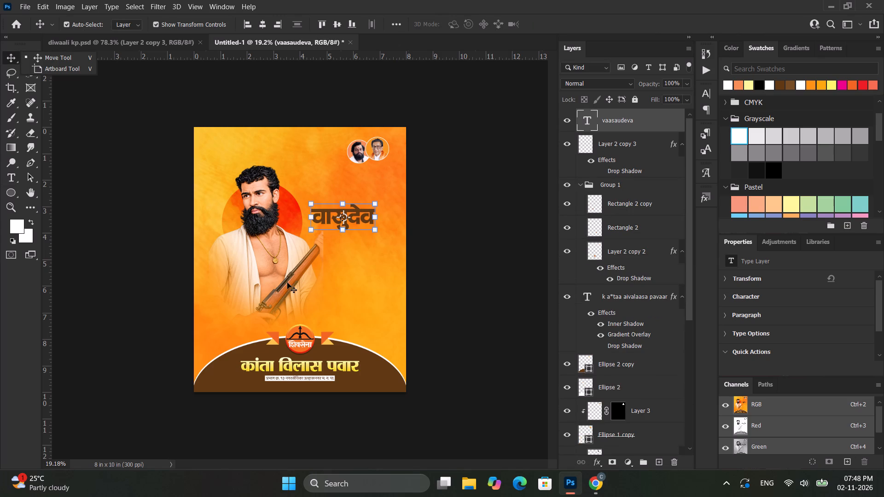
alt+scroll(324, 313, up, 7)
drag(378, 189, 389, 172)
scroll(756, 135, up, 3)
Recolour the word वासुदेव white.
click(737, 162)
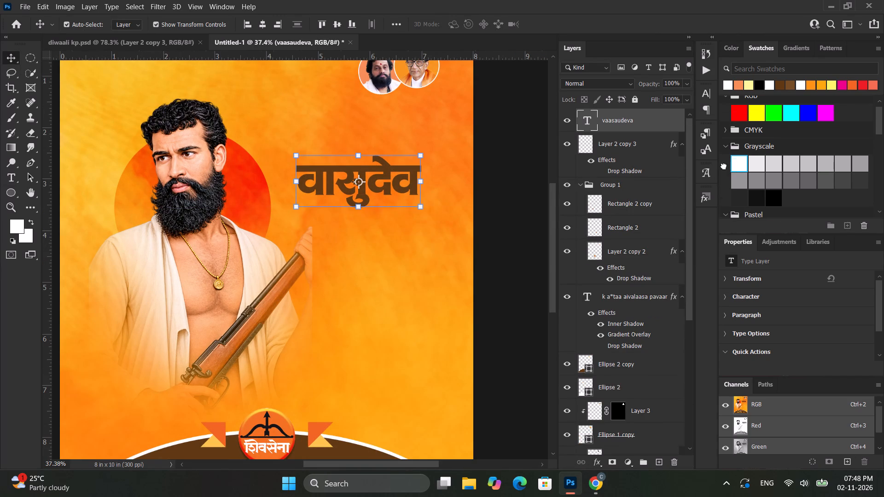
click(513, 176)
alt+scroll(401, 189, down, 6)
alt+scroll(303, 214, up, 4)
alt+scroll(366, 202, up, 2)
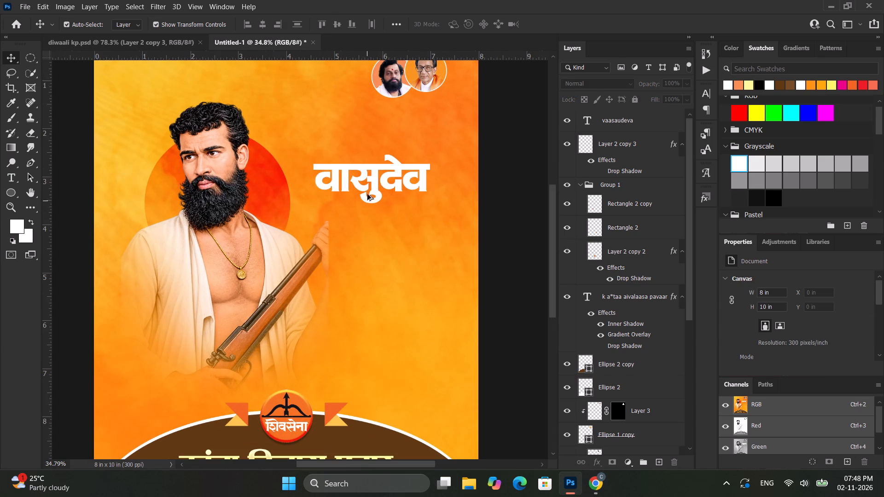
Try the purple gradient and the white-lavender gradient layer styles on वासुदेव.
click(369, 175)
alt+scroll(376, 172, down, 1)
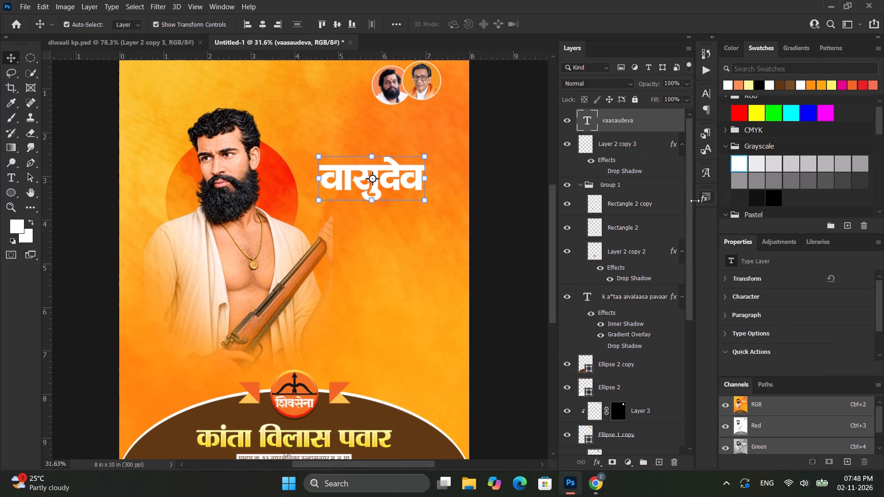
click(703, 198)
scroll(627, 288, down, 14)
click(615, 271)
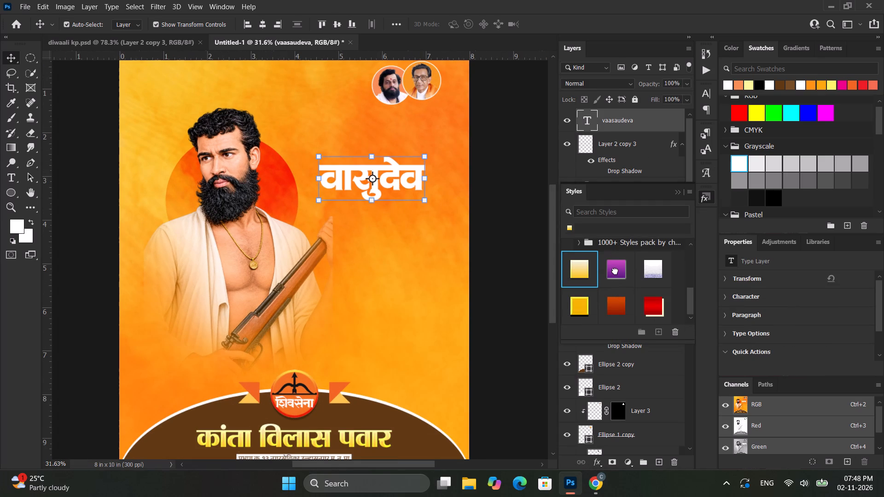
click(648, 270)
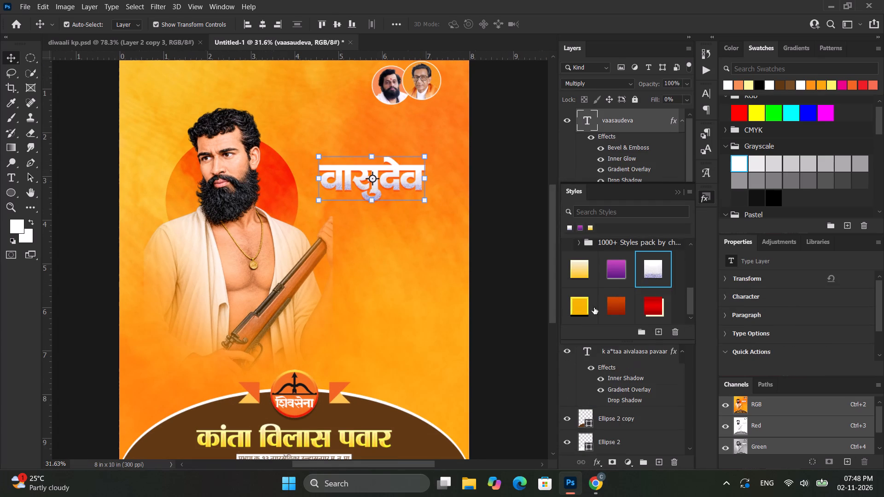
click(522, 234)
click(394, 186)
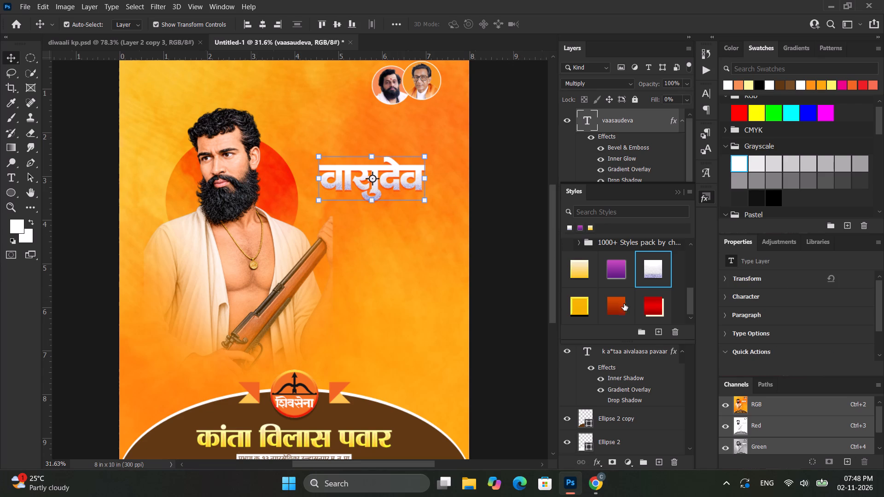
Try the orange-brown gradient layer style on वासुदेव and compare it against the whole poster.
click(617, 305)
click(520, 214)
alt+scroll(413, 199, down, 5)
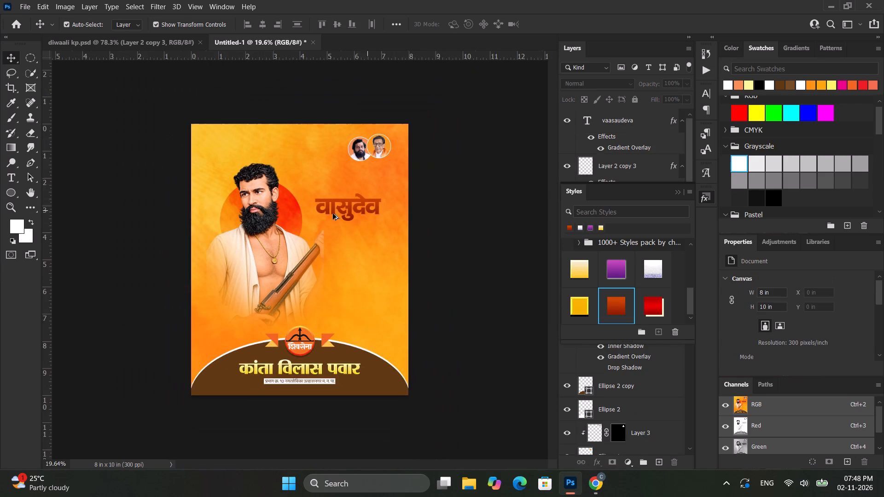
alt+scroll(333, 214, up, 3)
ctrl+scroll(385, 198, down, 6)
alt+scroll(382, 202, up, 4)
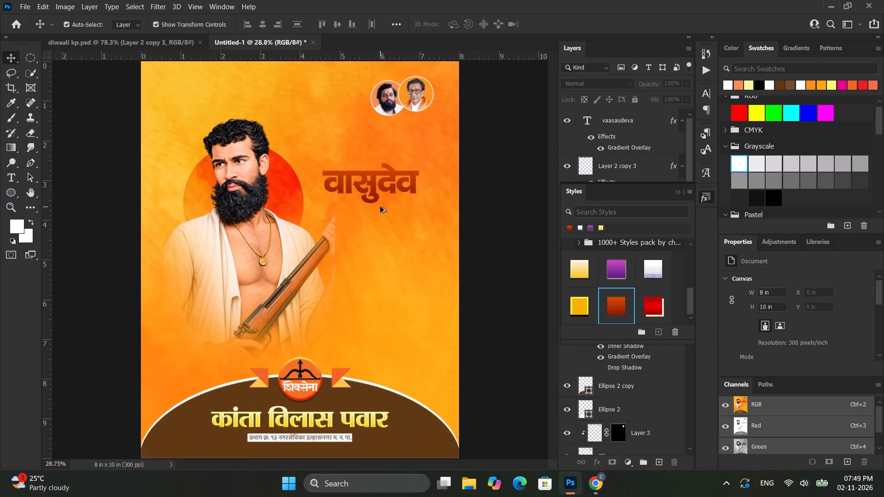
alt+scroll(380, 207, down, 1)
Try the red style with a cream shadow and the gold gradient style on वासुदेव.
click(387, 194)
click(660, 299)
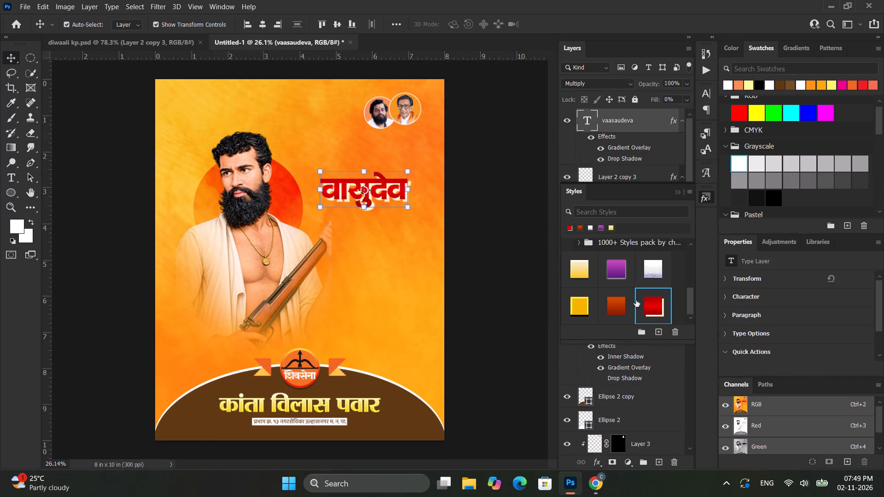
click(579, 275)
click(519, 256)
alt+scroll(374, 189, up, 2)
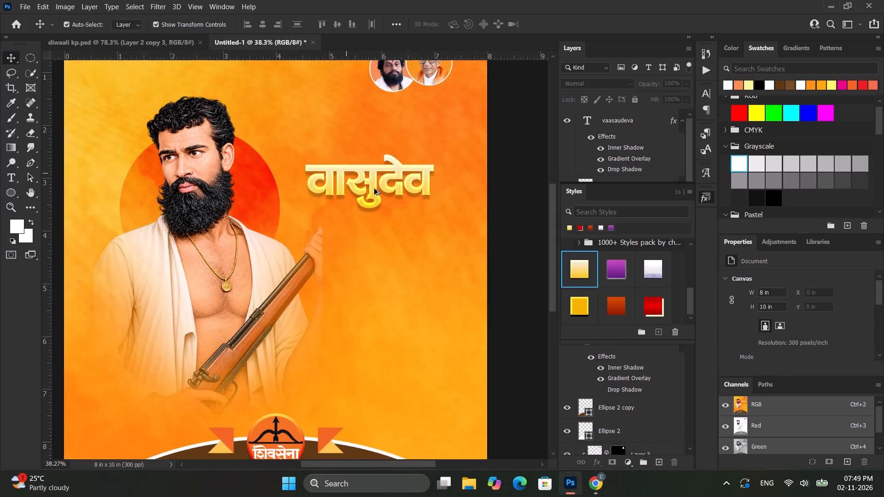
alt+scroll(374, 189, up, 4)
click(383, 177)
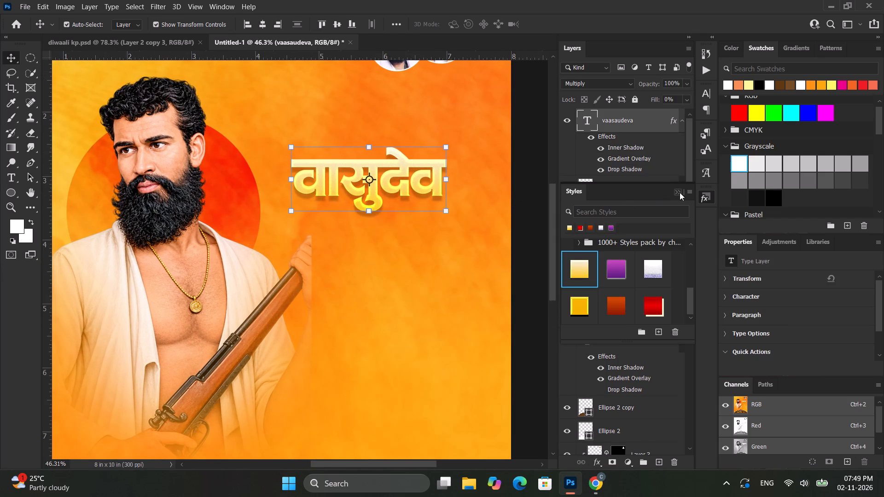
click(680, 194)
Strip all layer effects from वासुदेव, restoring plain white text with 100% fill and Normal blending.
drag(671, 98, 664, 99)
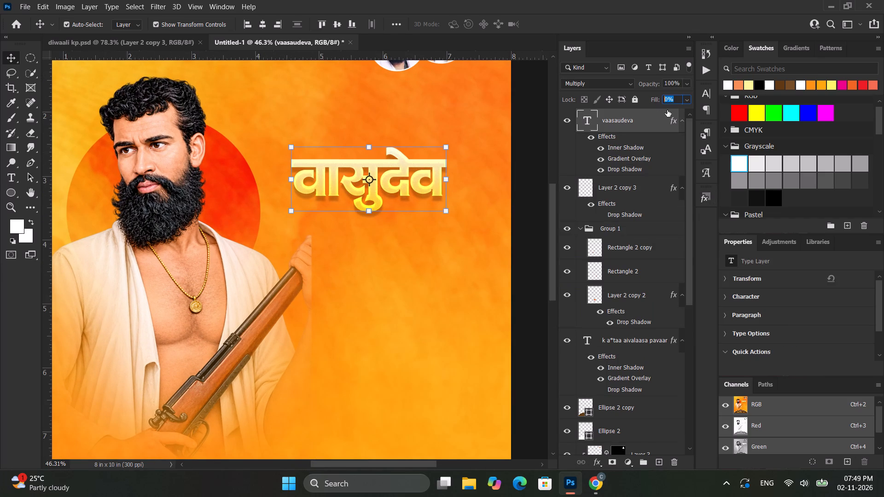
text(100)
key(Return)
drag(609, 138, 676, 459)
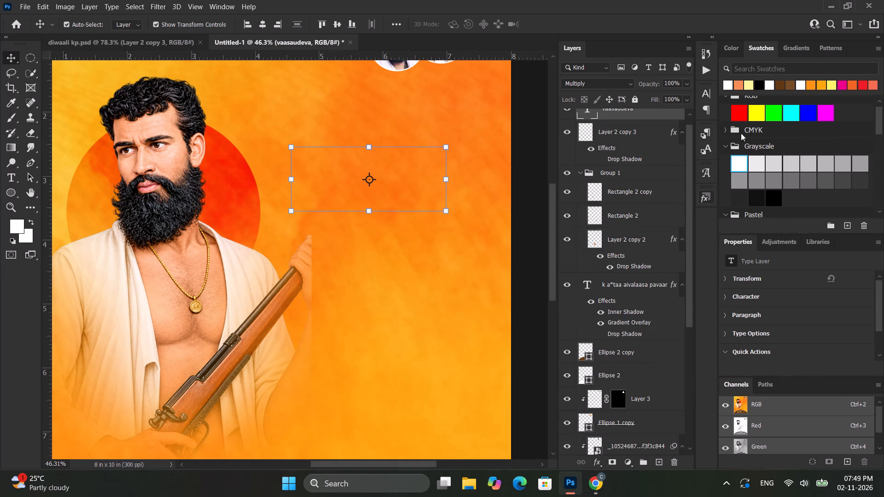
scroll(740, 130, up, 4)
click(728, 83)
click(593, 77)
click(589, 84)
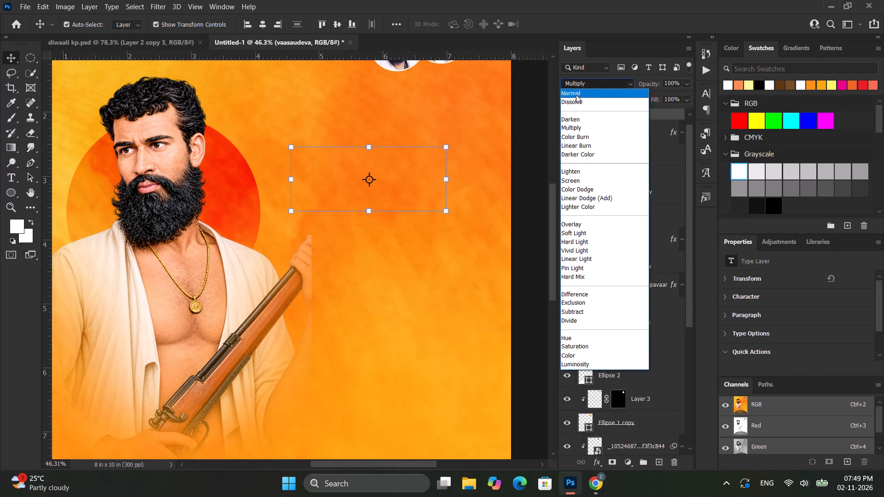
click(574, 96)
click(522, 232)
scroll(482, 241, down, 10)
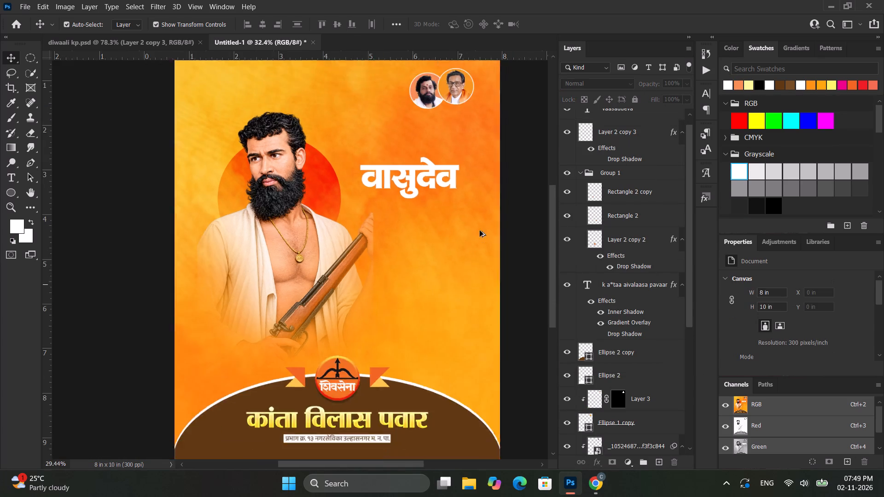
Move वासुदेव about 0.16 in right and 0.25 in down, above the rifle's tip.
scroll(480, 231, down, 2)
ctrl+scroll(372, 202, up, 8)
click(374, 188)
drag(390, 184, 397, 193)
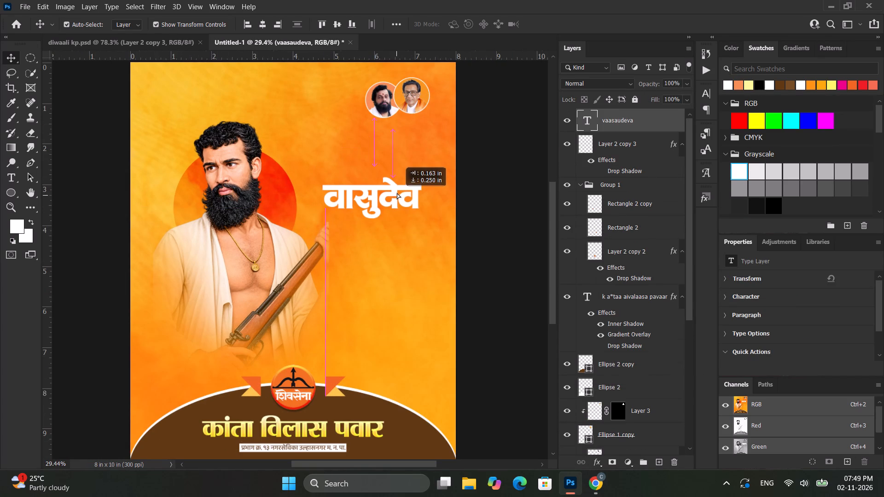
drag(397, 193, 396, 191)
Duplicate वासुदेव directly below itself and change the copy's text to बळवंत.
alt+shift+drag(396, 190, 407, 235)
double_click(407, 233)
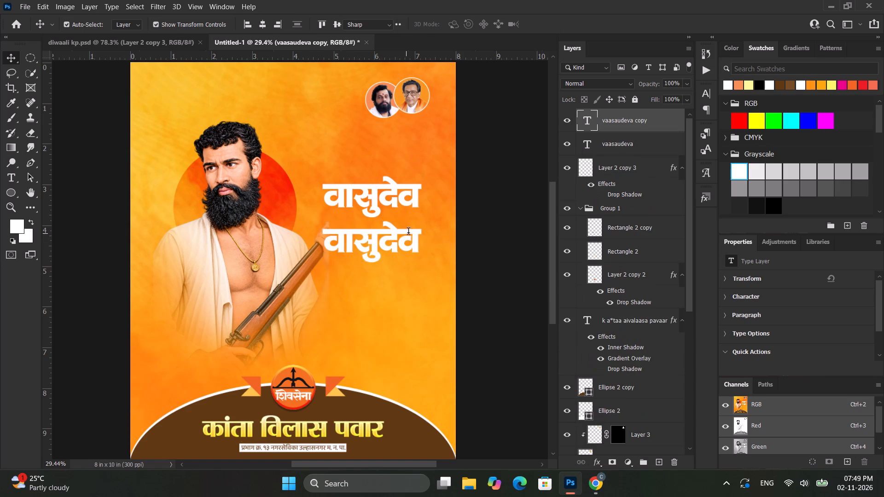
key(BackSpace)
text(baLa)
key(BackSpace)
text(va/ta)
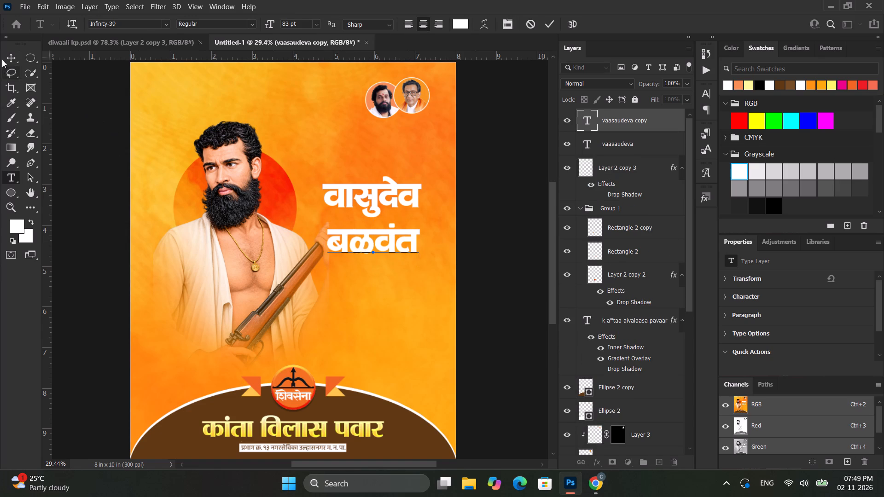
click(11, 54)
Tuck बळवंत close beneath वासुदेव, shifted slightly right so the two lines are staggered.
alt+scroll(436, 194, up, 6)
drag(359, 274, 372, 259)
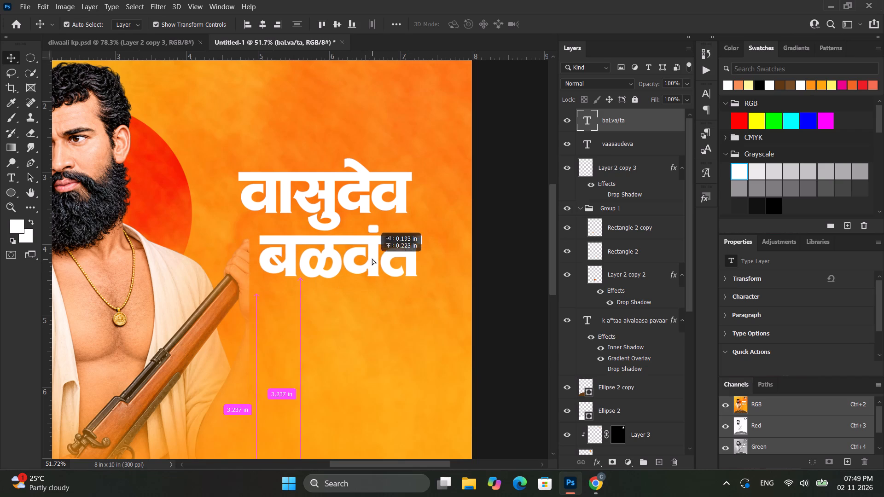
drag(372, 259, 377, 253)
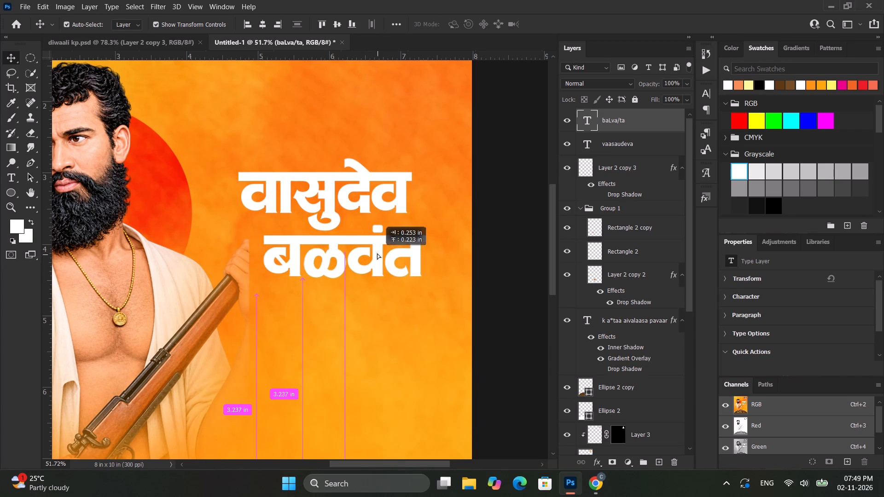
drag(377, 253, 366, 252)
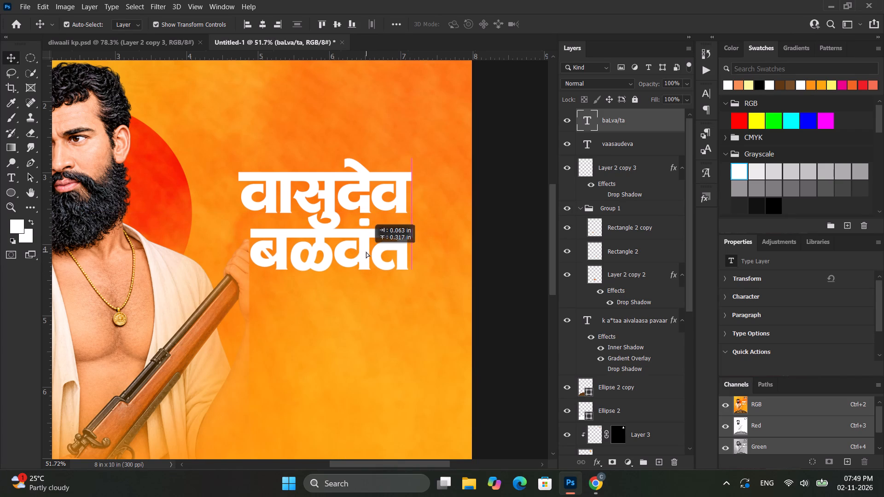
drag(366, 252, 378, 247)
alt+scroll(414, 252, down, 5)
click(509, 266)
alt+scroll(389, 276, up, 4)
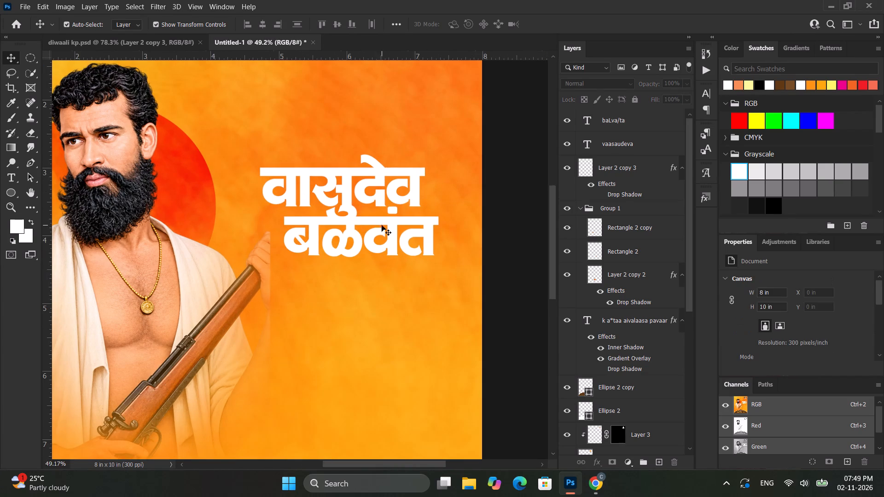
Duplicate बळवंत directly below itself and change the copy's text to फडके.
click(382, 225)
scroll(382, 225, up, 1)
alt+drag(402, 229, 406, 283)
double_click(406, 283)
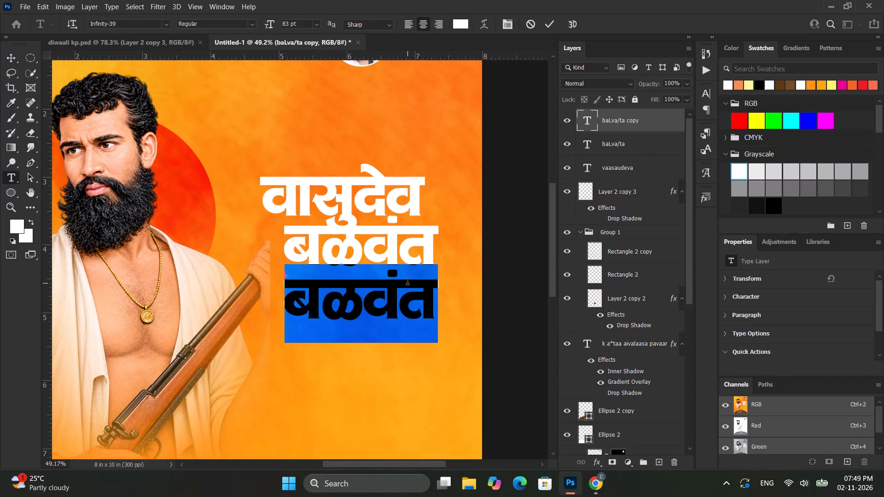
text(fD)
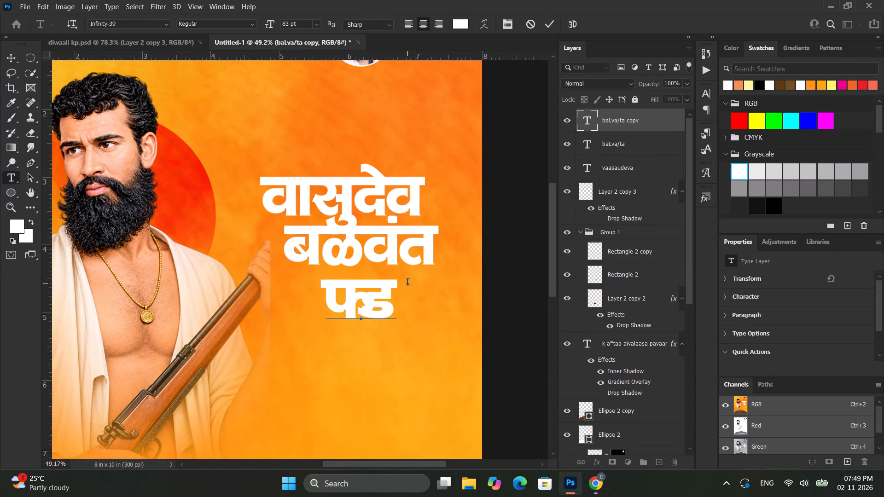
key(BackSpace)
key(space)
text(D)
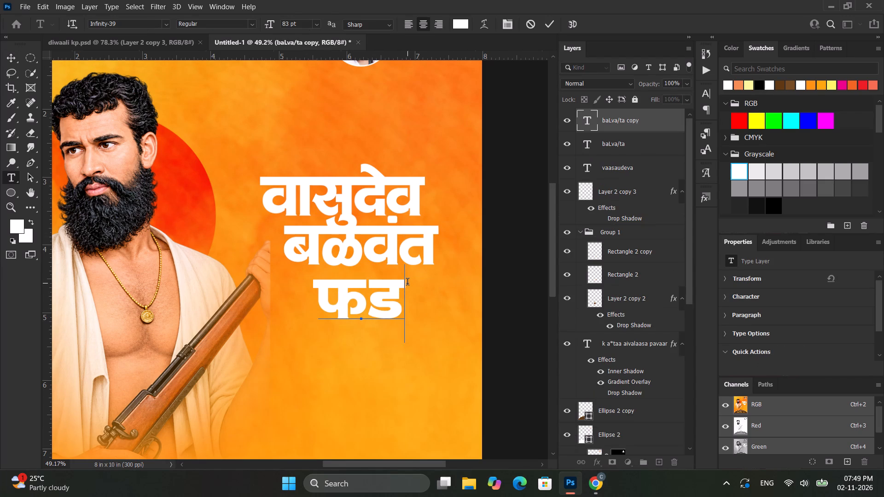
text(ke)
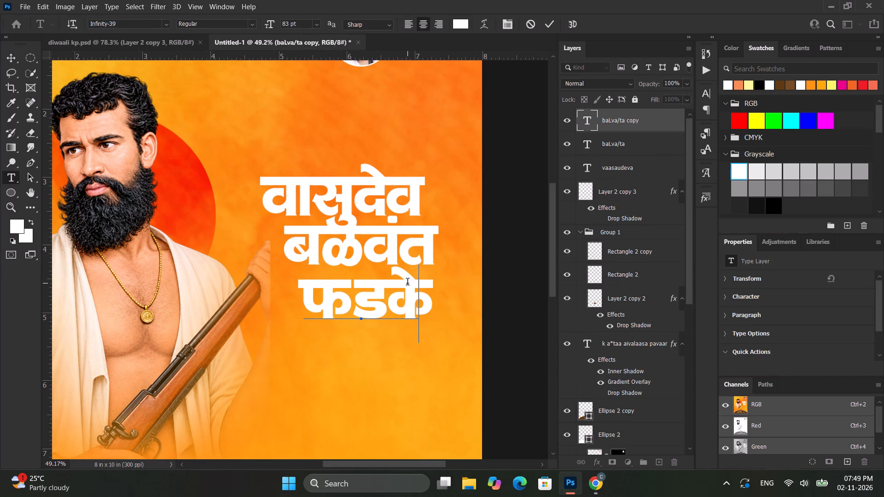
Tighten the kerning slightly around ड within फडके.
click(361, 299)
key(alt+Left)
key(alt+Left)
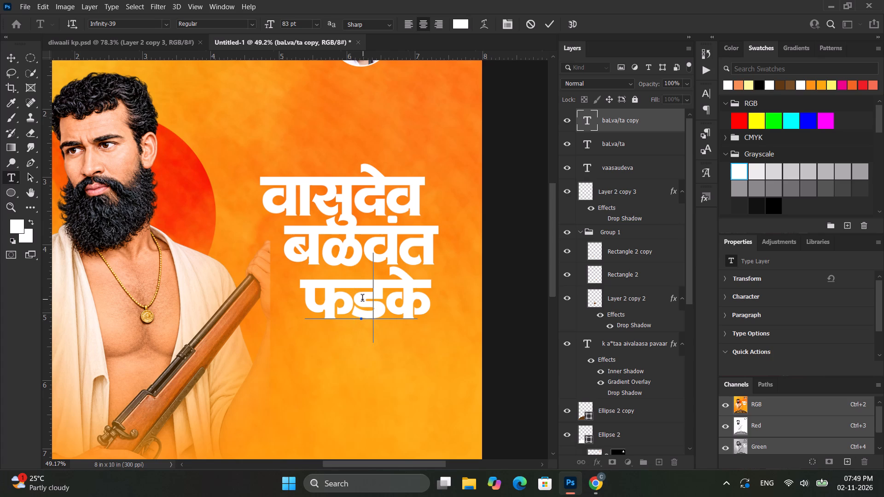
key(ctrl+z)
click(12, 53)
Move फडके up close beneath बळवंत, keeping its left edge indented from the line above.
alt+scroll(275, 220, up, 4)
drag(464, 323, 439, 312)
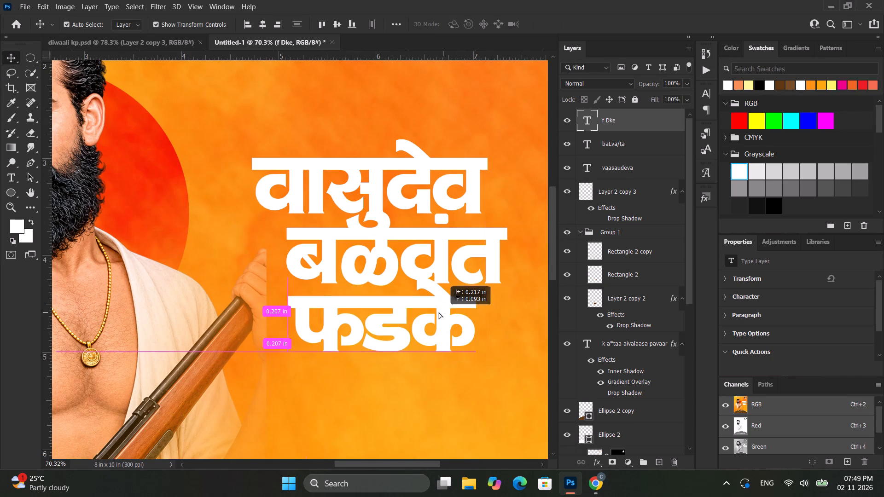
drag(439, 312, 470, 312)
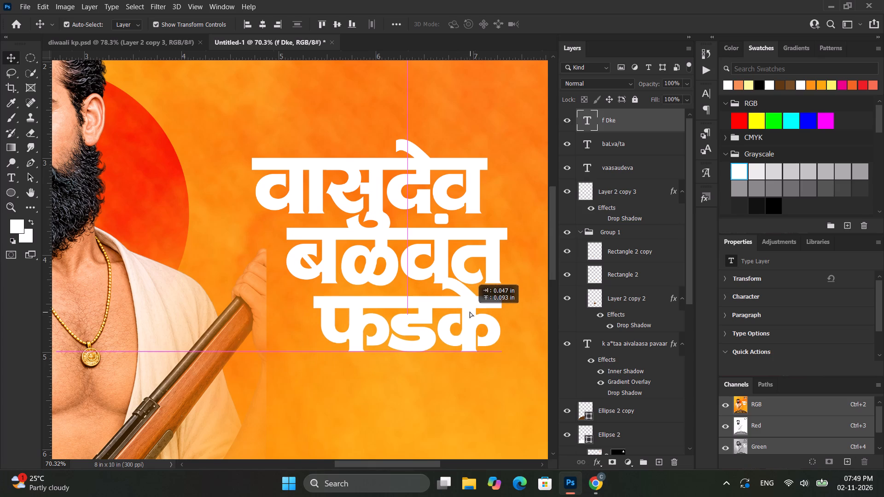
drag(470, 312, 467, 312)
alt+scroll(475, 305, down, 5)
alt+scroll(462, 312, up, 10)
drag(448, 295, 443, 293)
alt+scroll(443, 293, down, 14)
click(528, 267)
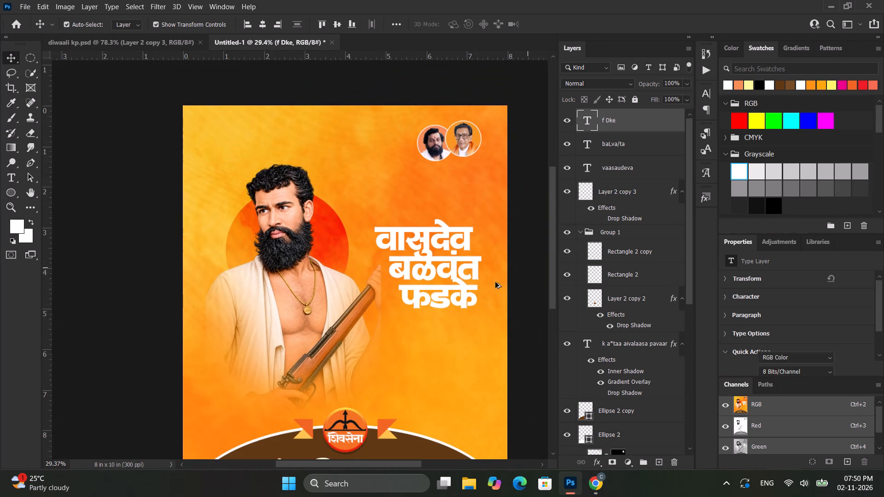
Nudge फडके straight up so it tucks tightly under बळवंत, its vowel mark overlapping the line above.
alt+scroll(492, 283, up, 7)
ctrl+scroll(470, 288, down, 15)
alt+scroll(415, 268, up, 4)
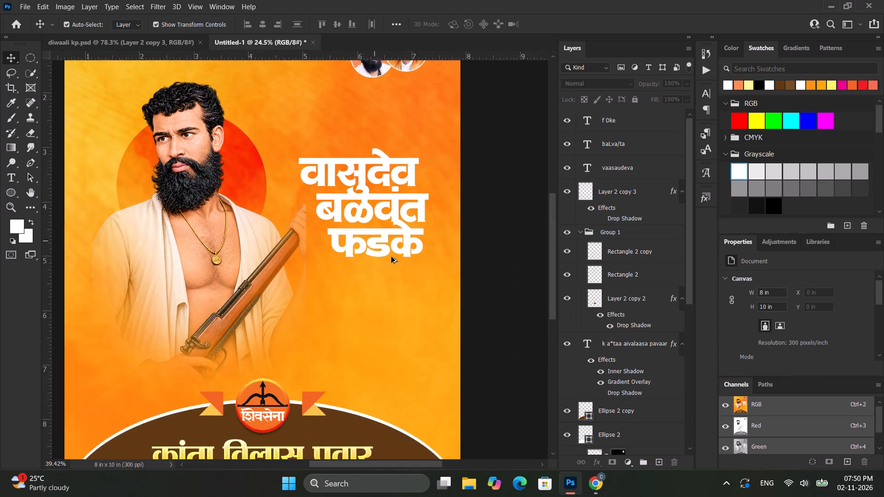
alt+scroll(391, 257, up, 17)
click(386, 297)
drag(408, 288, 406, 283)
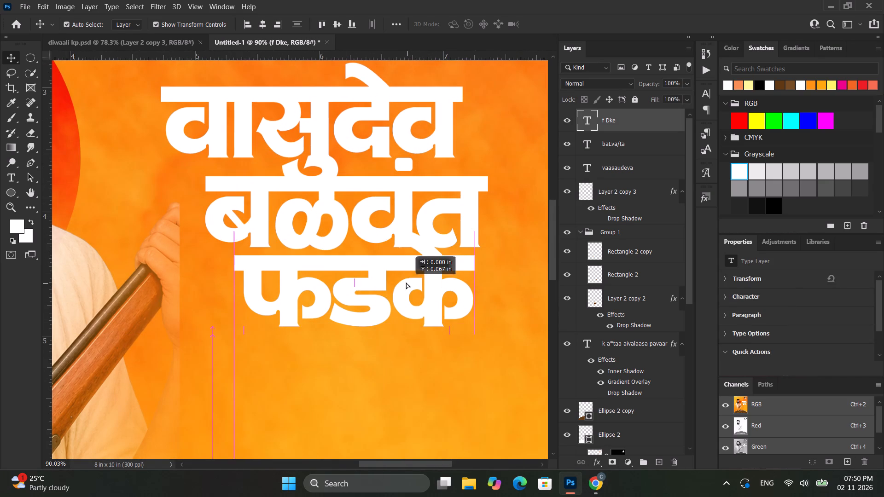
drag(406, 283, 406, 279)
alt+scroll(406, 279, down, 6)
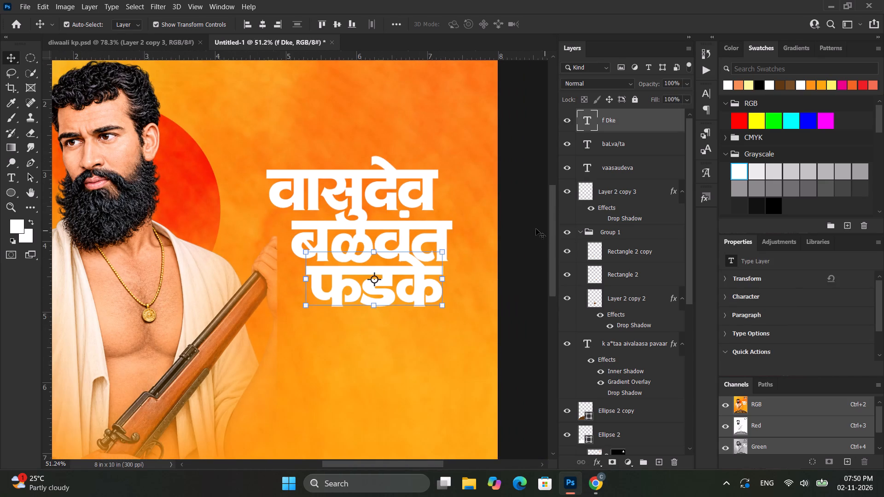
click(523, 231)
Move वासुदेव horizontally about 0.25 in right so it sits centred over बळवंत.
alt+scroll(487, 242, down, 5)
ctrl+scroll(468, 250, down, 5)
alt+scroll(384, 224, up, 10)
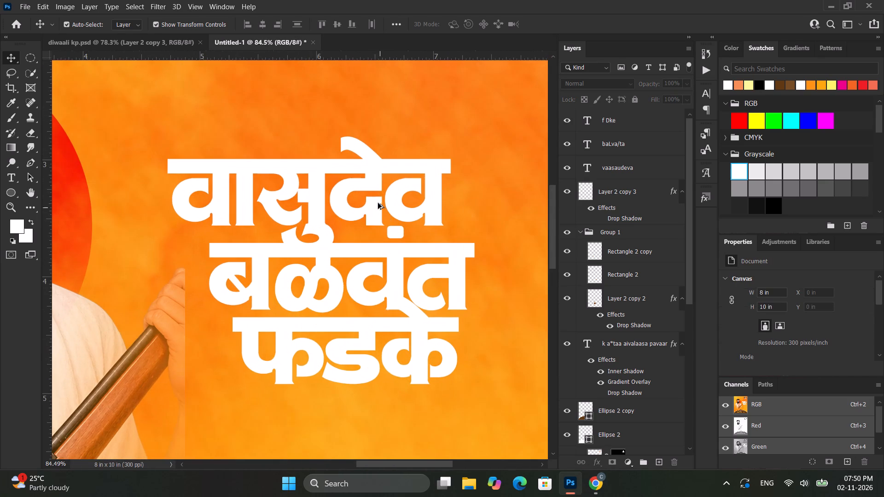
click(372, 191)
drag(374, 182, 395, 179)
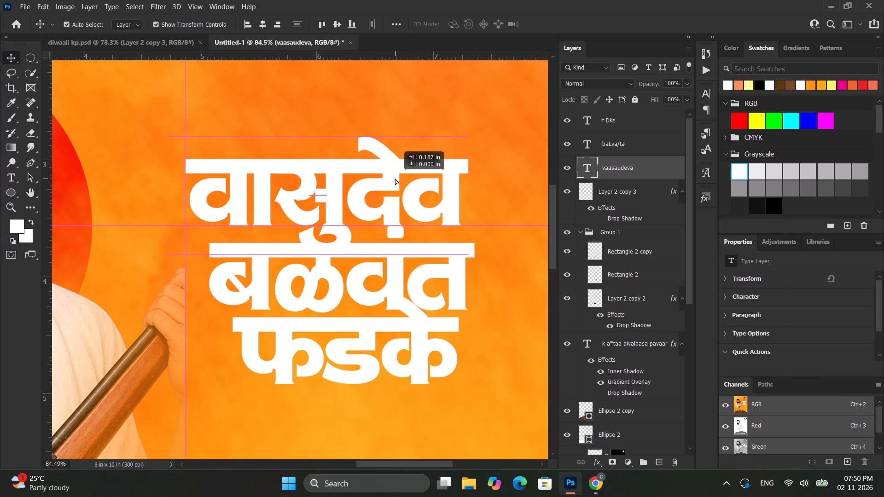
drag(395, 179, 402, 183)
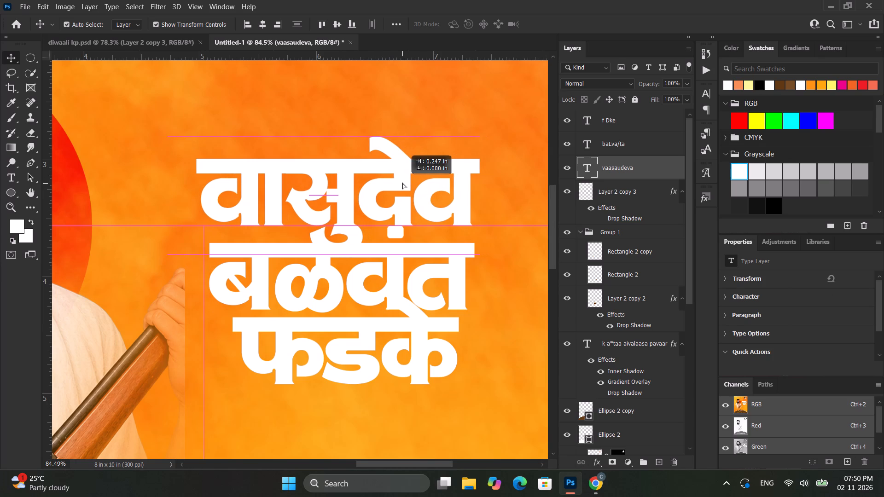
drag(402, 183, 403, 183)
alt+scroll(404, 186, down, 12)
click(480, 240)
alt+scroll(480, 238, down, 4)
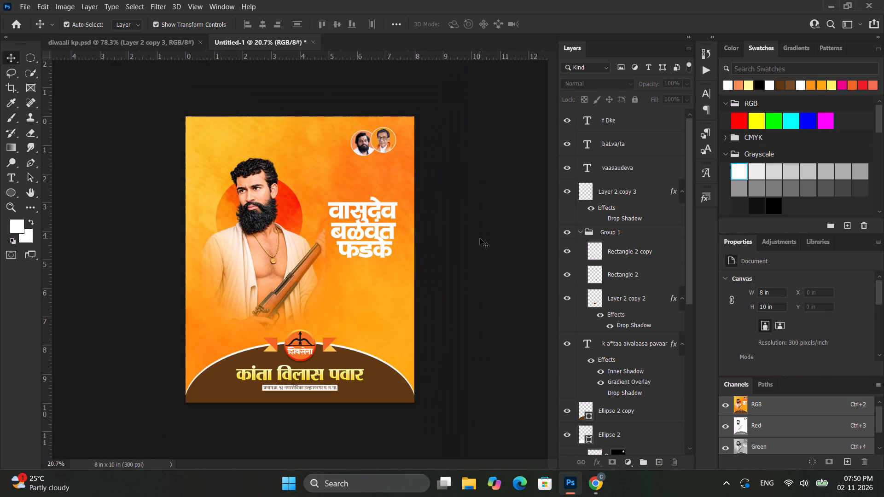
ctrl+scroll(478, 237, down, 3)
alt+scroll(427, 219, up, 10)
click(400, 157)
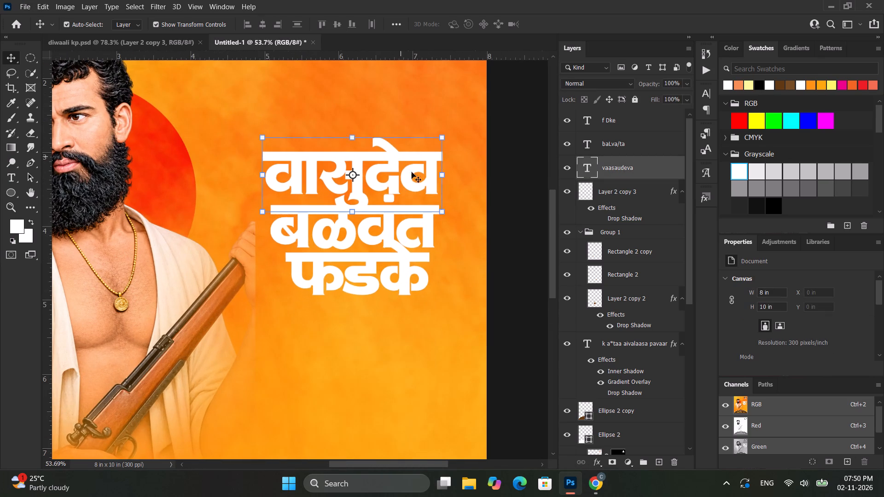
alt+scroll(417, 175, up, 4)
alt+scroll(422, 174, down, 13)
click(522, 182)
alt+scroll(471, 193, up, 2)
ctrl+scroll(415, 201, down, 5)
Load the Brush with the red-orange of the circle behind the man and add a new layer above Layer 2.
click(9, 119)
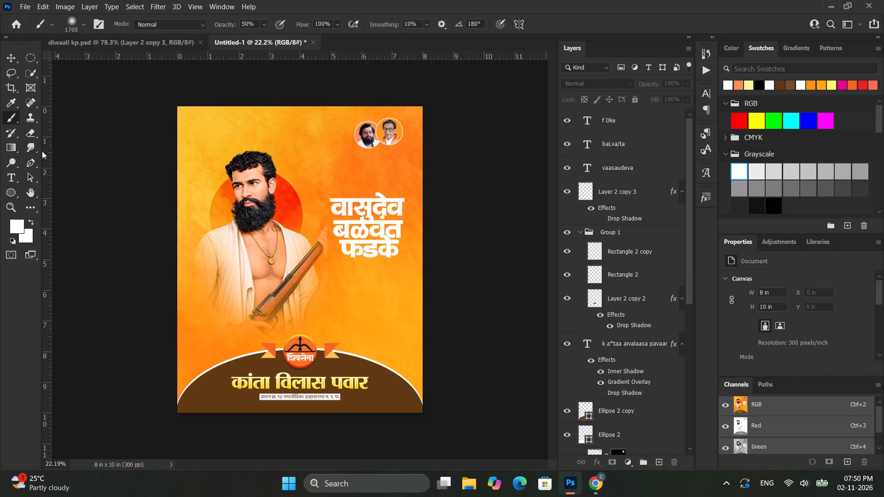
alt+click(294, 211)
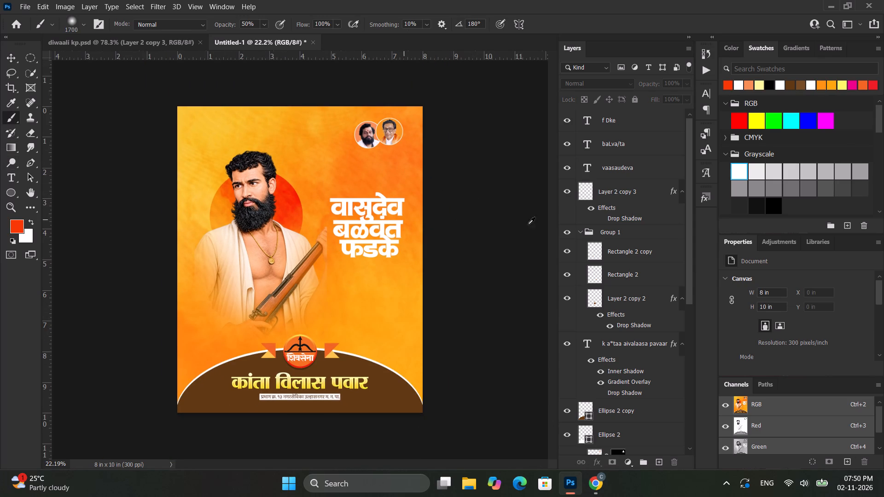
scroll(661, 328, down, 15)
click(625, 367)
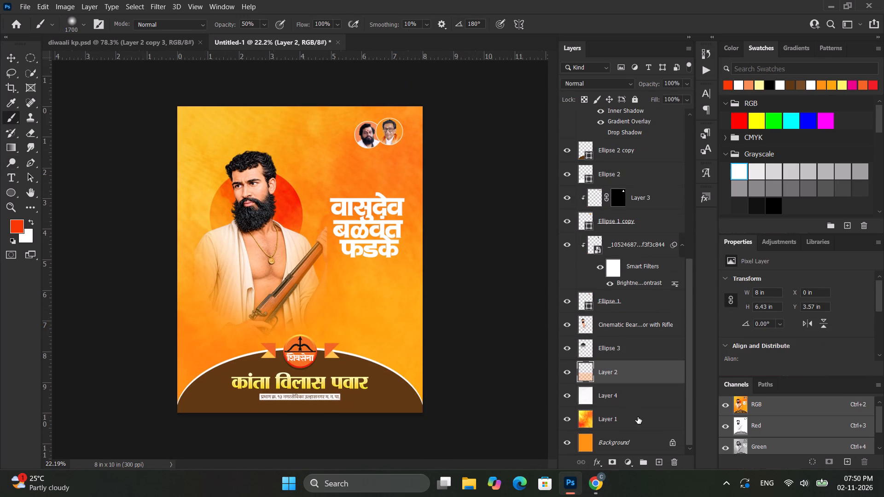
click(660, 467)
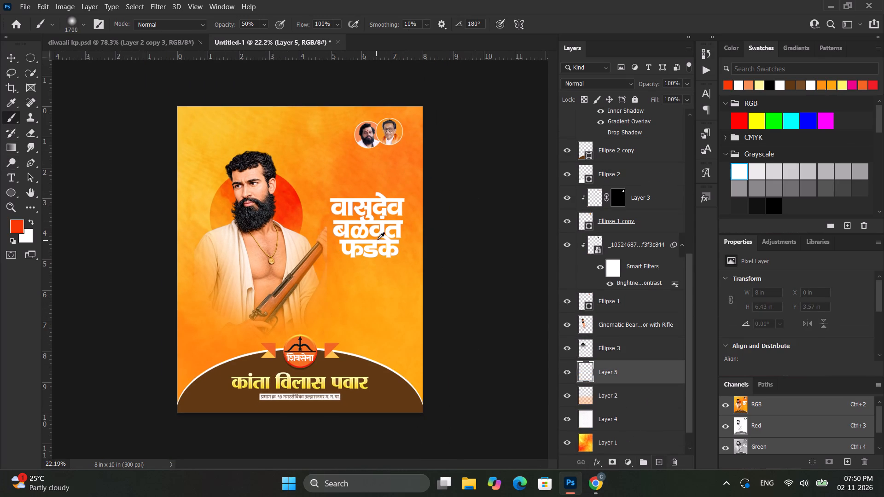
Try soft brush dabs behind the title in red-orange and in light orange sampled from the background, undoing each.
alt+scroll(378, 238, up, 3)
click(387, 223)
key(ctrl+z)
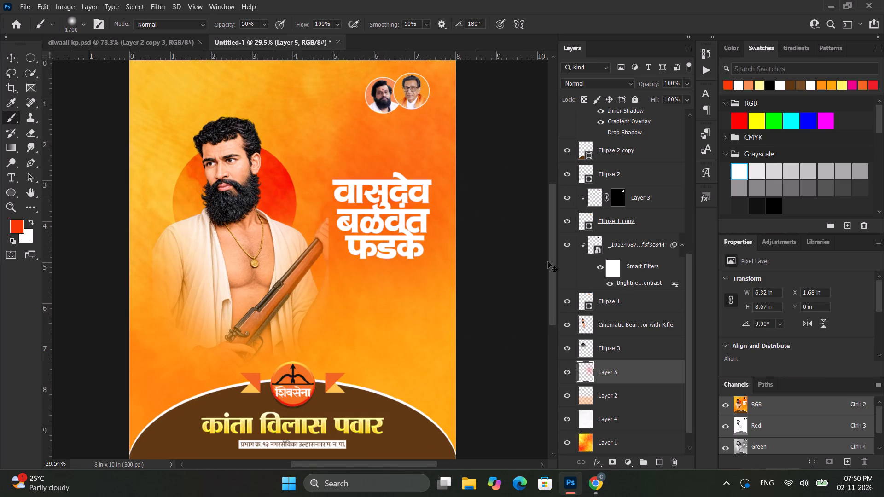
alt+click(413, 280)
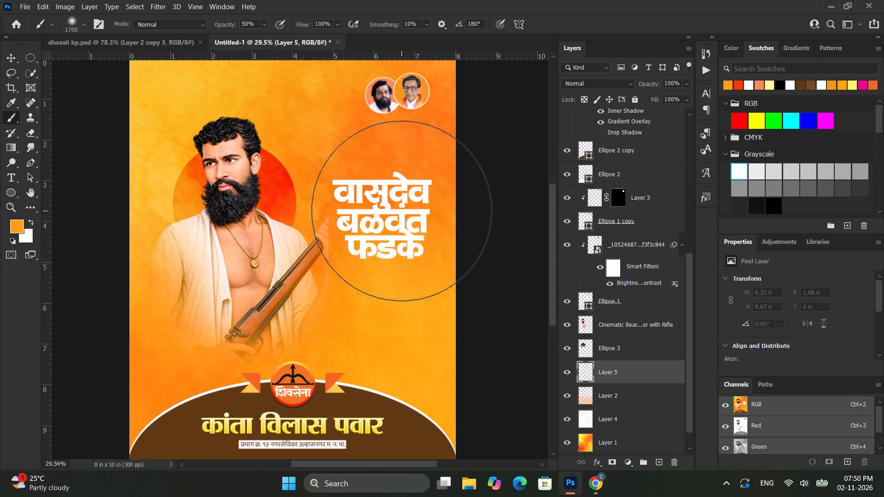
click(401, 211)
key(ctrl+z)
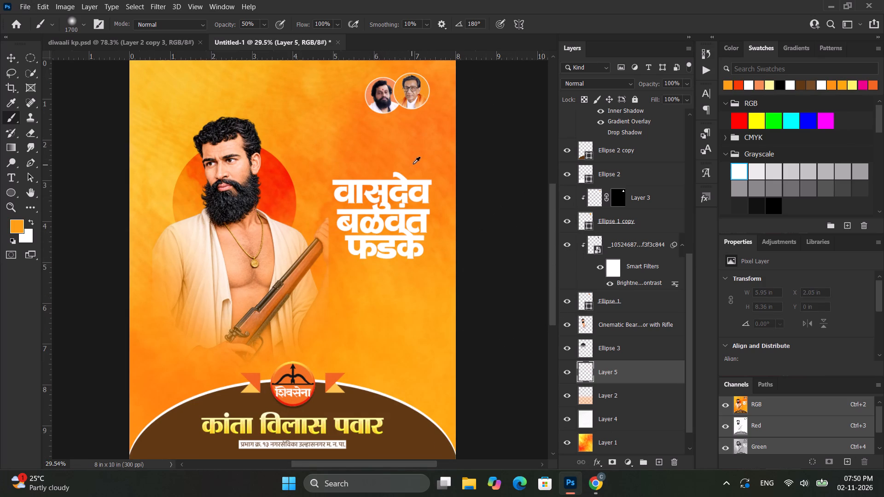
Sample the deeper orange above the title and paint two soft dabs of it behind the white text on Layer 5.
alt+click(418, 161)
click(404, 212)
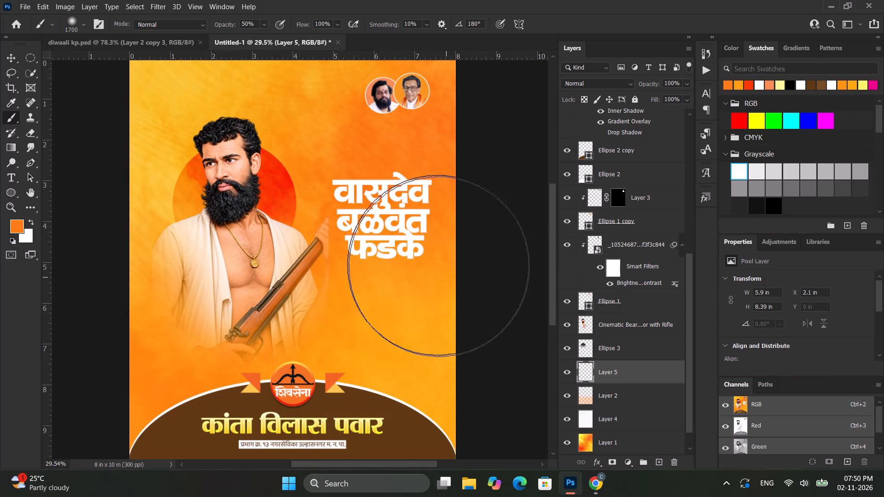
click(401, 226)
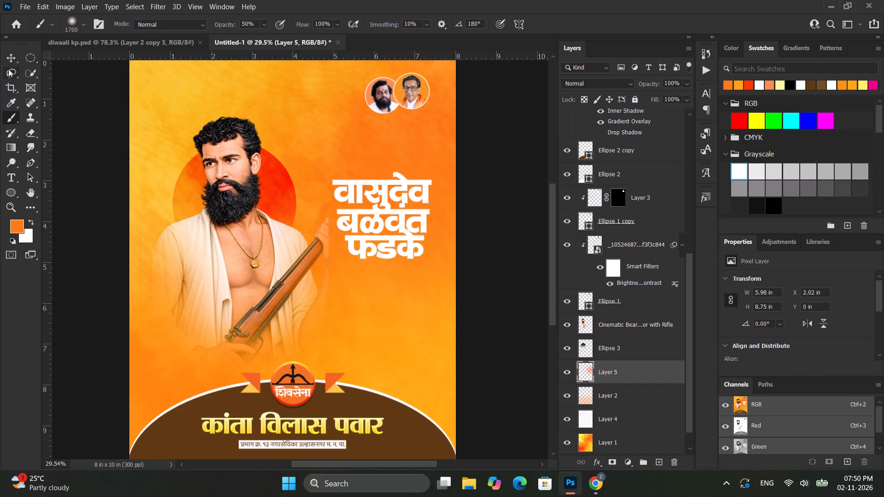
Enlarge the painted orange glow on Layer 5 to about 124% and shift it down about 0.55 in behind the title.
click(14, 58)
alt+scroll(387, 221, down, 5)
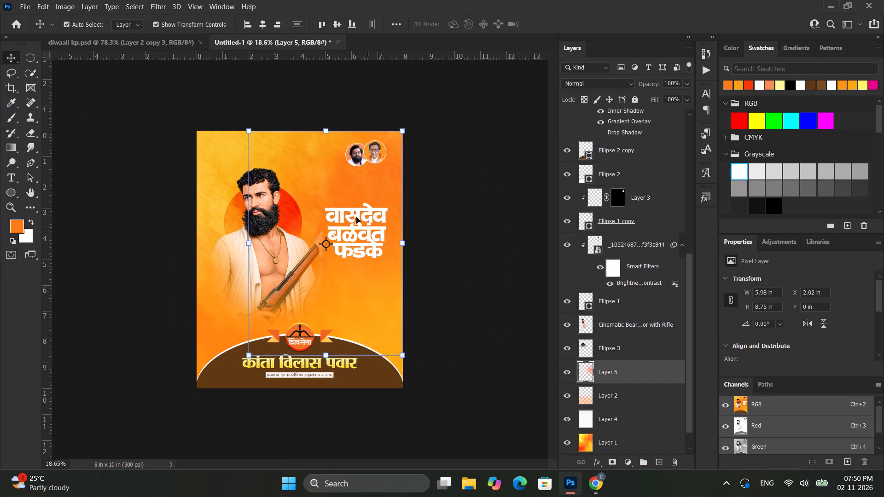
drag(251, 243, 220, 253)
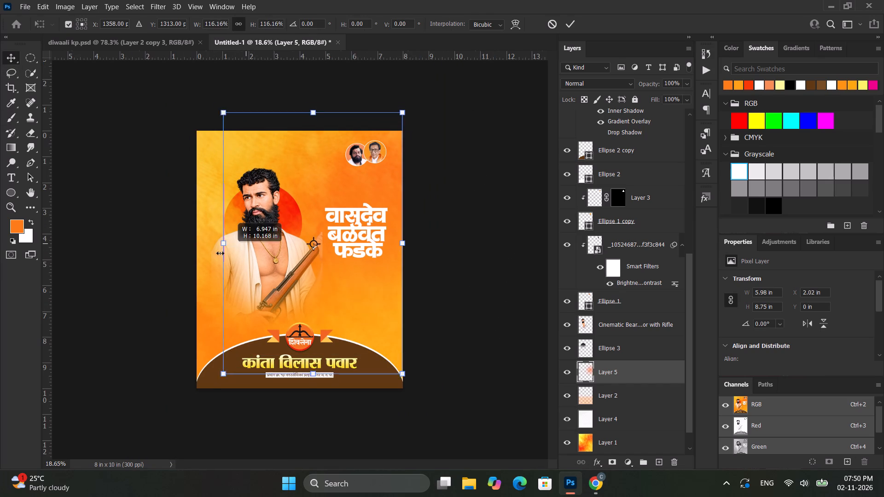
drag(220, 253, 216, 255)
drag(372, 186, 377, 199)
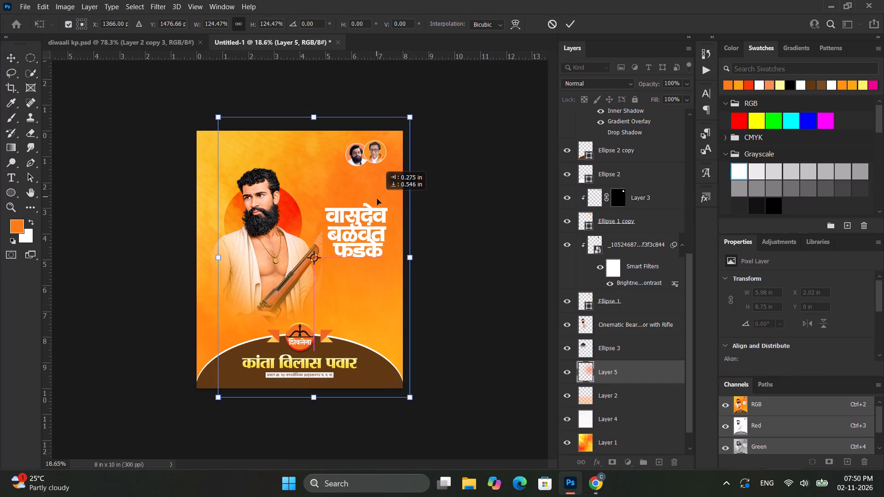
drag(377, 199, 374, 199)
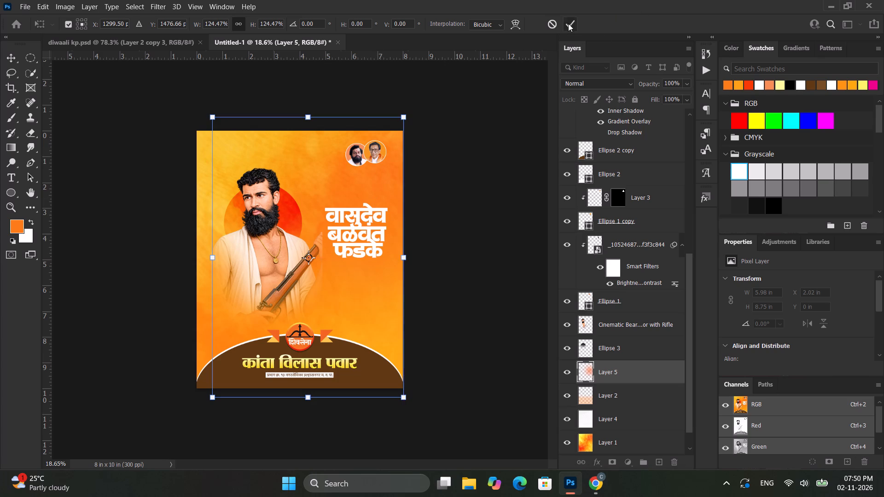
click(568, 23)
click(460, 207)
Rasterize the वासुदेव text layer.
alt+scroll(372, 242, up, 16)
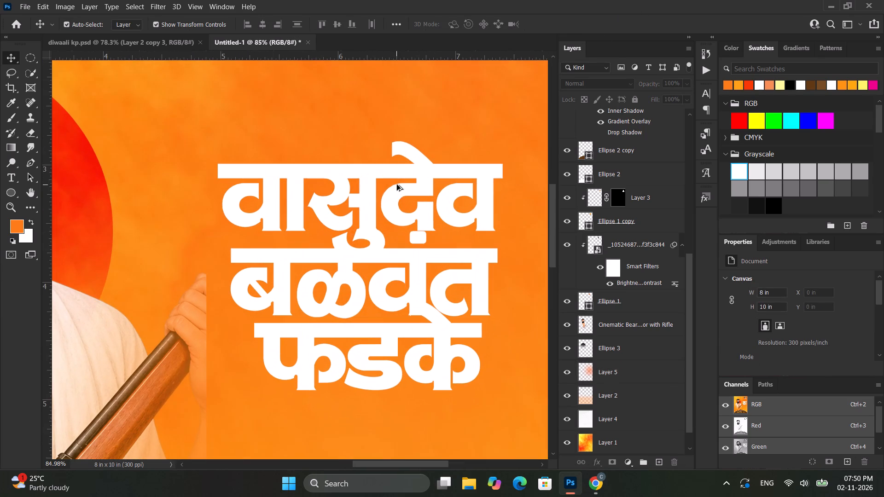
click(399, 183)
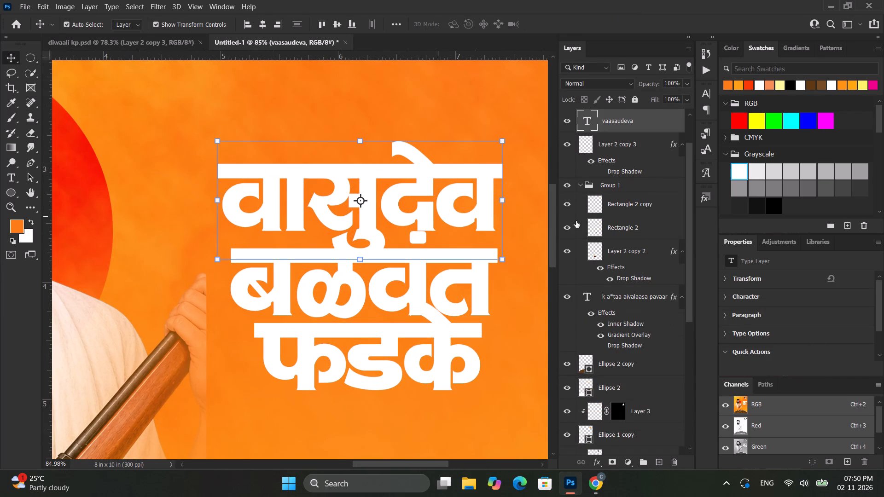
scroll(601, 198, up, 4)
scroll(645, 170, up, 2)
right_click(637, 176)
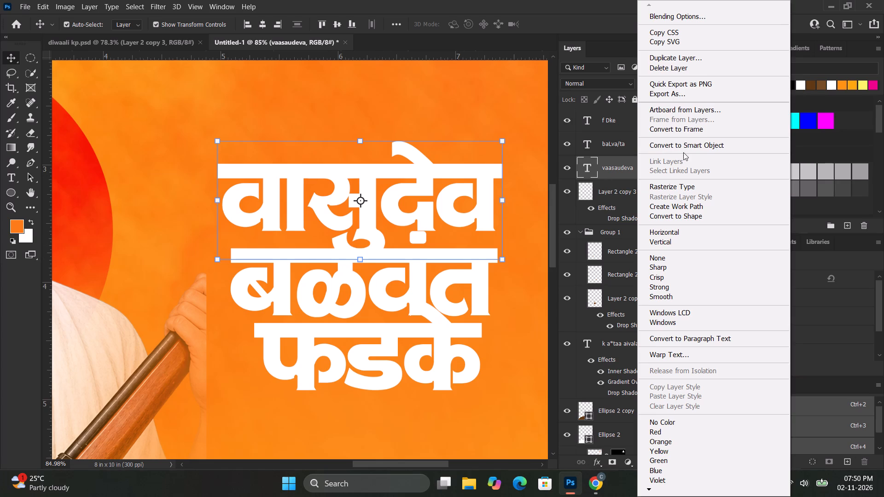
click(696, 185)
Rasterize the बळवंत and फडके text layers.
click(640, 150)
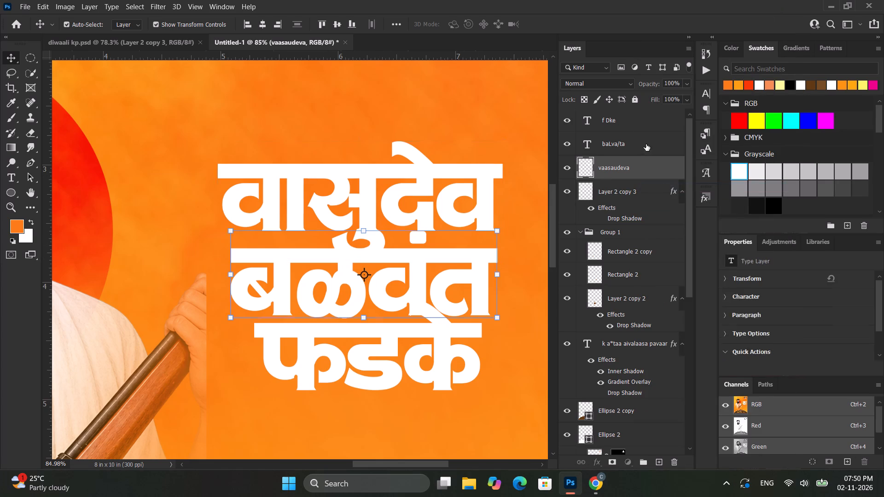
right_click(646, 144)
click(686, 189)
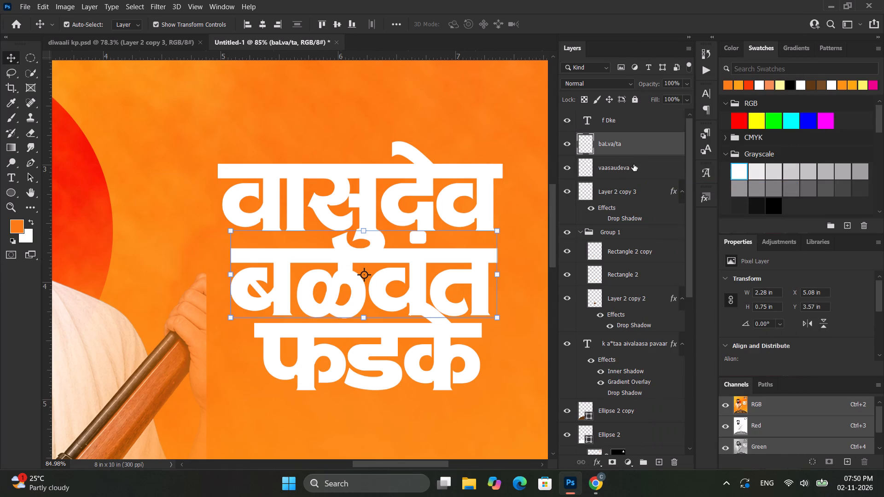
click(642, 121)
right_click(640, 121)
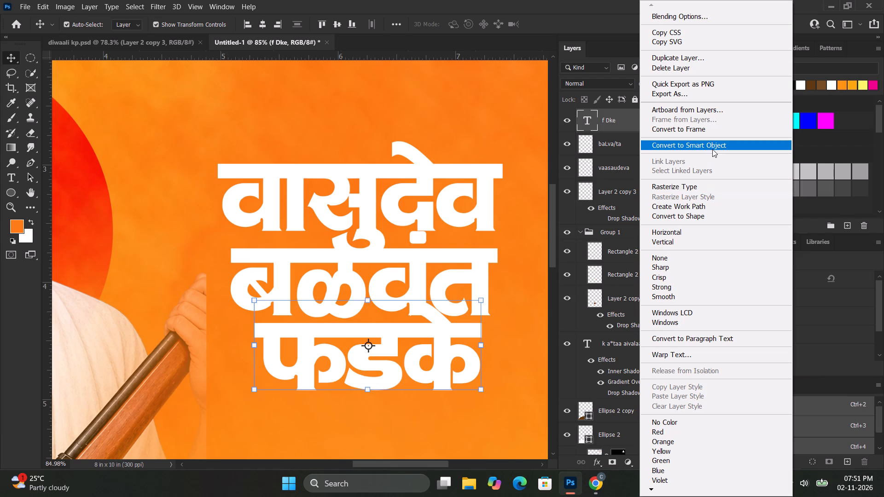
drag(713, 146, 701, 185)
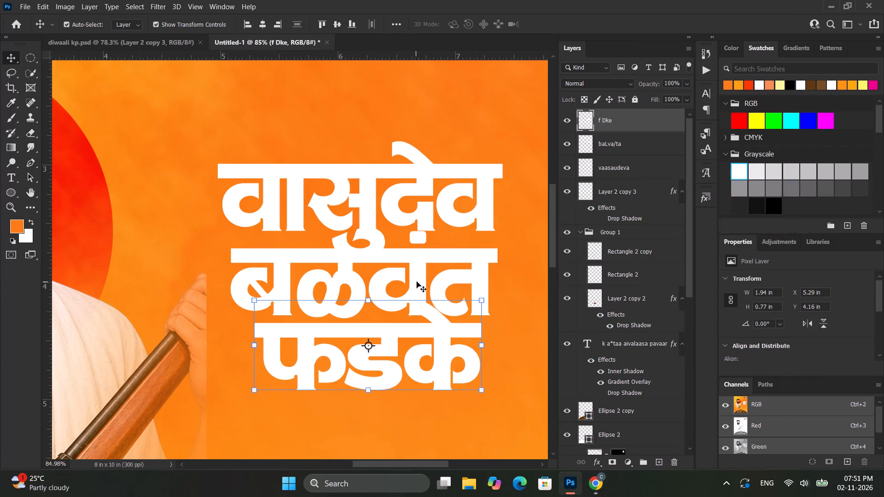
Make the rasterized वासुदेव layer the active layer.
scroll(458, 309, down, 2)
click(522, 344)
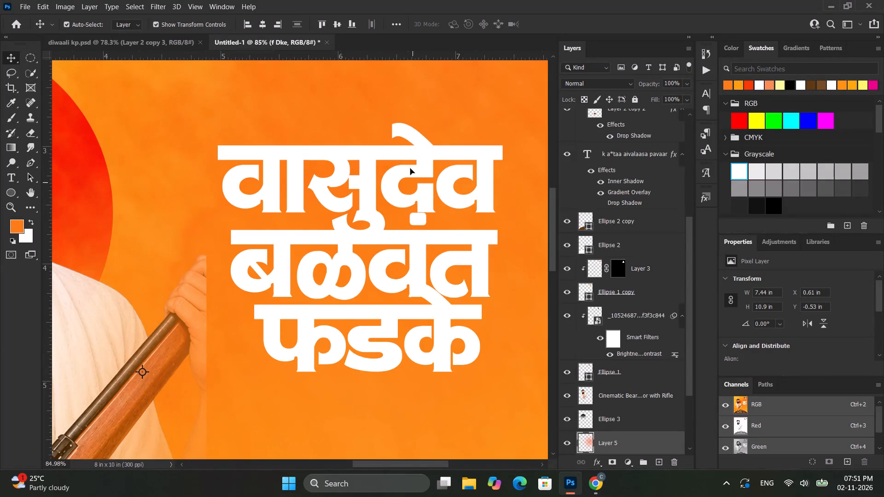
click(404, 157)
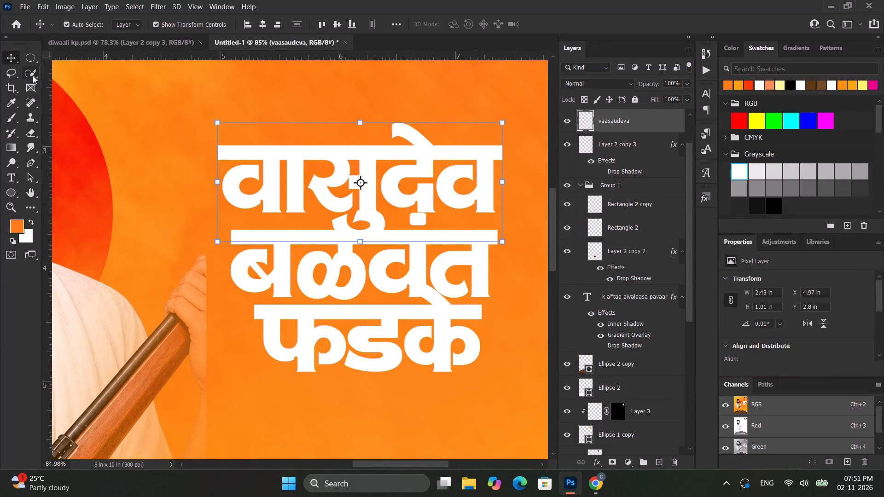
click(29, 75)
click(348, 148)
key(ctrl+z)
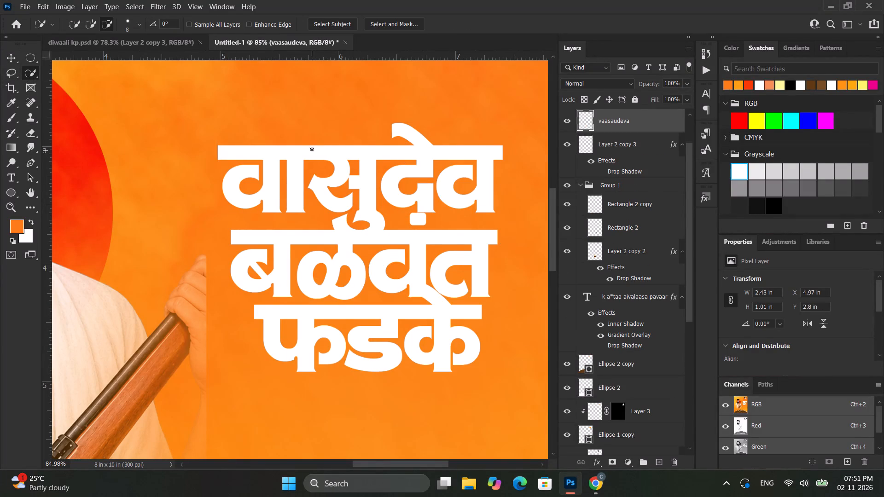
Select the वासुदेव lettering with the Magic Wand, expand the selection by 5 pixels, delete that area from the बळवंत layer and deselect.
right_click(35, 72)
click(72, 94)
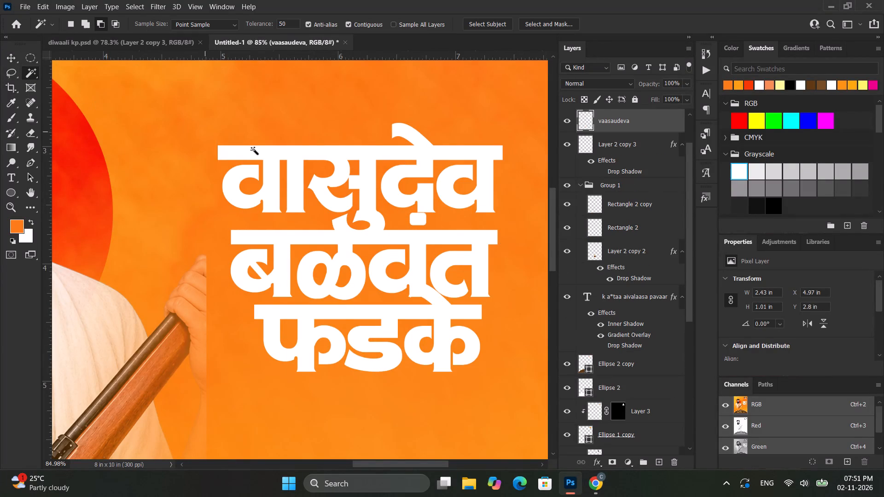
click(256, 151)
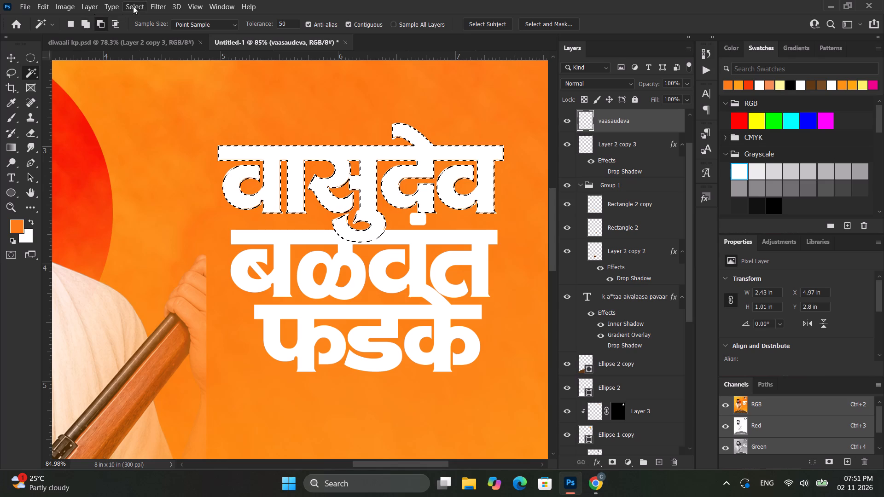
click(141, 1)
click(179, 168)
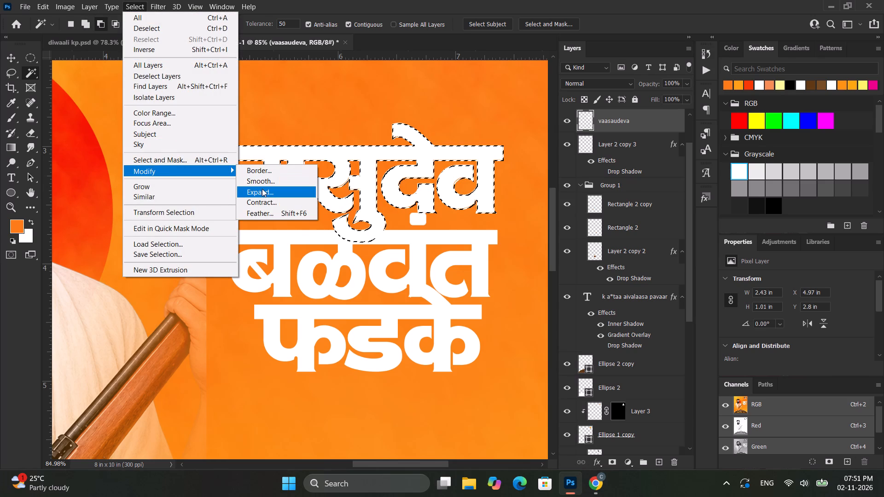
click(269, 194)
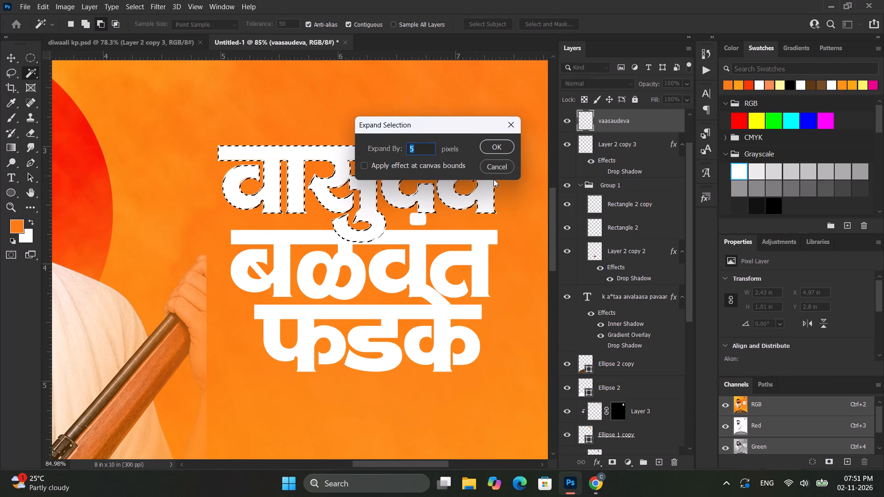
key(5)
key(Return)
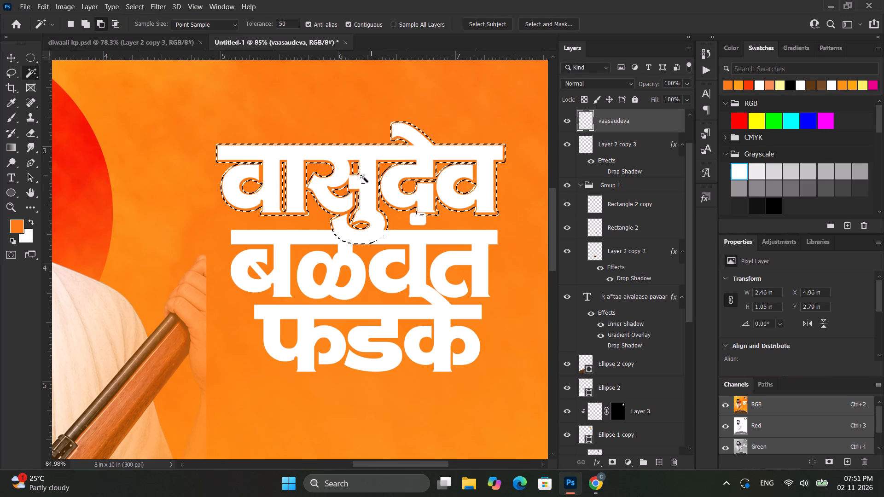
scroll(612, 136, up, 4)
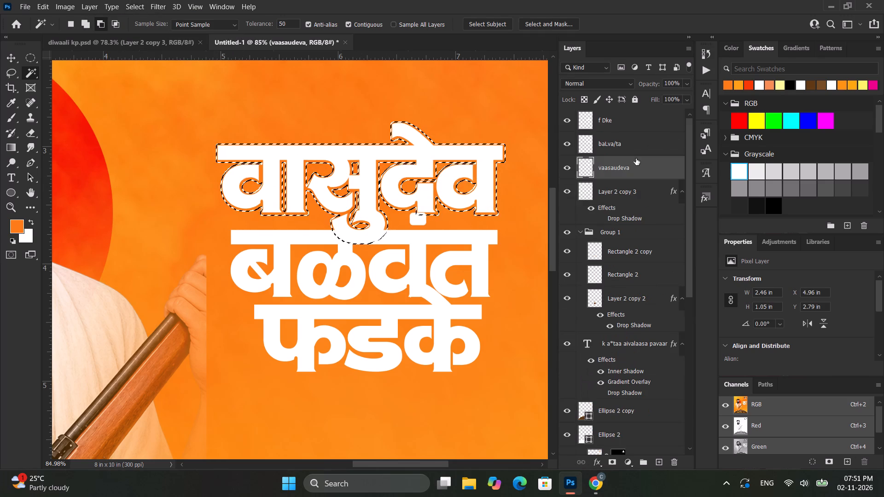
click(638, 140)
key(Delete)
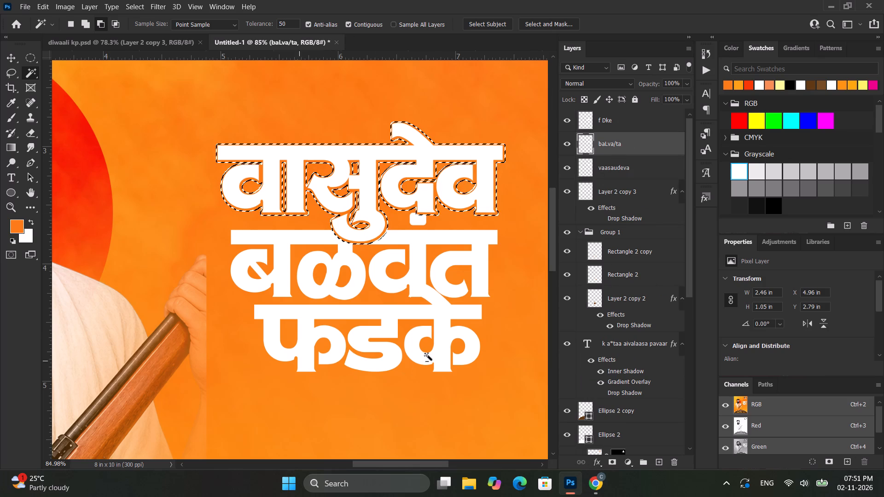
click(12, 54)
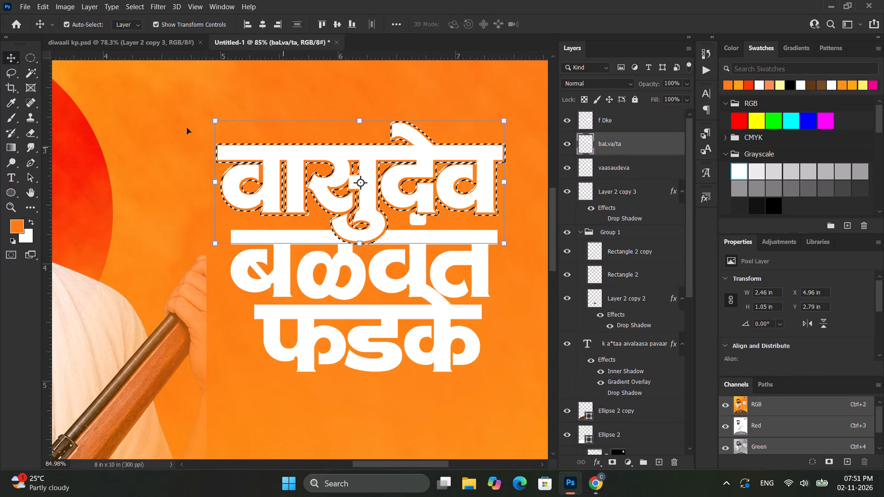
click(11, 71)
click(111, 98)
click(73, 24)
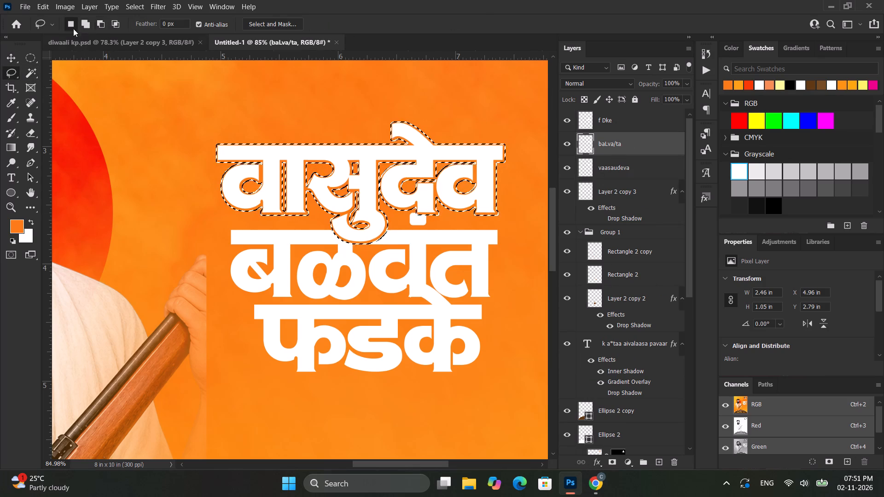
click(84, 69)
click(17, 57)
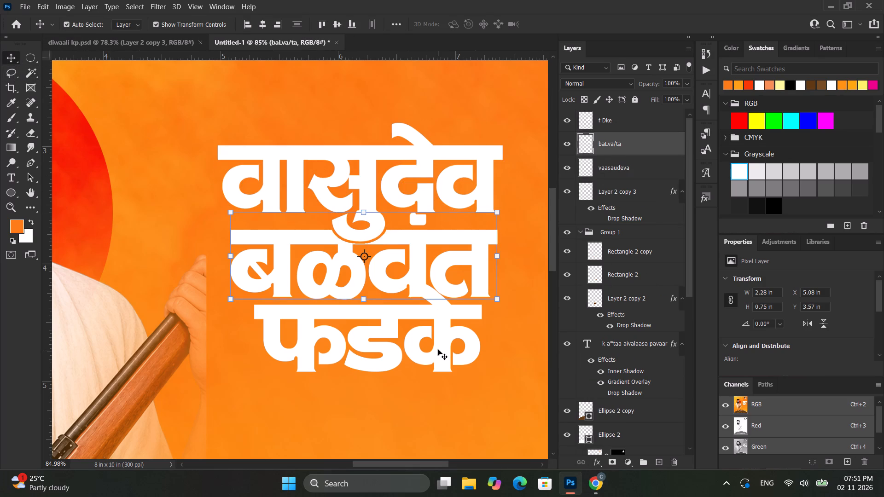
Select the फडके lettering with the Magic Wand, expand the selection by 5 pixels, delete that area from the बळवंत layer and deselect.
click(438, 349)
click(35, 70)
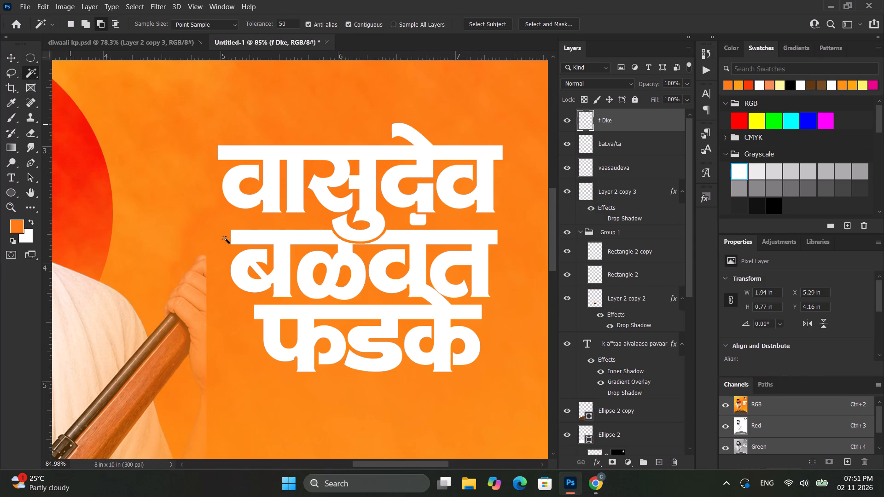
click(342, 312)
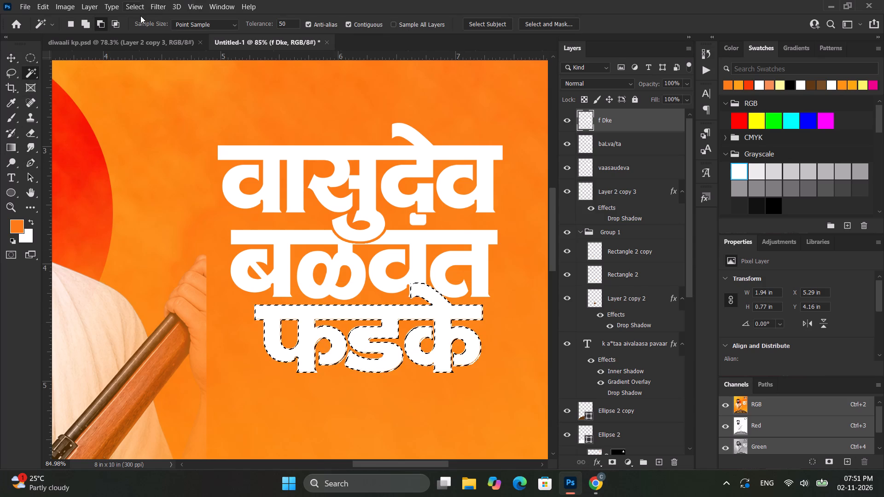
click(138, 9)
click(158, 172)
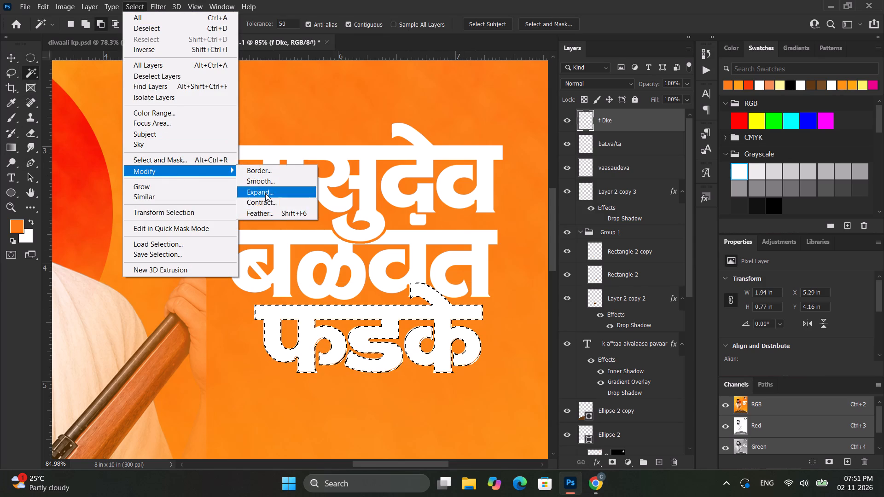
click(275, 192)
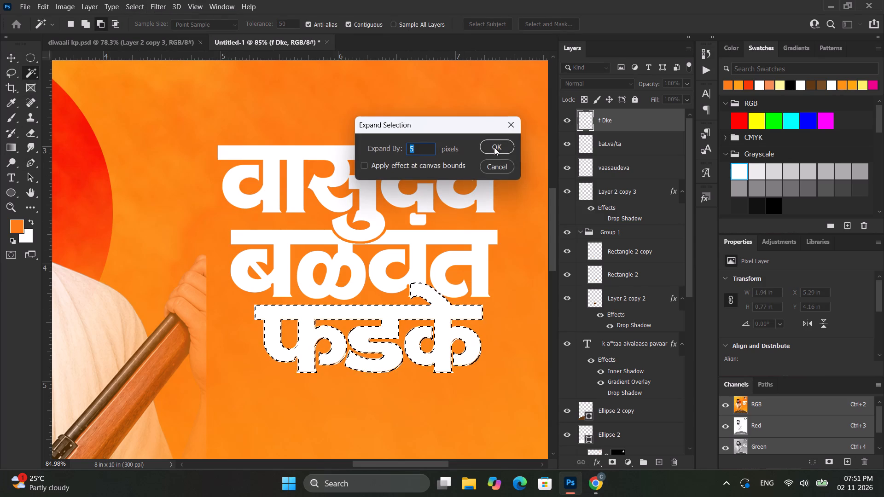
click(494, 147)
click(628, 137)
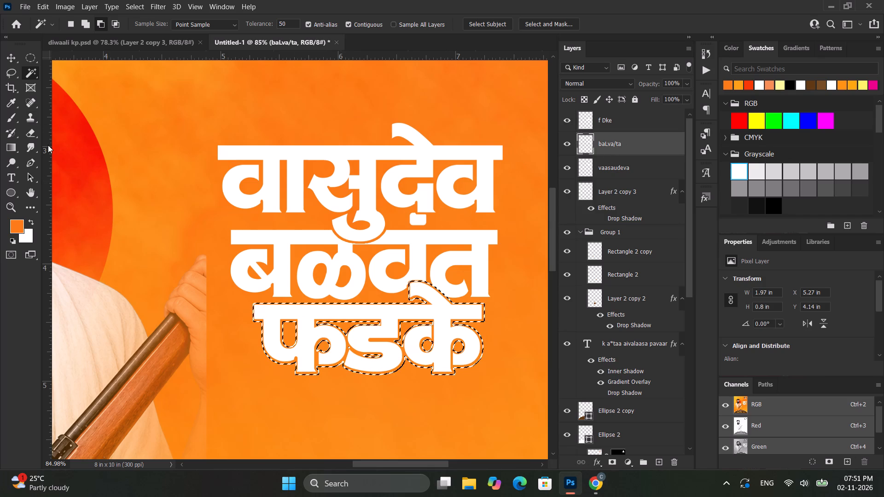
click(12, 66)
click(134, 79)
click(17, 56)
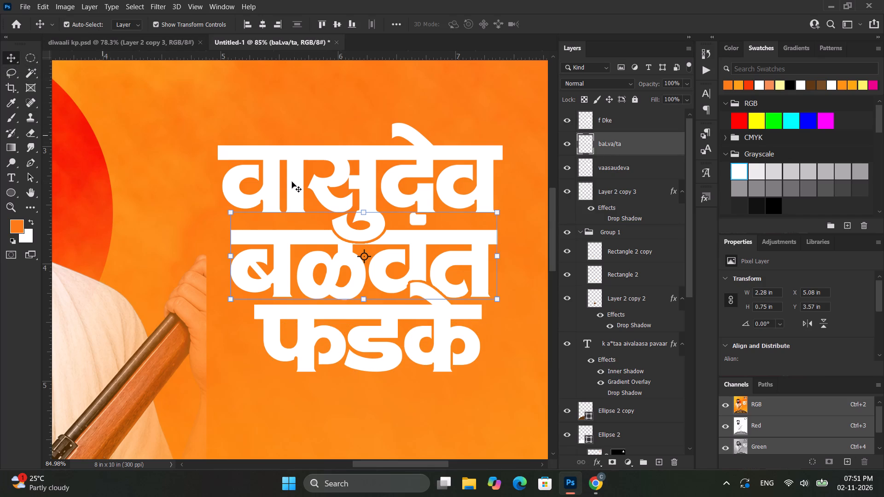
Link the three rasterized title layers and convert them together into one smart object.
scroll(319, 195, down, 20)
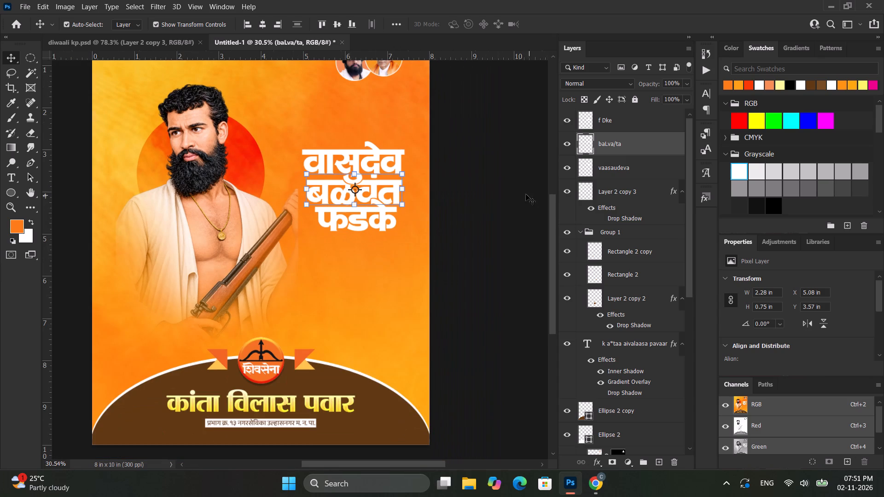
click(517, 195)
scroll(311, 185, up, 10)
alt+scroll(353, 239, down, 9)
alt+scroll(401, 237, up, 2)
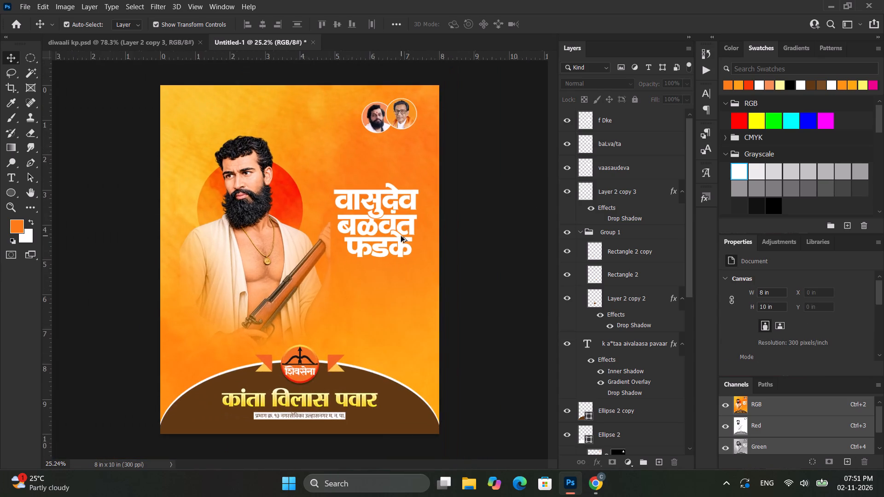
alt+scroll(401, 236, up, 8)
click(412, 176)
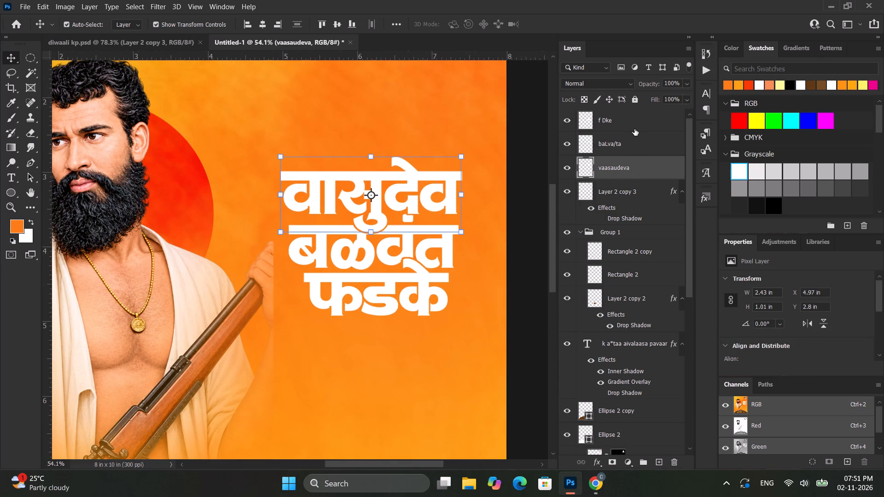
shift+click(634, 127)
click(584, 465)
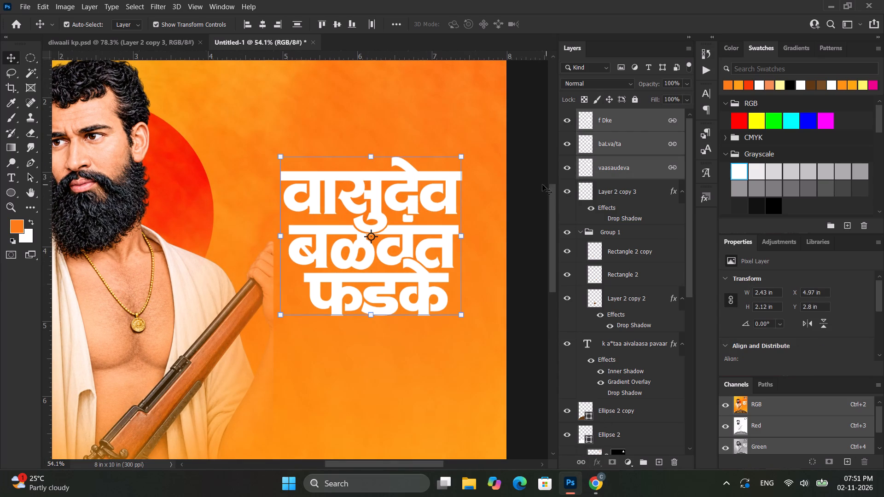
right_click(634, 131)
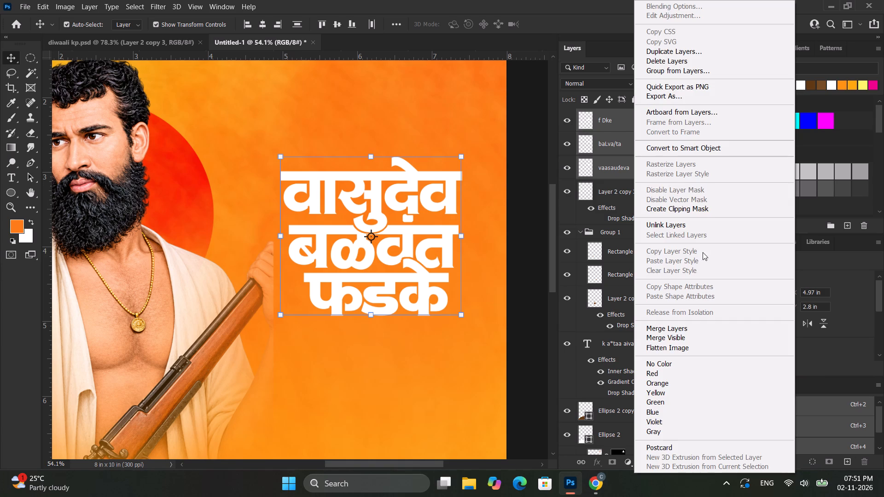
click(698, 150)
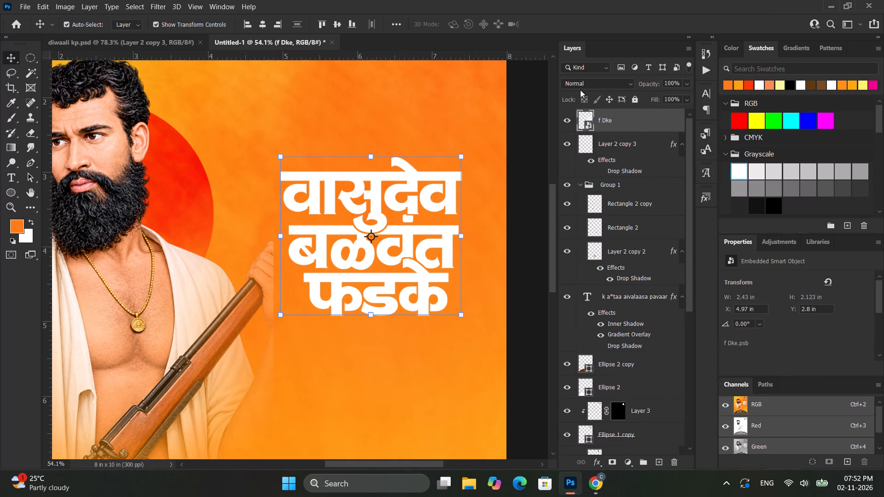
Add a black drop shadow to the title smart object with 15% opacity, 10 px distance and 0 px size.
right_click(616, 119)
click(678, 2)
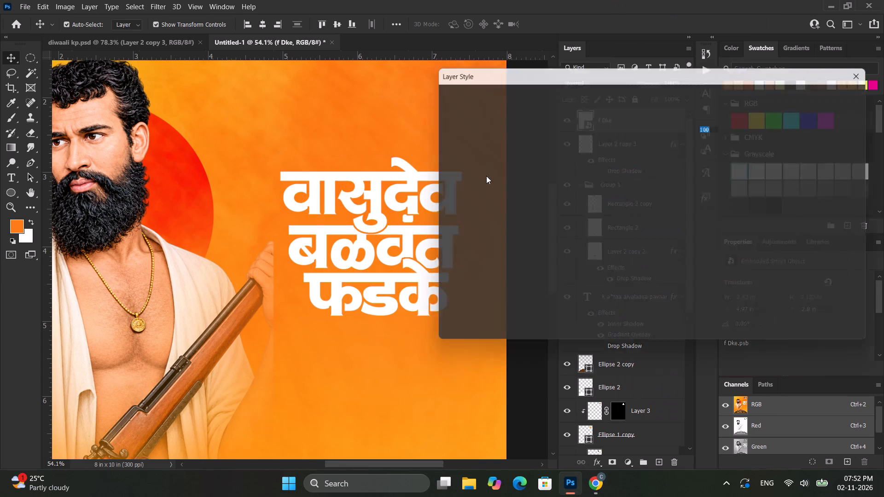
click(461, 183)
click(467, 188)
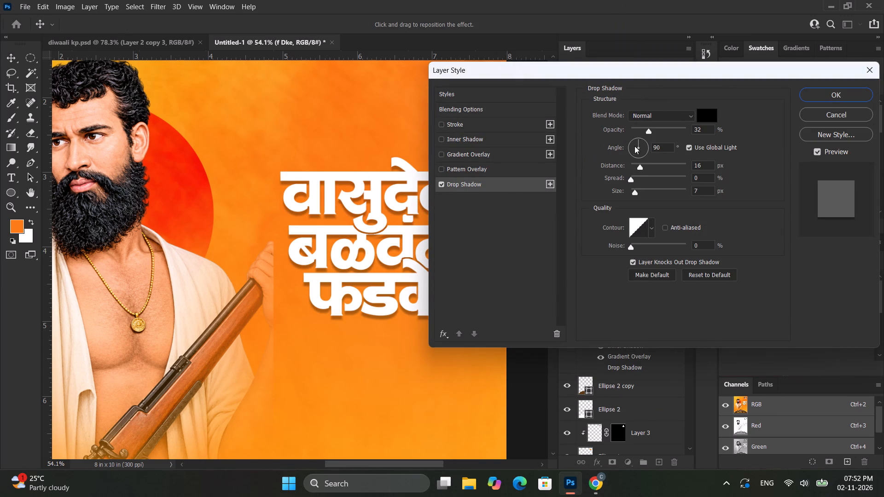
drag(635, 190, 603, 191)
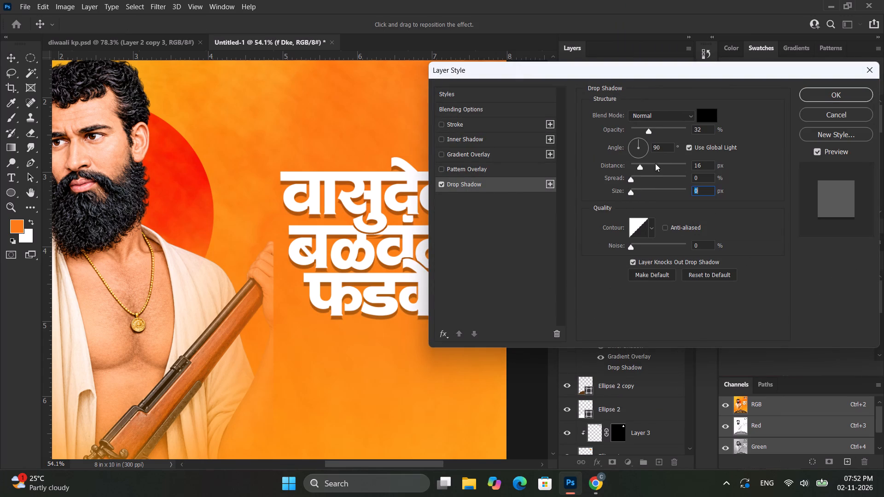
click(639, 167)
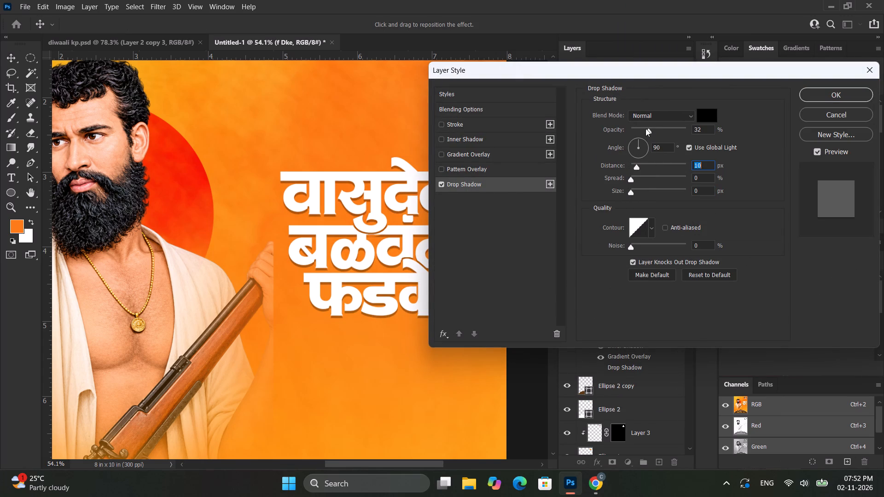
drag(647, 128, 638, 131)
key(1)
key(5)
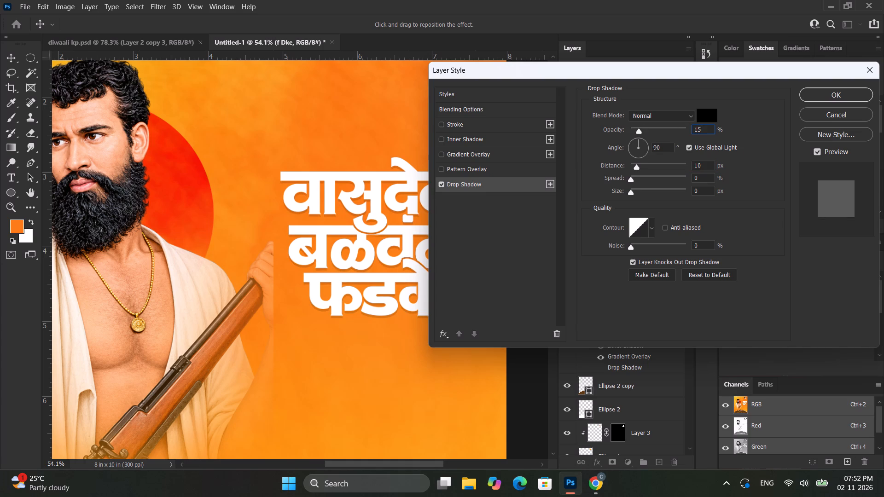
key(Return)
scroll(457, 260, down, 10)
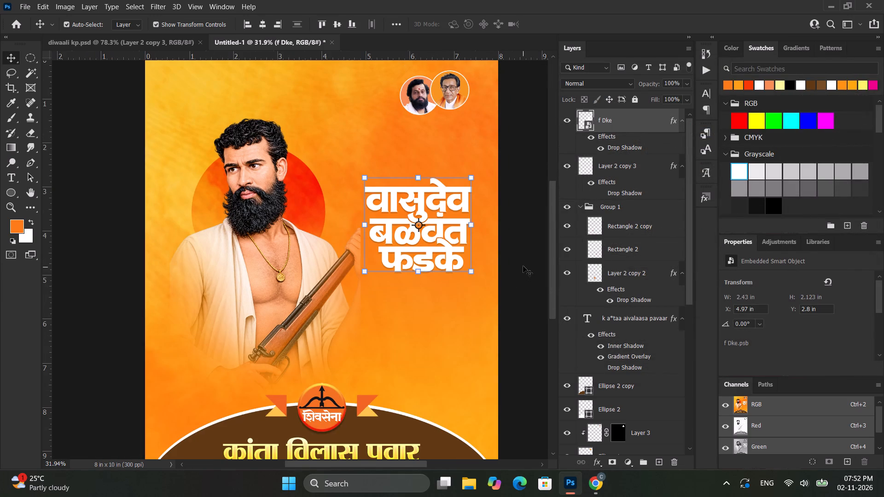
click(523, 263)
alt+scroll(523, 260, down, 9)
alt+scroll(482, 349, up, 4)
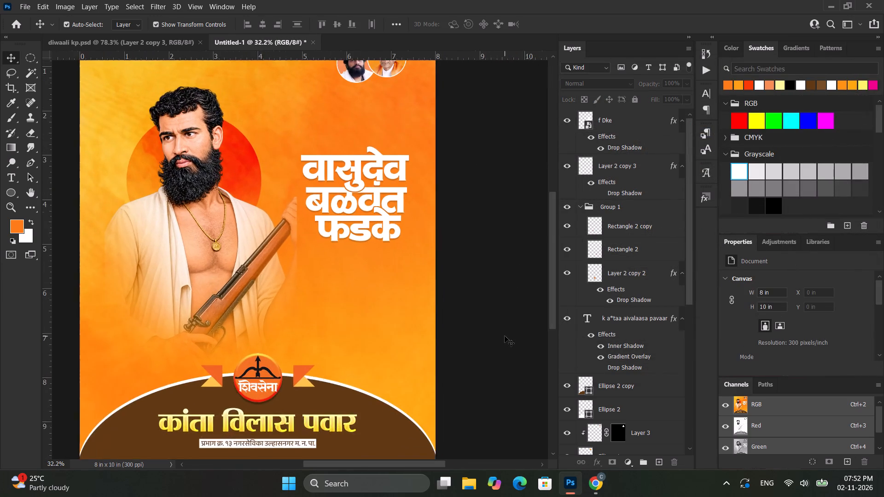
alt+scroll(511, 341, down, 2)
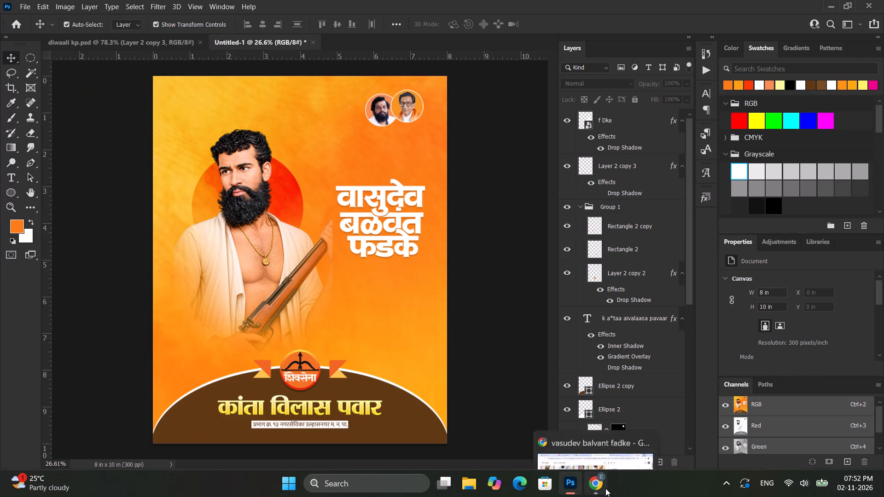
In Chrome, open the Instagram वासुदेव बळवंत फडके poster from the image results and capture a screenshot of its text area.
click(605, 488)
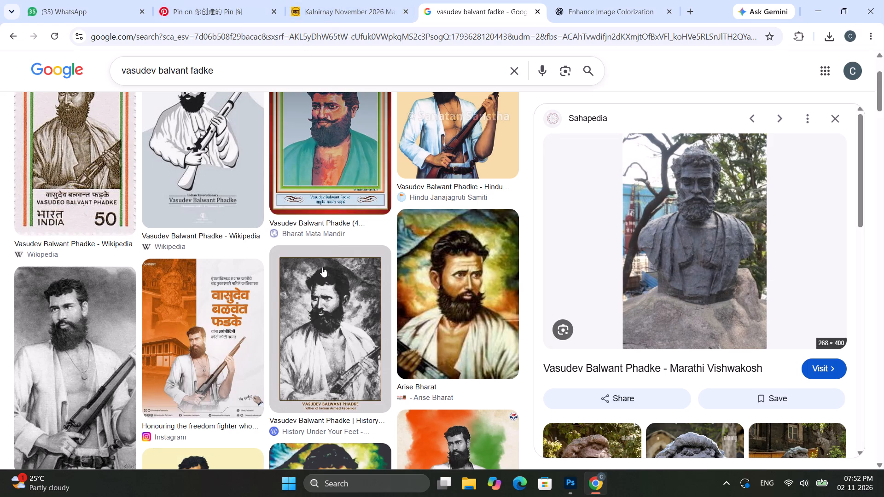
click(220, 324)
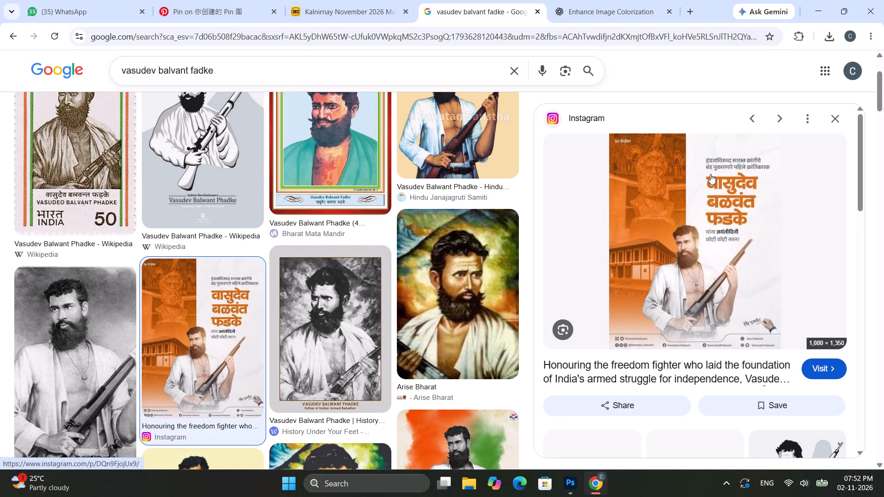
key(Print)
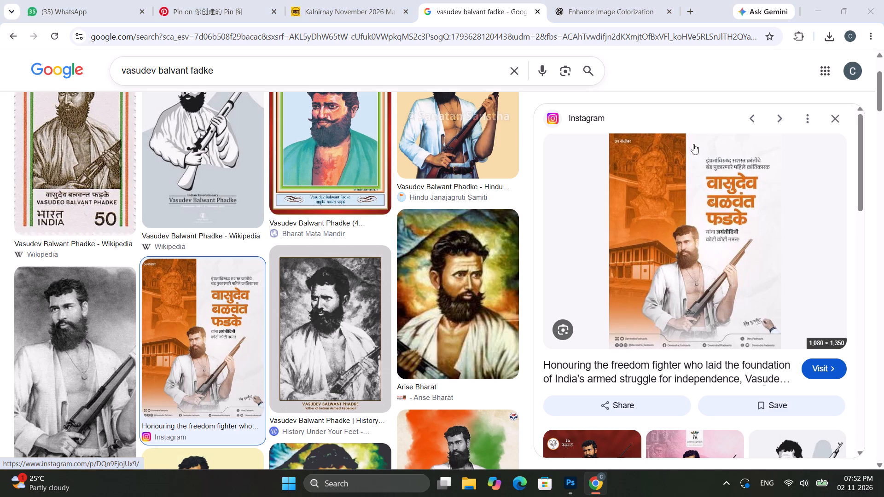
drag(692, 146, 780, 260)
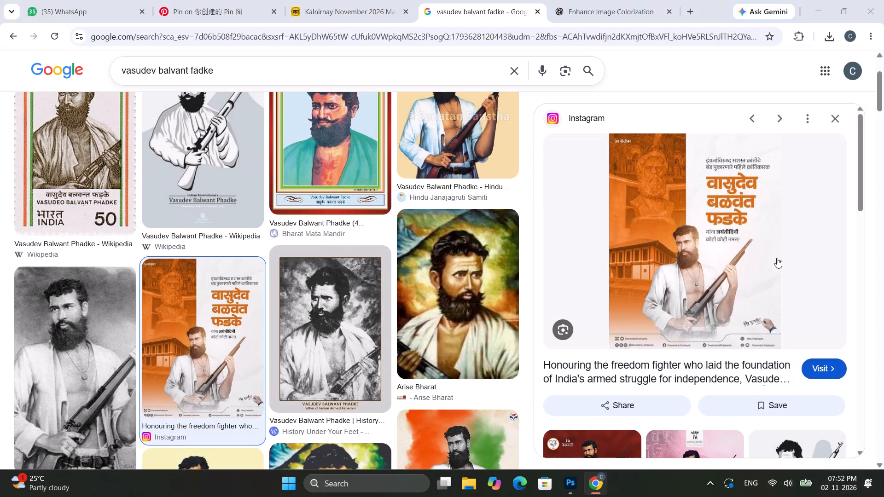
click(820, 5)
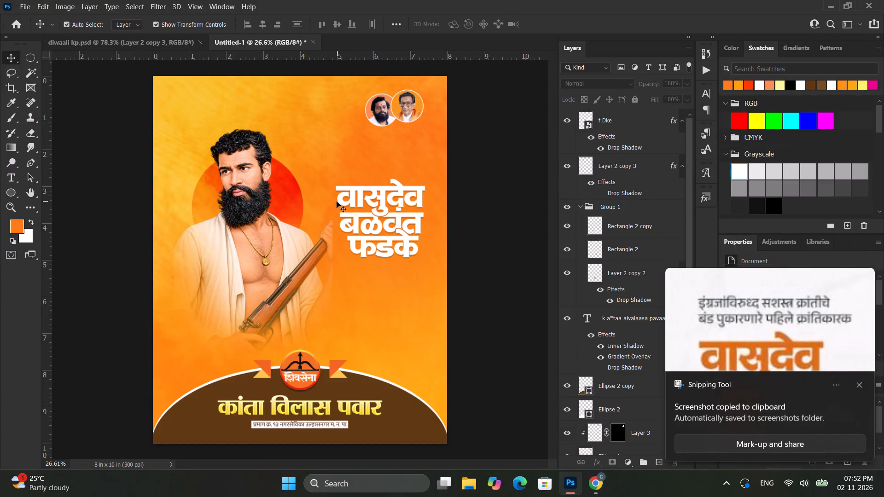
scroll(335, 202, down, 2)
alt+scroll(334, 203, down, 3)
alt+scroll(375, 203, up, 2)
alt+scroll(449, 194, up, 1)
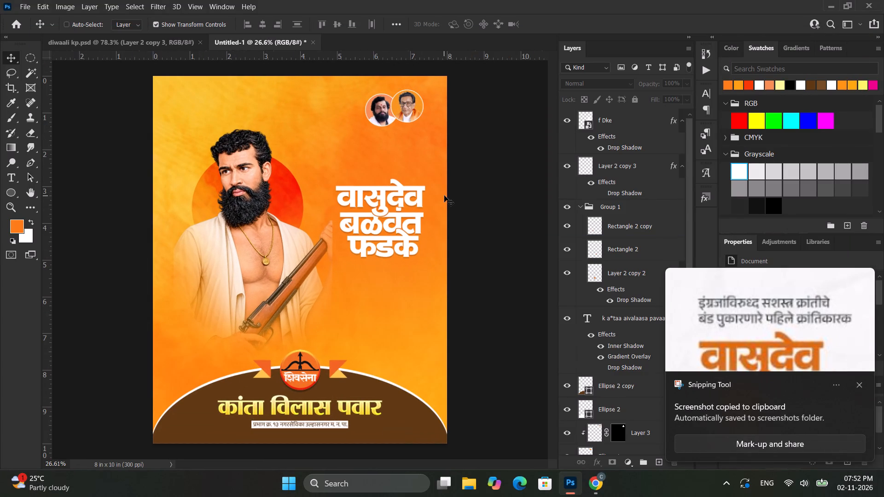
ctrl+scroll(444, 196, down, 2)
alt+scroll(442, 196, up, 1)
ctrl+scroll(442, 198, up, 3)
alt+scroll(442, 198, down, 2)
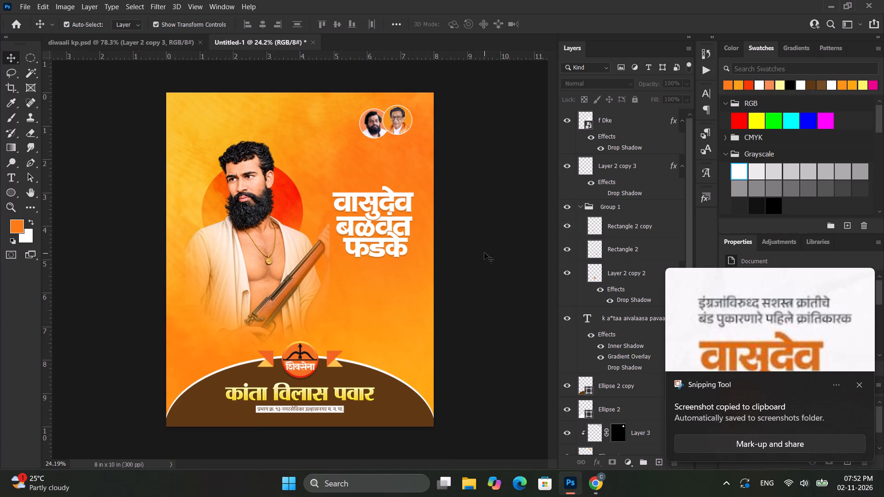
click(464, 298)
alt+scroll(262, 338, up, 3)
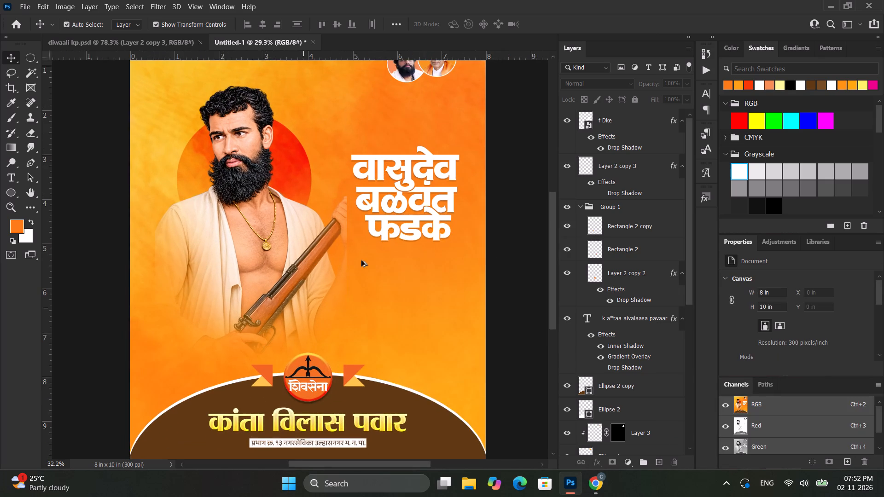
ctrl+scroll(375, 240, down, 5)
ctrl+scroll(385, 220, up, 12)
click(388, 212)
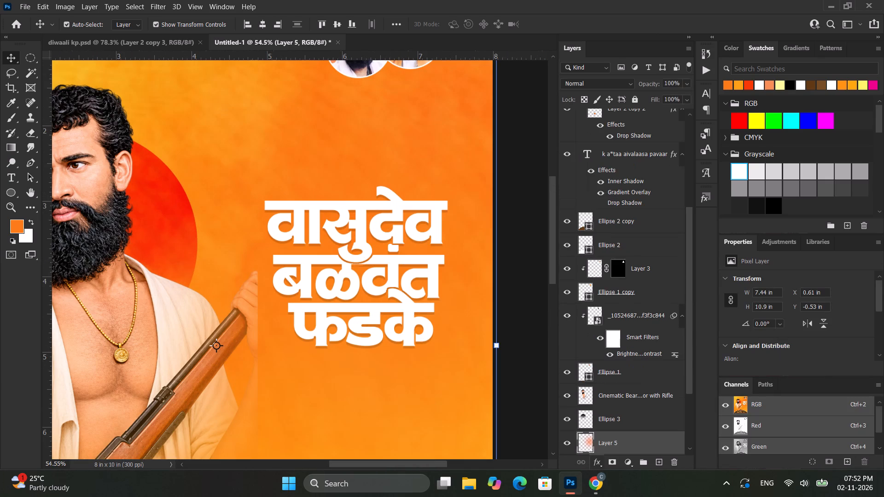
Switch to Pinterest in Chrome and browse the light texture pins for one suited to the title lettering.
click(599, 486)
click(161, 0)
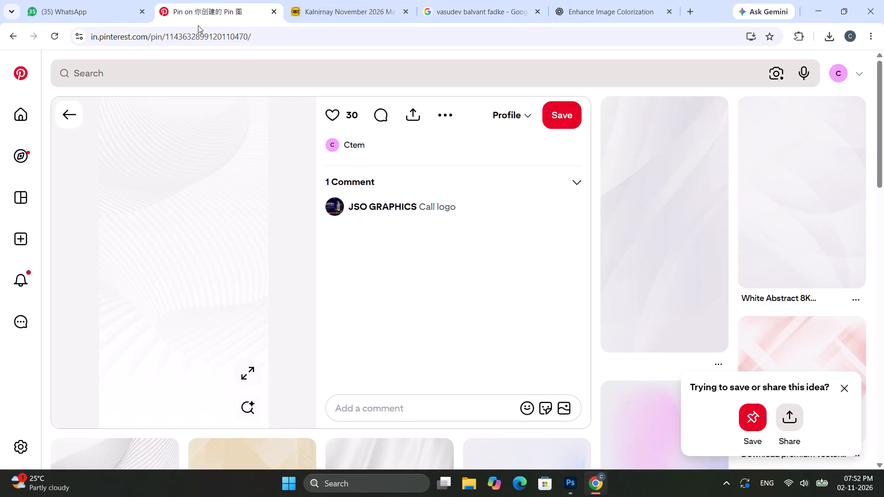
scroll(272, 205, down, 5)
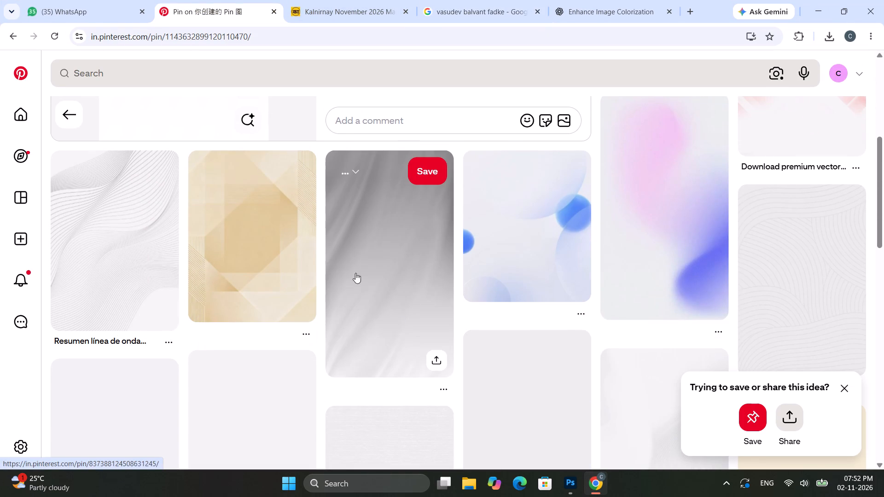
scroll(104, 294, up, 2)
scroll(223, 301, down, 3)
scroll(345, 288, up, 1)
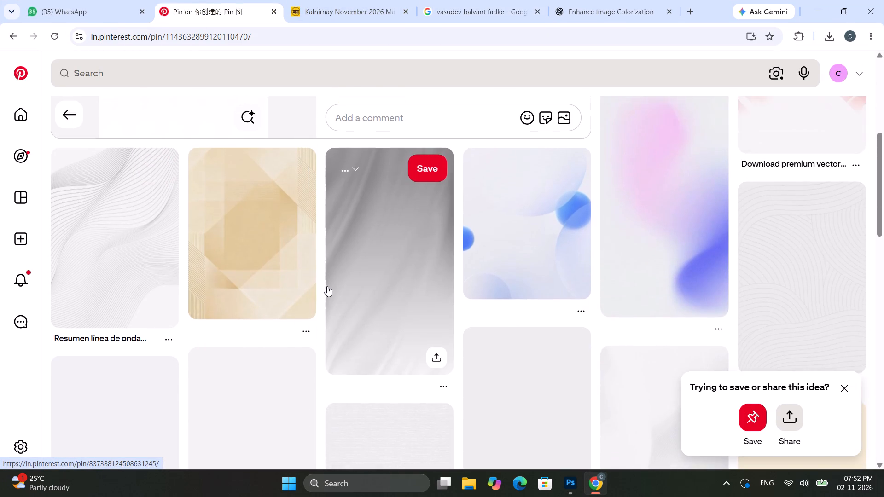
scroll(308, 286, up, 3)
scroll(318, 286, down, 3)
scroll(594, 221, up, 4)
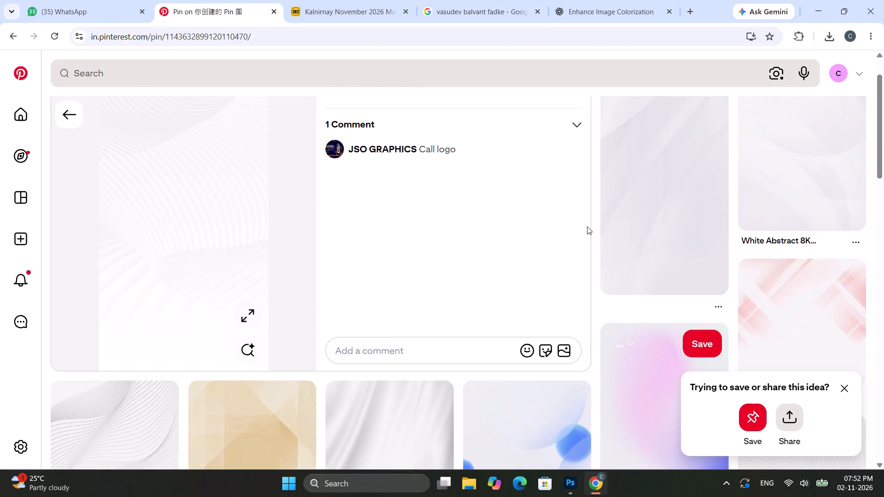
scroll(600, 248, up, 2)
scroll(464, 253, up, 2)
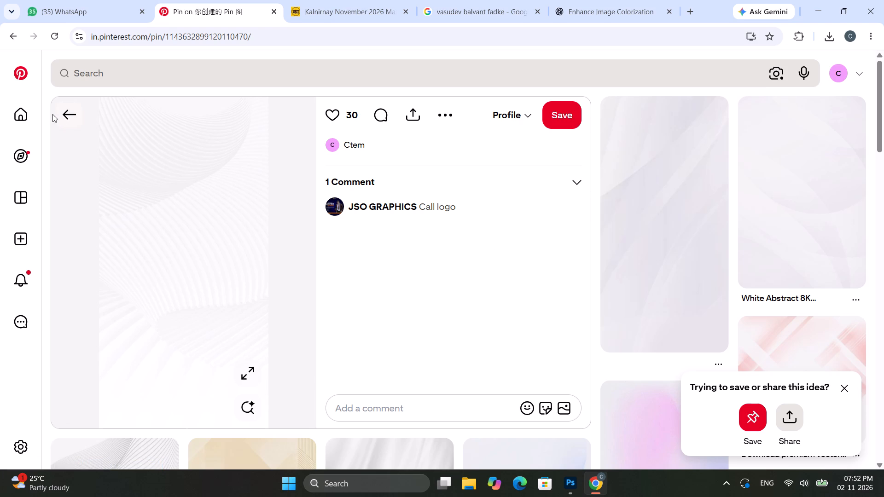
click(63, 114)
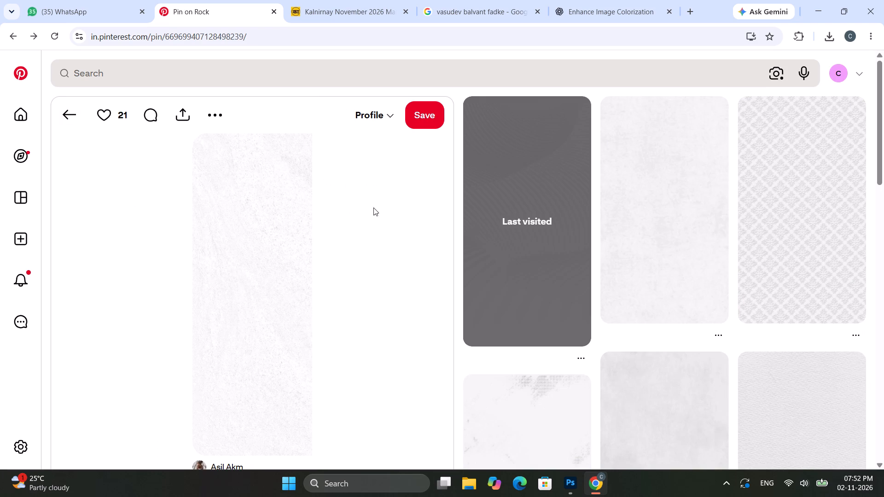
click(83, 117)
click(65, 111)
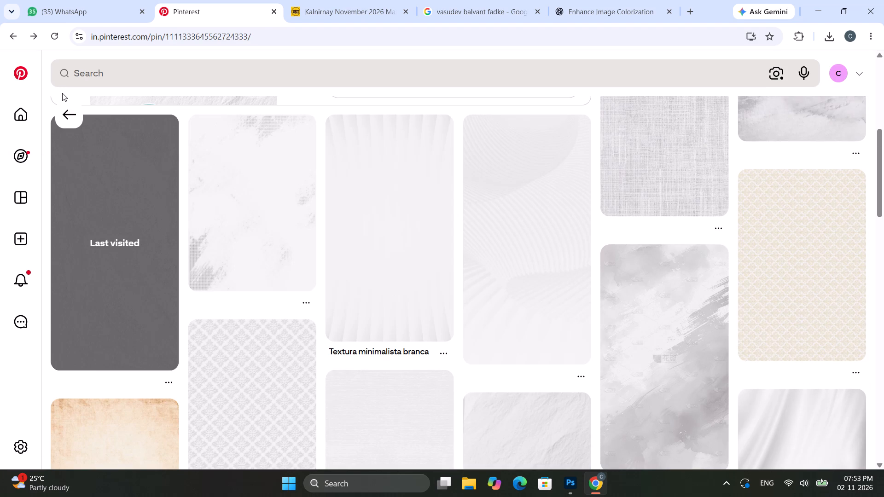
scroll(271, 266, up, 4)
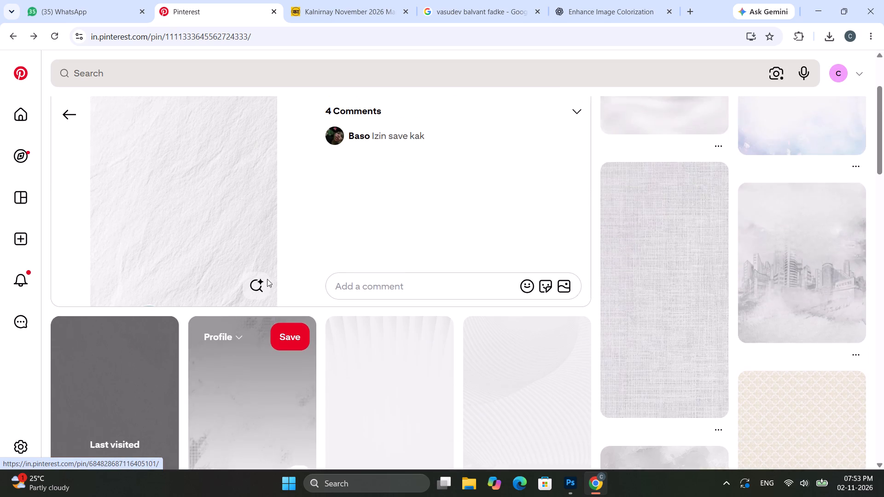
scroll(267, 279, up, 6)
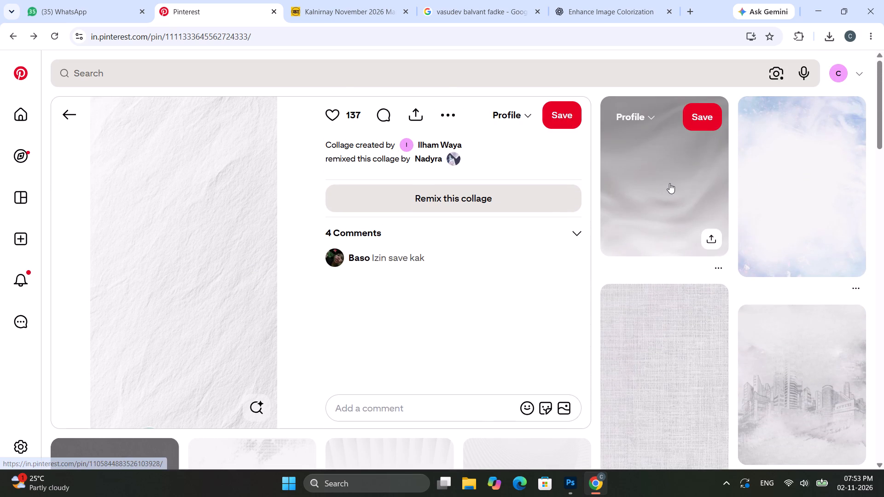
Open the white silk-fold texture pin and copy its image.
click(668, 184)
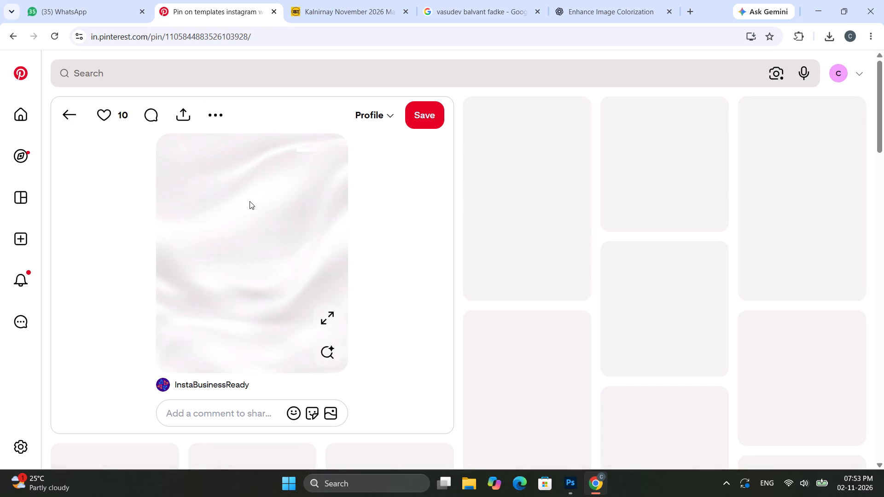
right_click(250, 201)
click(318, 254)
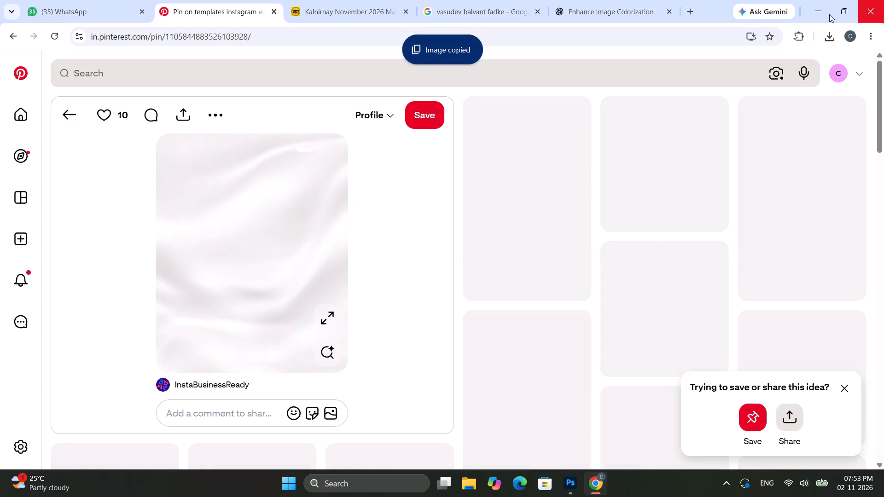
Back in Photoshop, paste the white silk texture above the title smart object and clip it to the lettering.
click(822, 12)
click(403, 234)
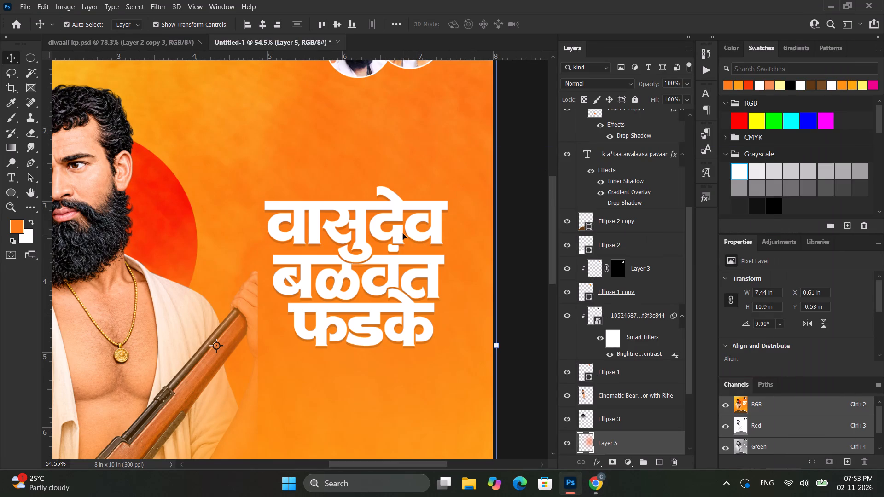
click(397, 215)
key(ctrl+v)
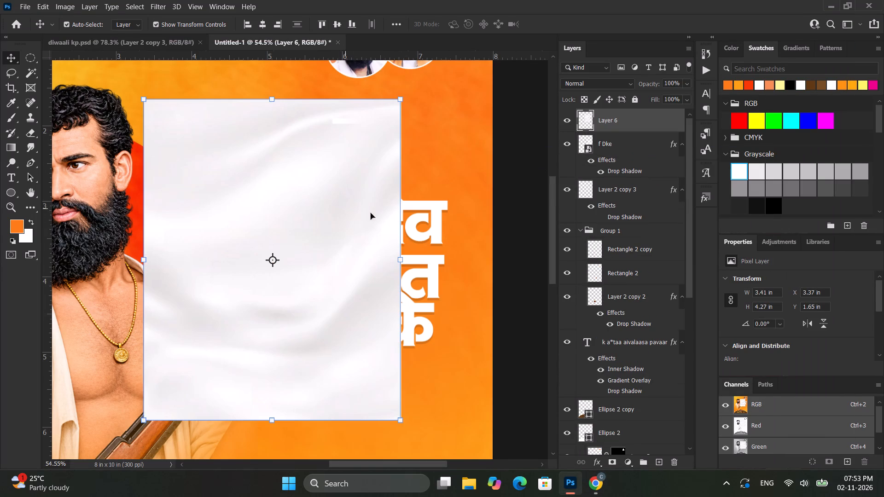
key(ctrl+alt+g)
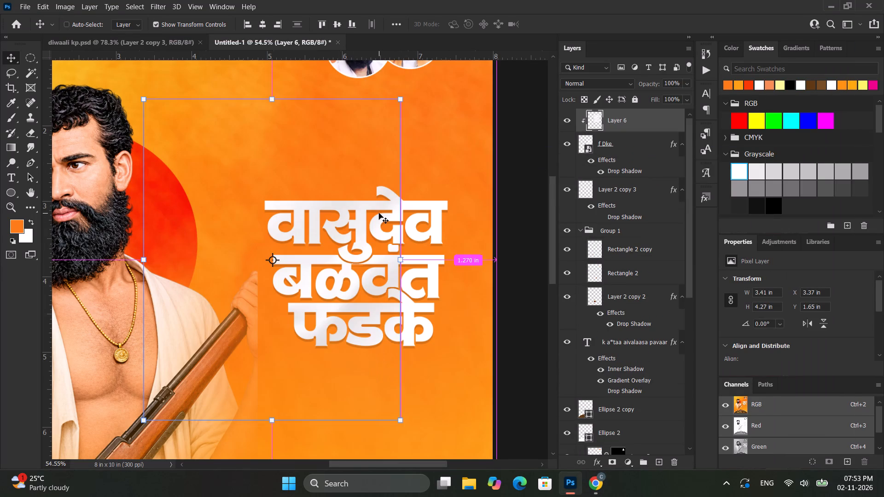
Move the clipped texture over the title and scale it down to about 2.57 by 3.21 in, covering all three lines.
key(ctrl+t)
drag(359, 197, 430, 194)
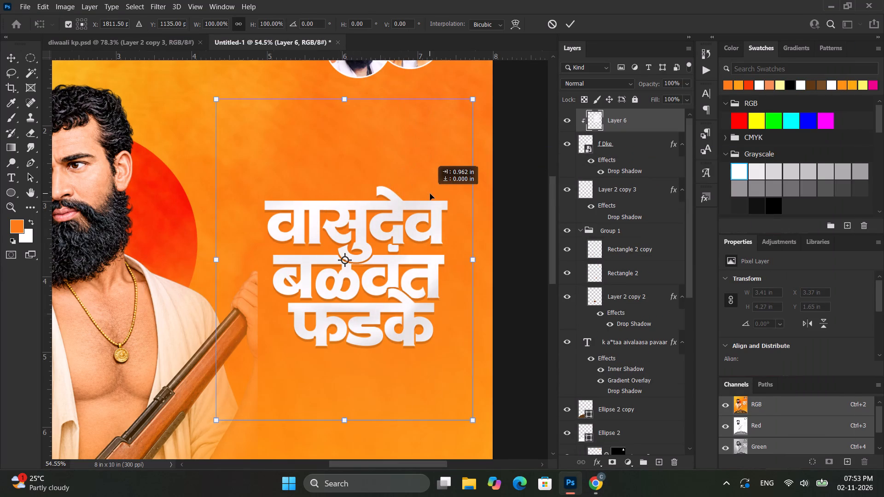
drag(430, 194, 439, 199)
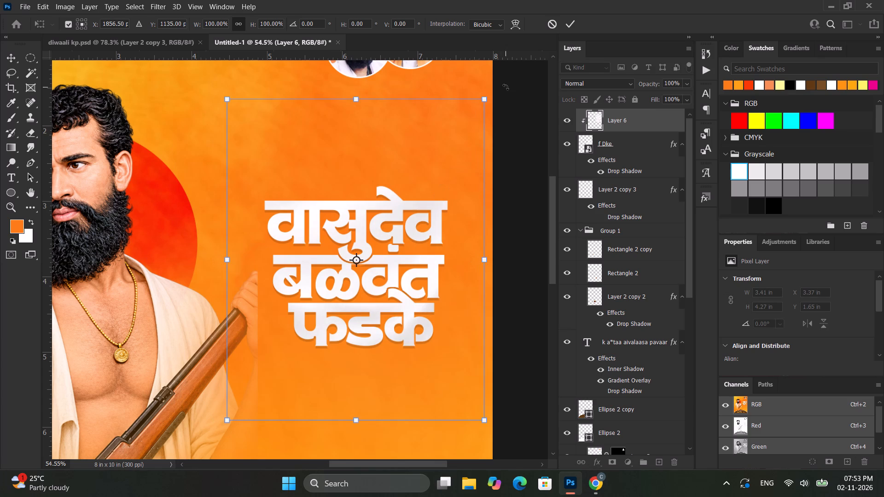
alt+drag(485, 96, 452, 134)
click(566, 20)
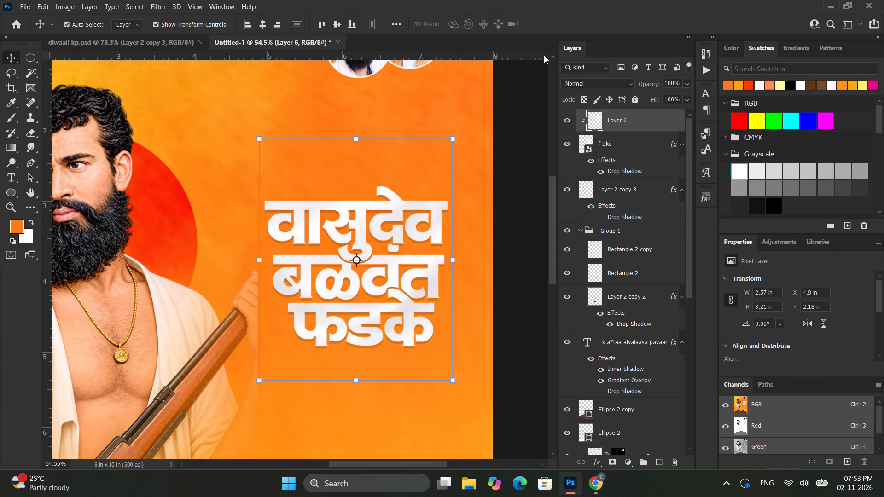
Adjust the texture layer's Levels, setting the white input level to 251.
key(ctrl+l)
drag(669, 201, 666, 201)
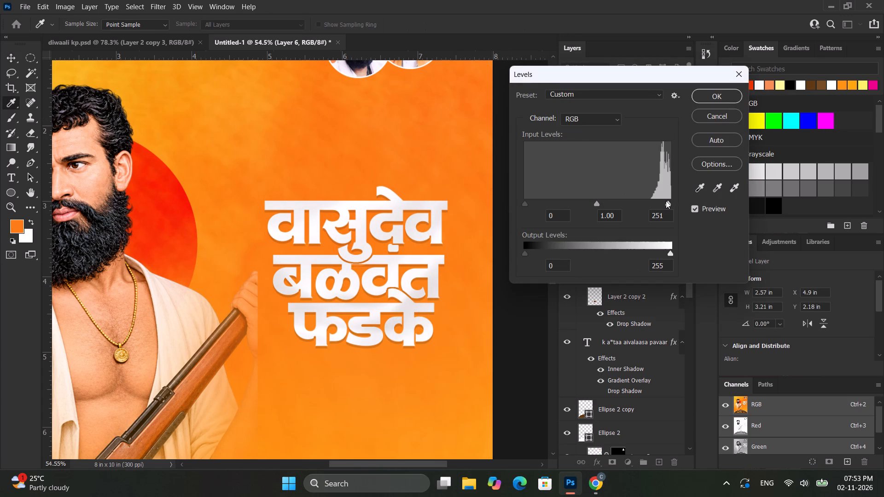
Brighten Layer 6, the texture clipped to the title, by lowering its white input level in Levels.
drag(666, 201, 657, 201)
click(722, 94)
alt+scroll(509, 272, down, 3)
click(514, 257)
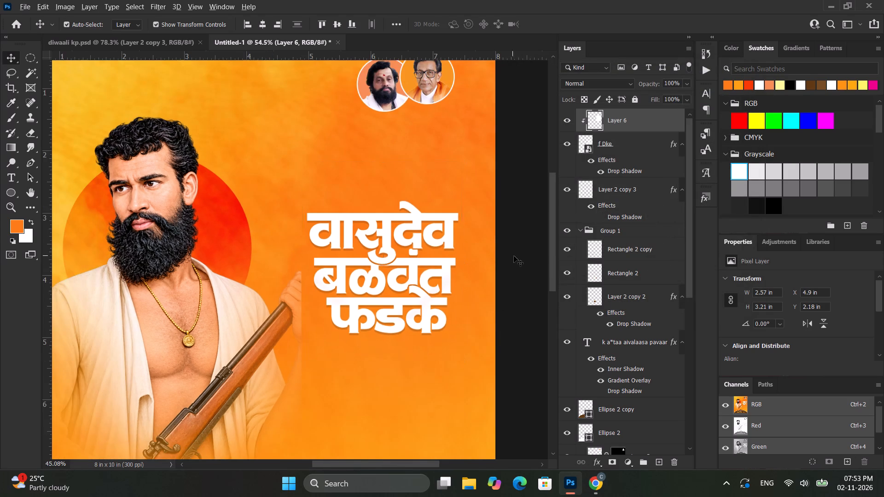
Examine the brightened white title up close and against the whole poster.
alt+scroll(514, 256, down, 6)
ctrl+scroll(514, 256, down, 1)
alt+click(514, 256)
alt+scroll(407, 245, up, 7)
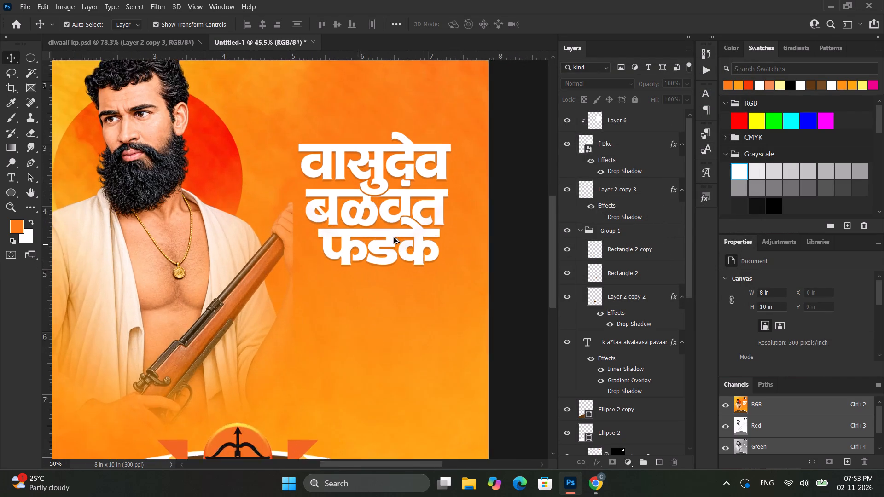
alt+scroll(366, 210, up, 17)
alt+scroll(364, 208, down, 11)
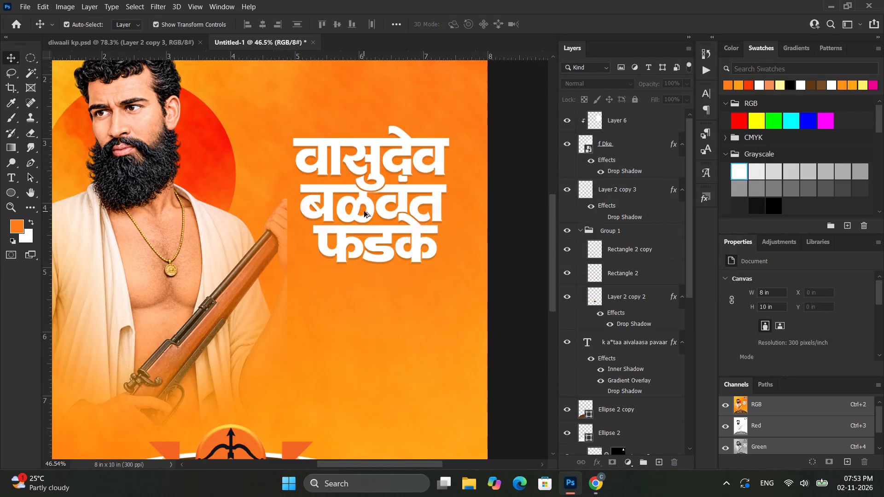
alt+scroll(364, 211, down, 6)
click(512, 203)
alt+scroll(372, 157, down, 3)
Move the red circle behind the portrait slightly down and enlarge it from its centre to about 111%.
alt+scroll(309, 139, up, 3)
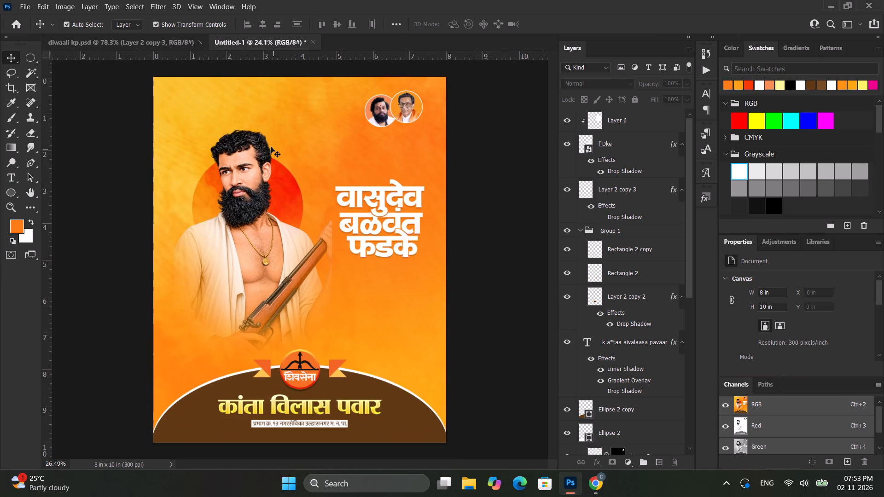
ctrl+alt+scroll(269, 148, up, 3)
click(296, 189)
shift+drag(291, 199, 292, 207)
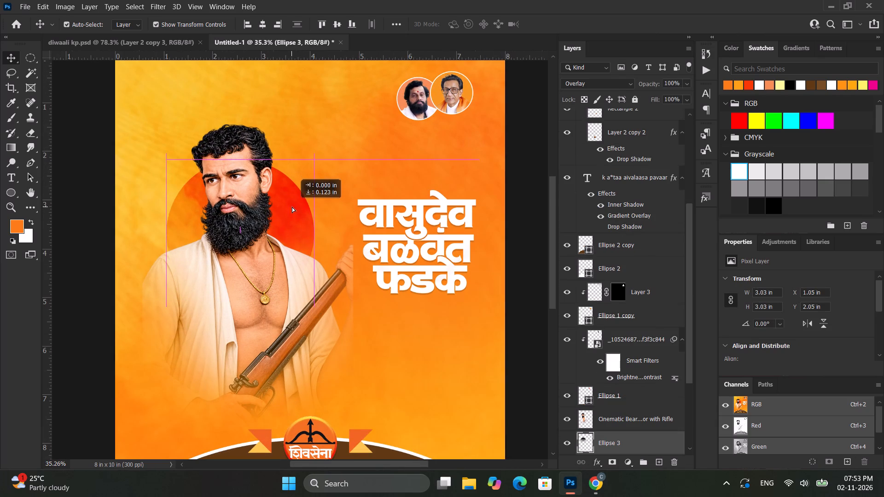
shift+drag(292, 207, 292, 208)
alt+drag(315, 156, 324, 149)
key(ctrl+z)
alt+drag(311, 164, 320, 156)
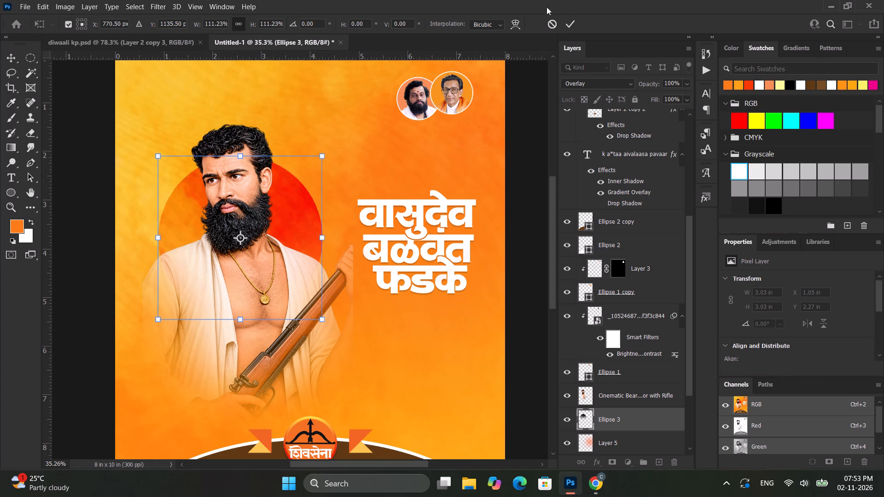
click(569, 22)
click(524, 162)
alt+scroll(523, 161, down, 3)
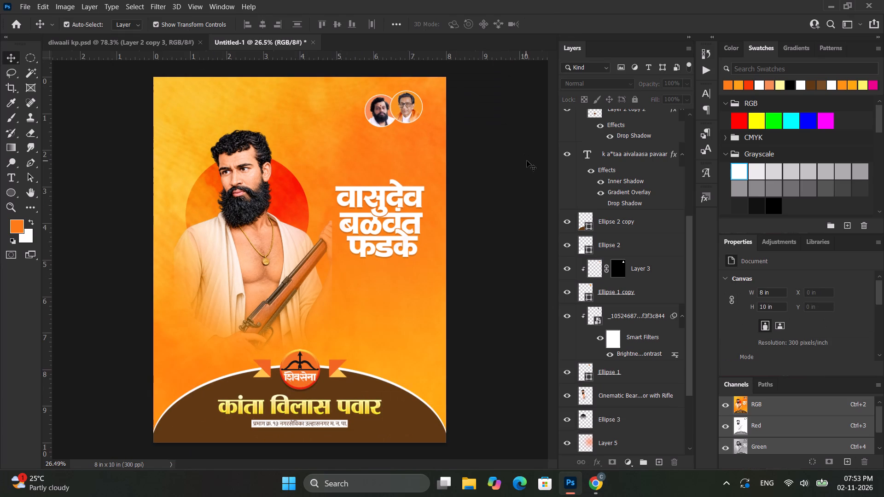
click(510, 162)
click(595, 489)
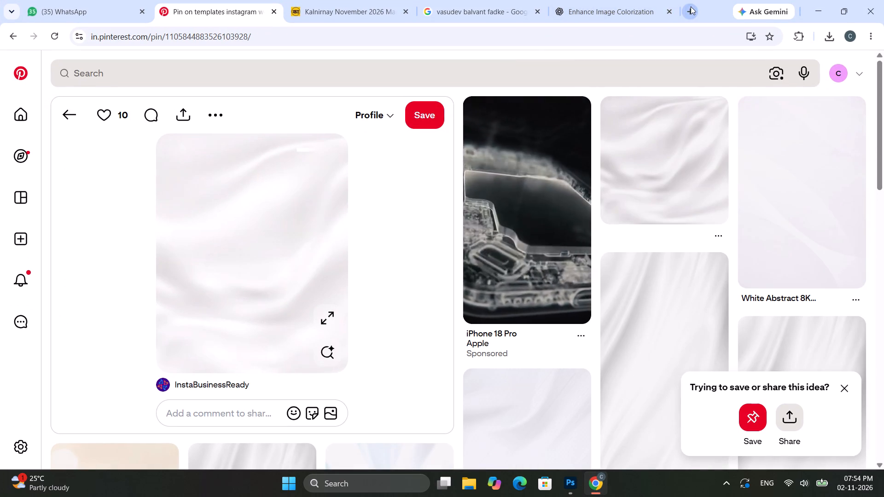
click(691, 6)
click(579, 214)
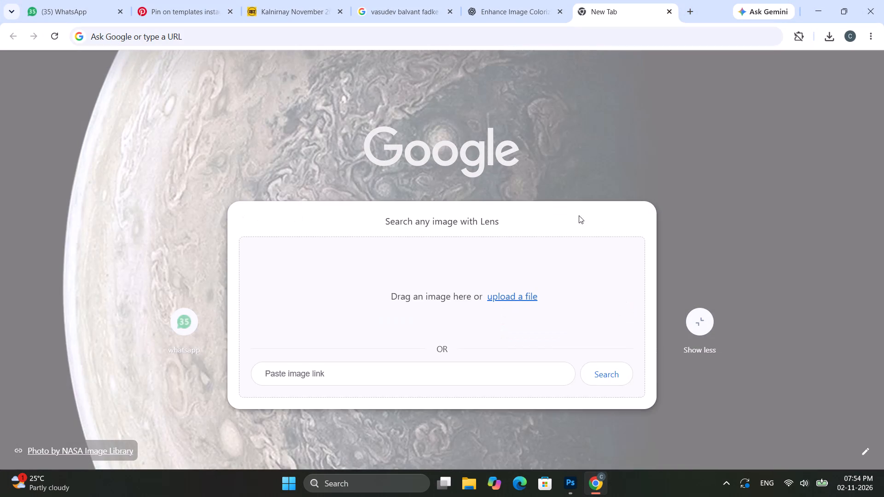
click(527, 300)
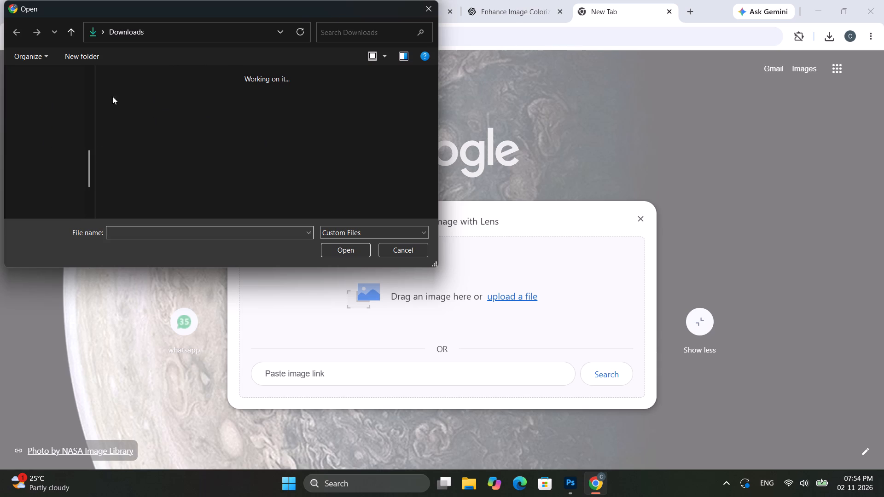
click(40, 83)
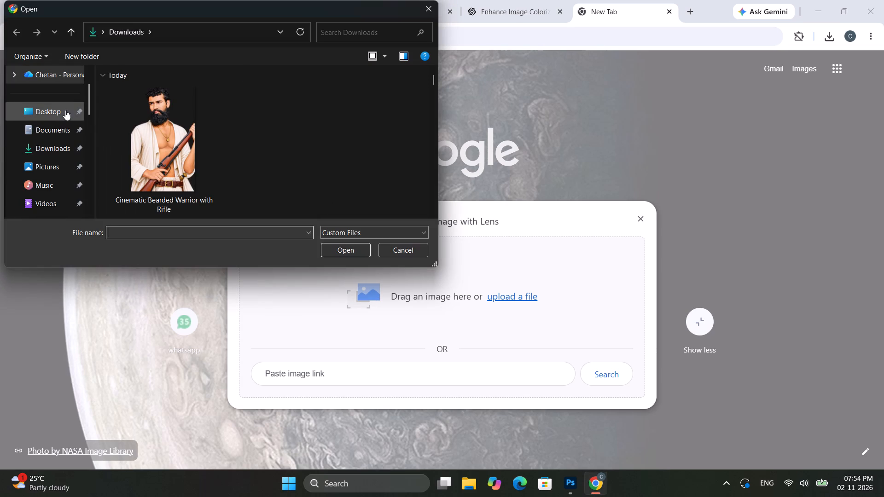
click(62, 110)
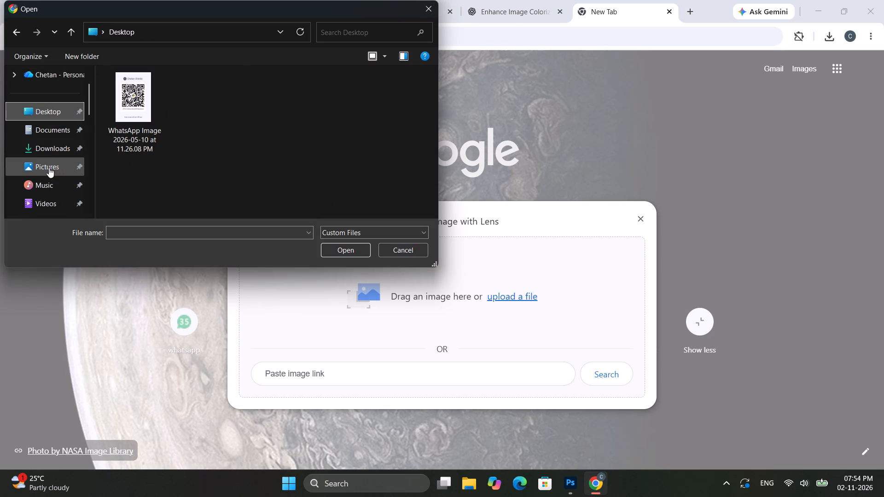
click(49, 168)
double_click(122, 119)
scroll(167, 124, down, 12)
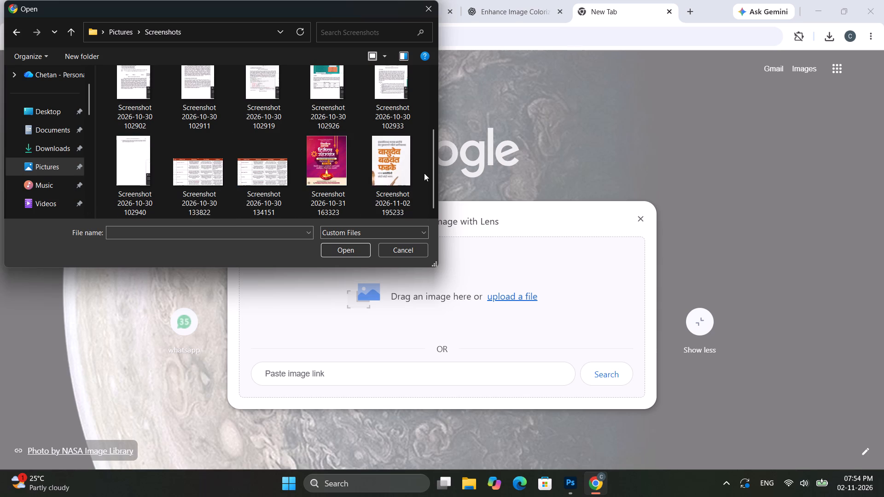
click(424, 172)
click(407, 168)
click(353, 252)
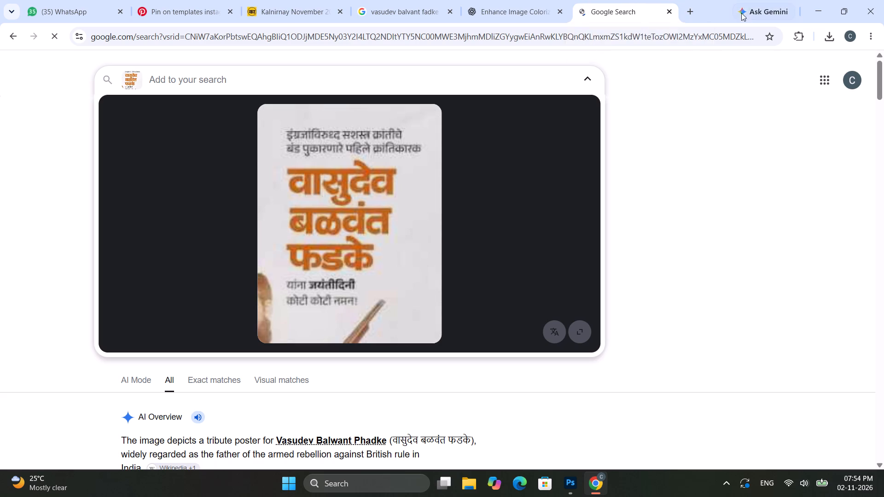
click(290, 132)
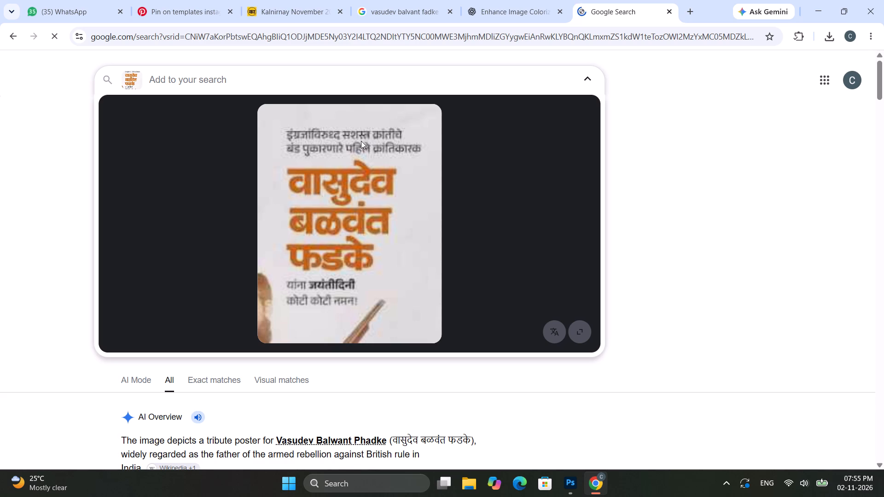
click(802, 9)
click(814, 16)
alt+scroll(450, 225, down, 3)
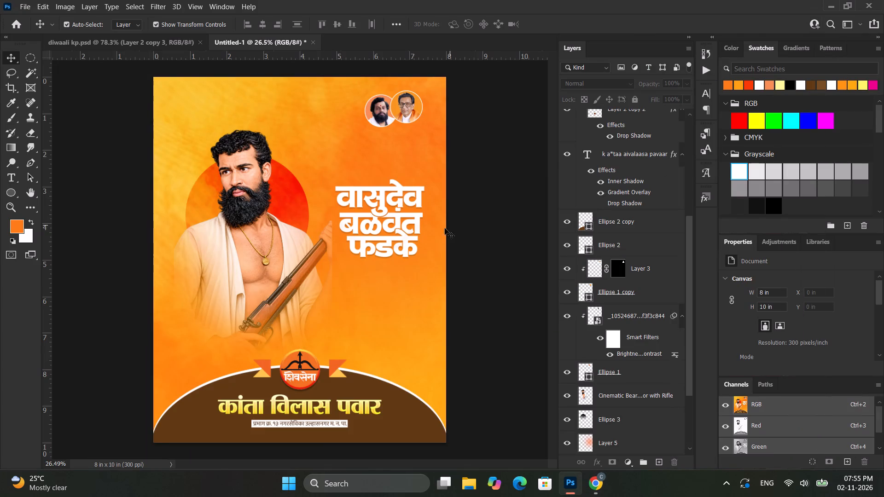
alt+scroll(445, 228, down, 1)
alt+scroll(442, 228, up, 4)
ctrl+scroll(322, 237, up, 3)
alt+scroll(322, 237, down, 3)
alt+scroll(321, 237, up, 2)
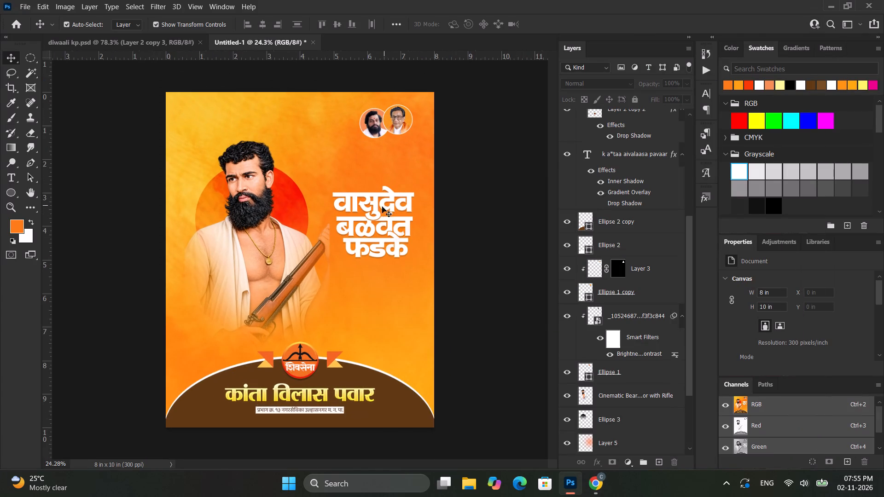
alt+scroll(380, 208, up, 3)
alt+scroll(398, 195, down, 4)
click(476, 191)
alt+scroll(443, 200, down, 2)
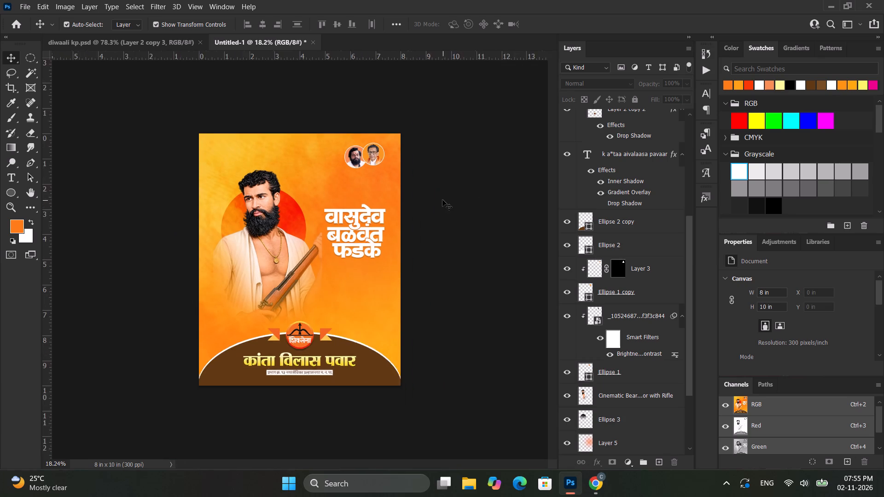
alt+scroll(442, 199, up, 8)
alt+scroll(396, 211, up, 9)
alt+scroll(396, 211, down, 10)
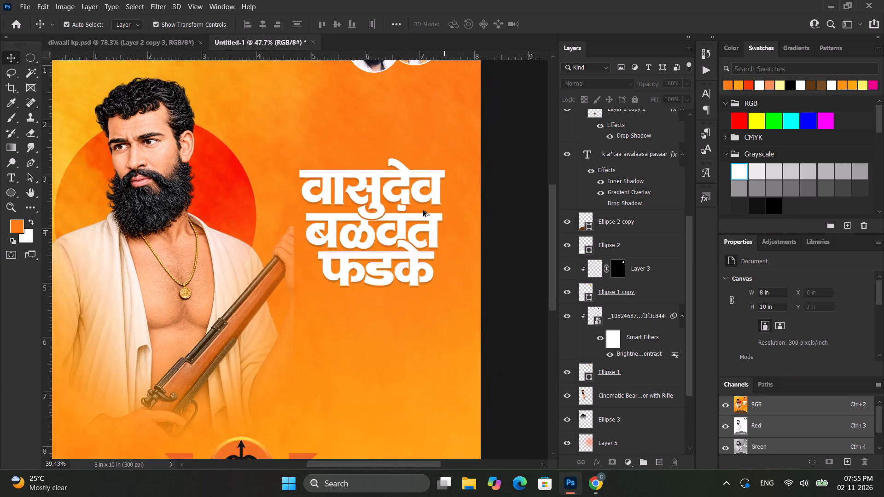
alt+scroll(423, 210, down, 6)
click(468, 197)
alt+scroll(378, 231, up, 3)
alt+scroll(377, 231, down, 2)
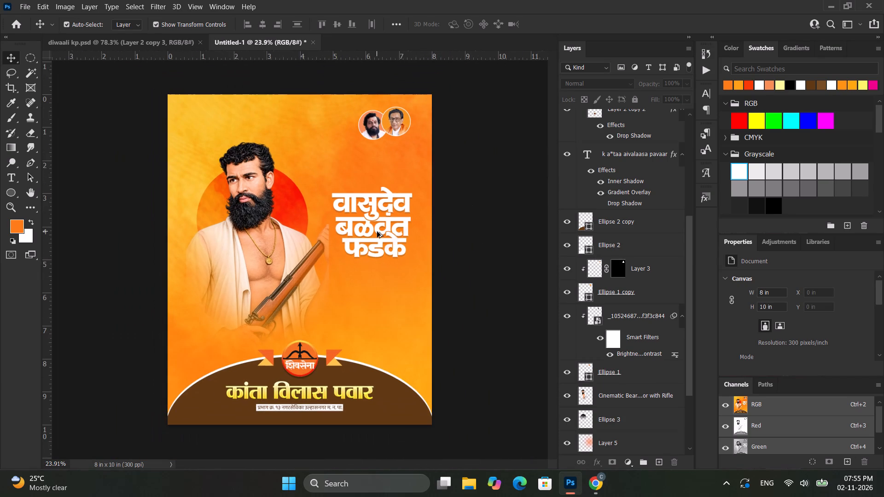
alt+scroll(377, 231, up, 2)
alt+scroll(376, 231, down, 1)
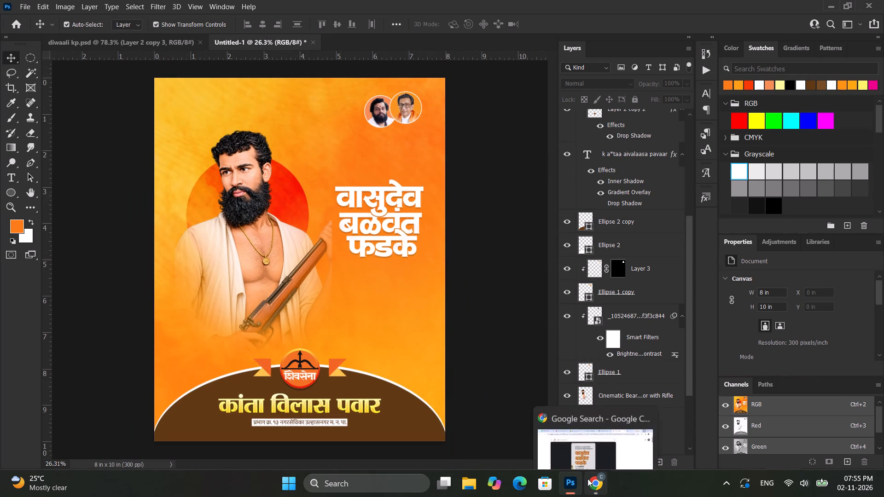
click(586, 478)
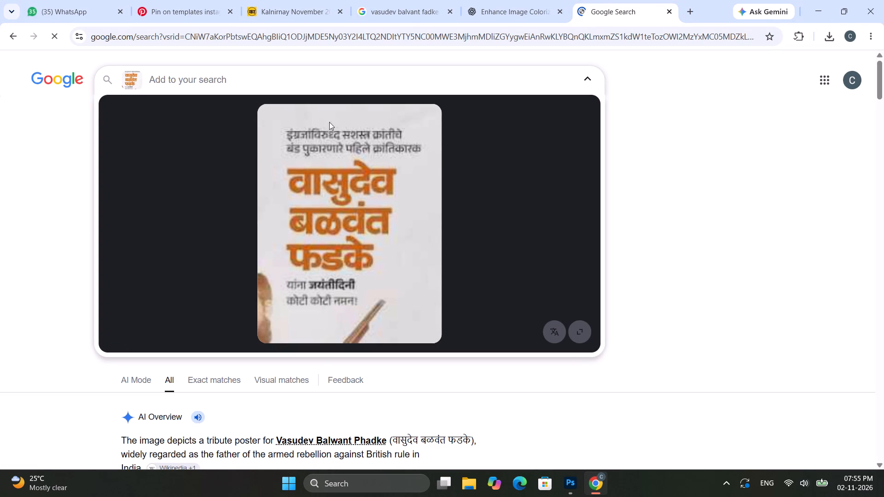
Back in Photoshop, darken the midtones of Layer 1, the background texture, with Levels.
click(816, 6)
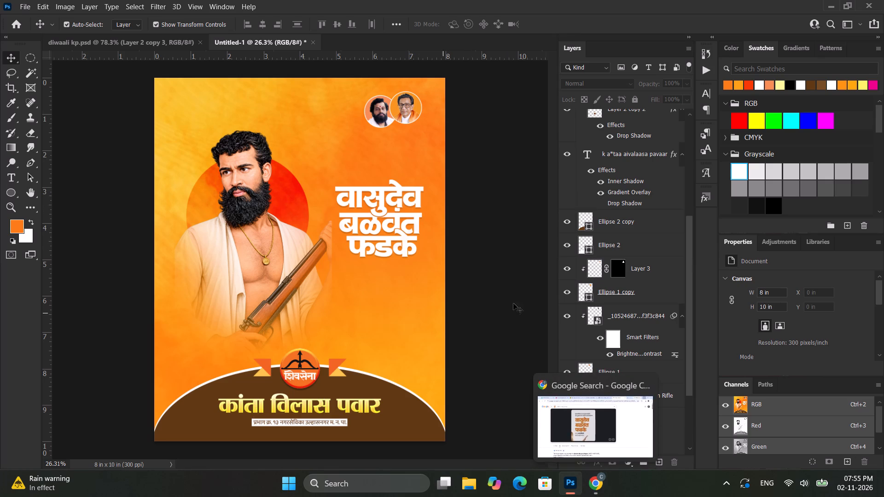
scroll(683, 254, down, 13)
click(630, 424)
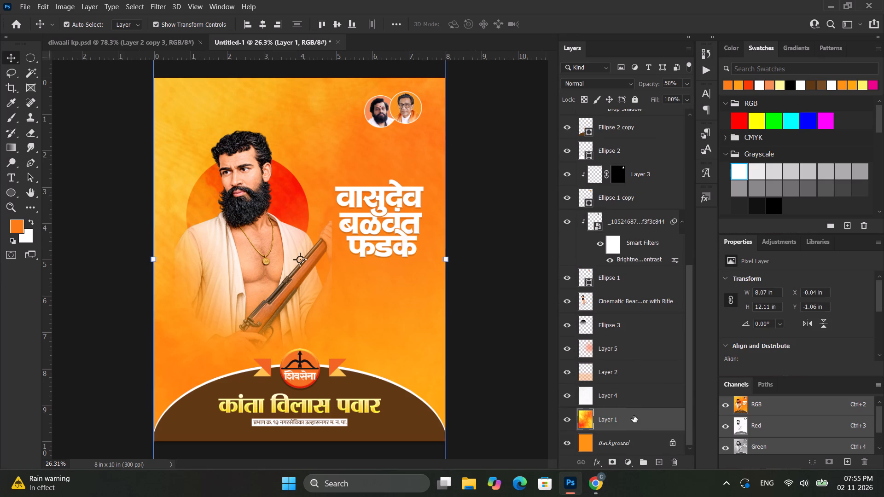
key(ctrl+l)
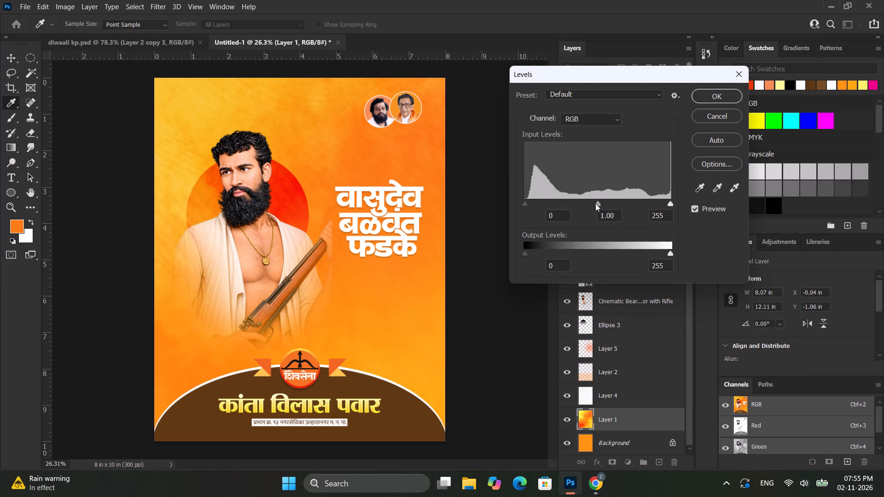
drag(595, 203, 602, 201)
key(Return)
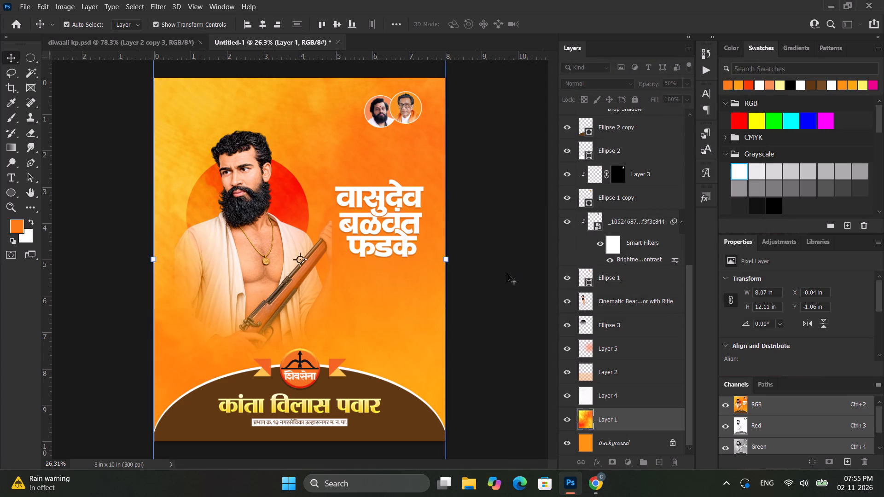
click(507, 274)
Switch to Chrome and try to select the small two-line tagline above the title in the Google Lens reference image.
click(601, 474)
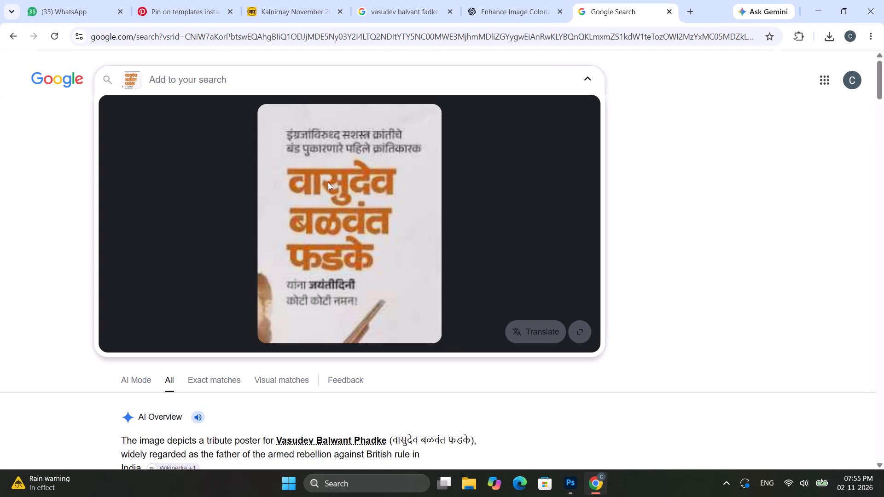
click(287, 136)
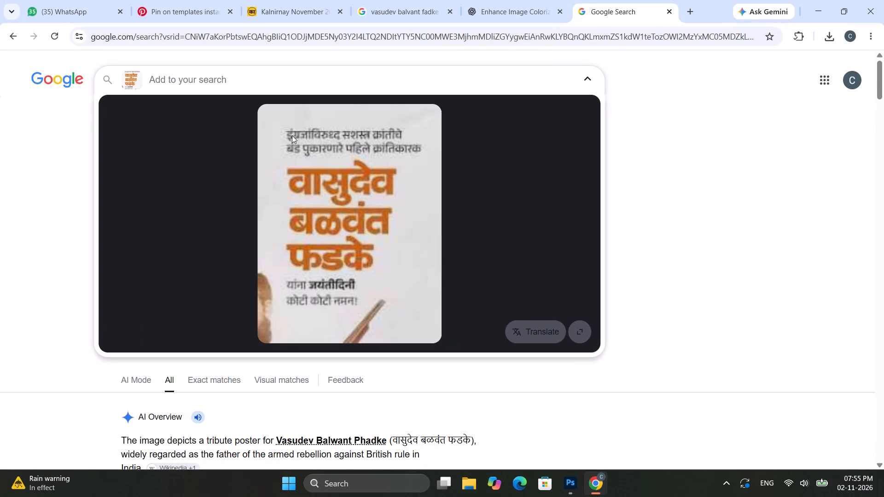
click(297, 133)
click(725, 491)
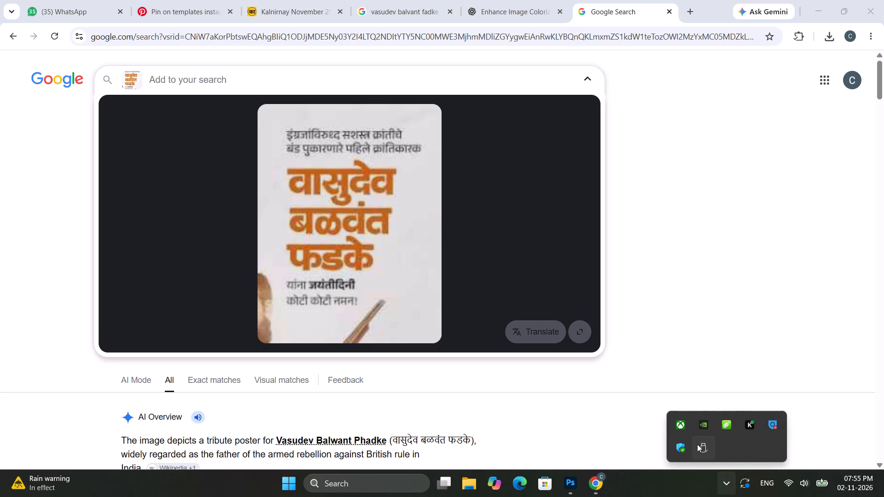
click(594, 424)
Examine the Lens results for the reference image, covering the AI Overview text and the related poster images.
scroll(440, 301, down, 3)
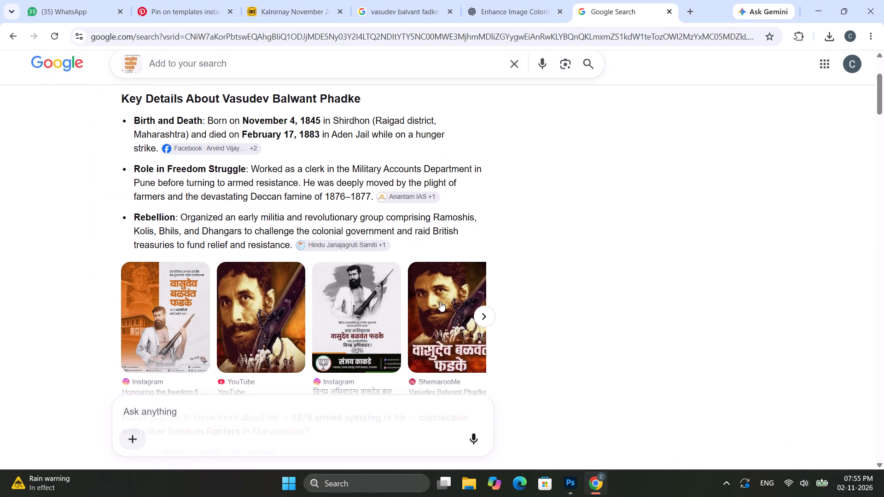
scroll(440, 301, up, 2)
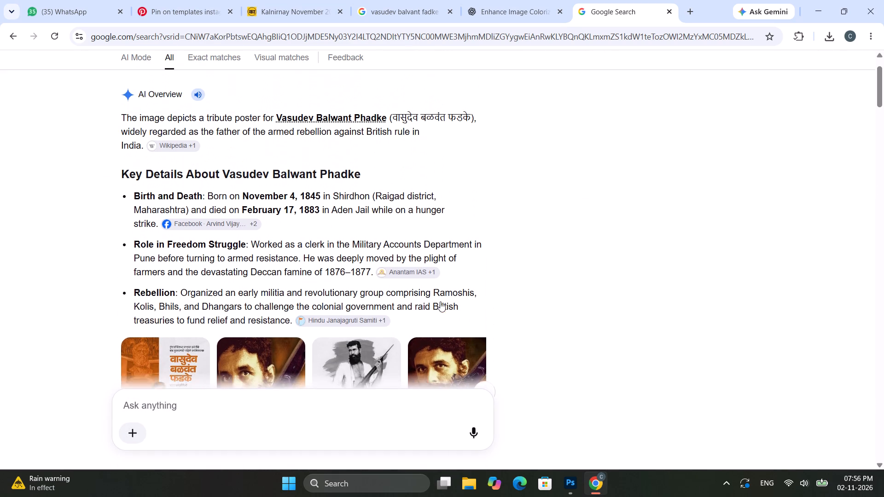
scroll(440, 301, up, 2)
scroll(445, 183, up, 3)
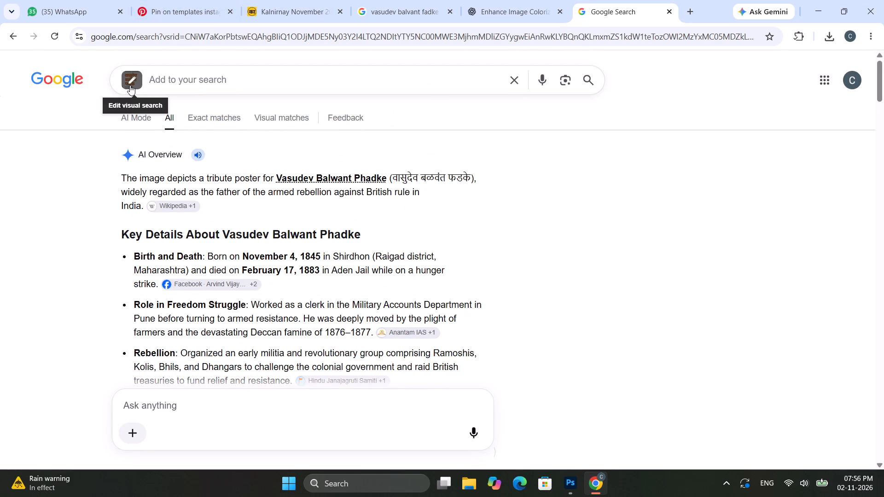
scroll(349, 308, down, 2)
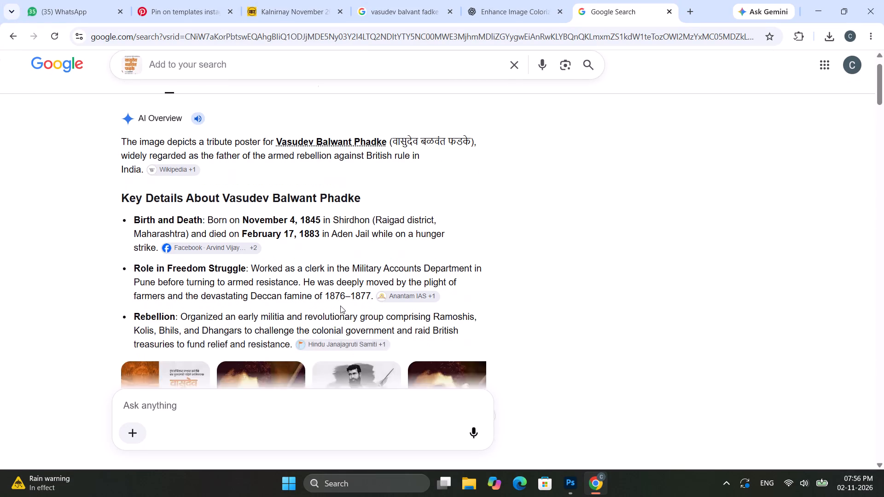
scroll(340, 306, down, 2)
scroll(291, 294, down, 2)
scroll(288, 291, up, 9)
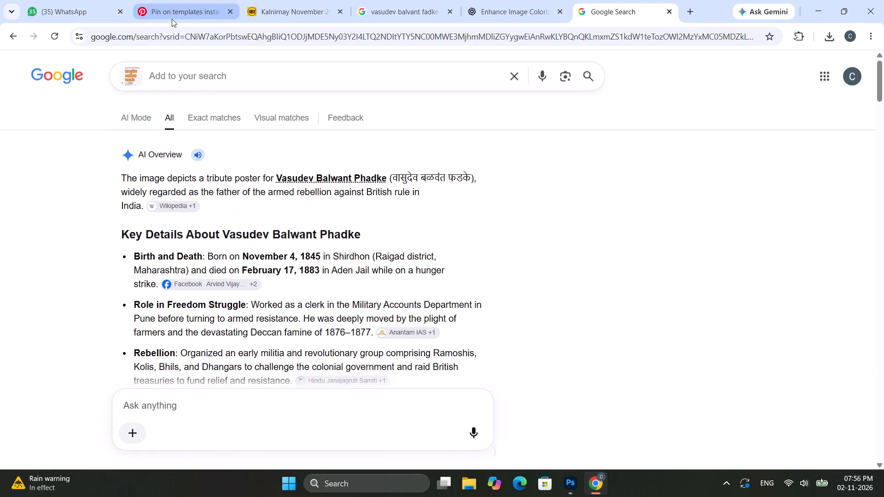
Reopen the Lens reference image, run Translate on it, try to select the tagline text above the title, and minimise Chrome.
click(145, 82)
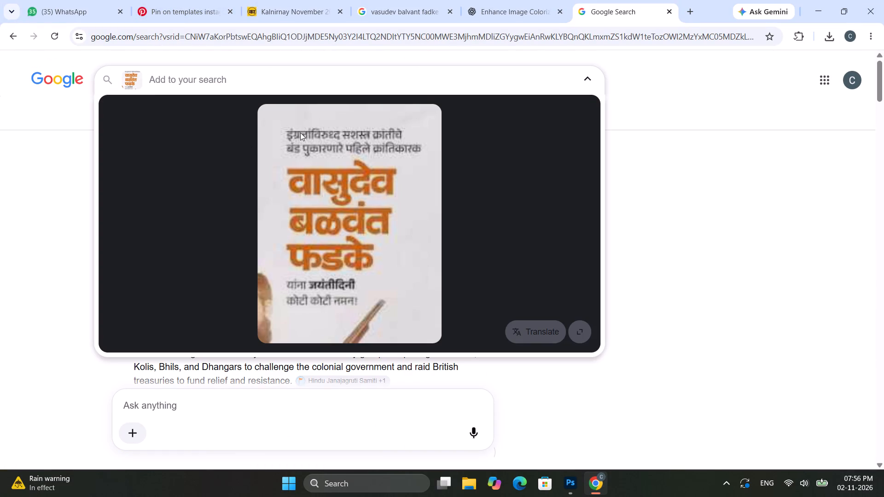
click(300, 132)
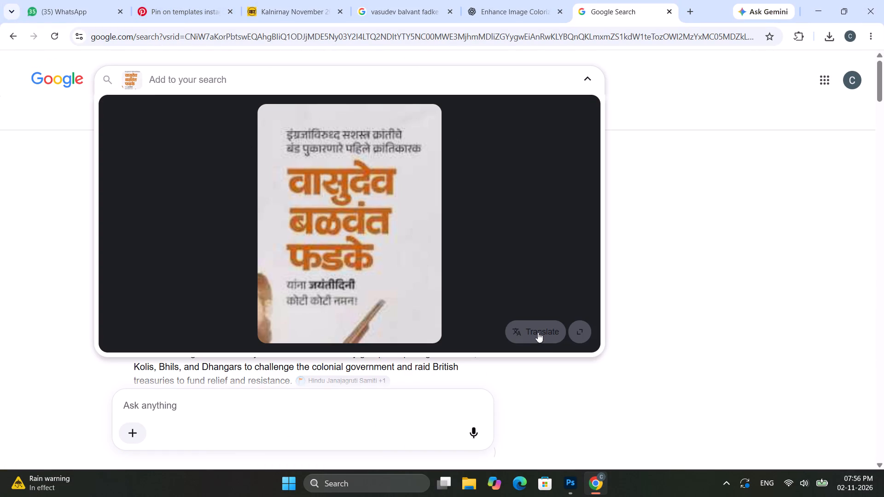
click(539, 338)
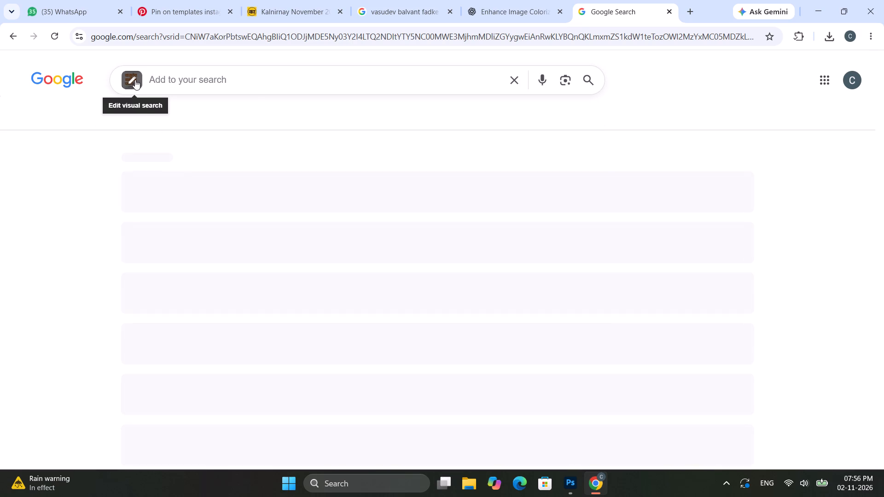
click(135, 80)
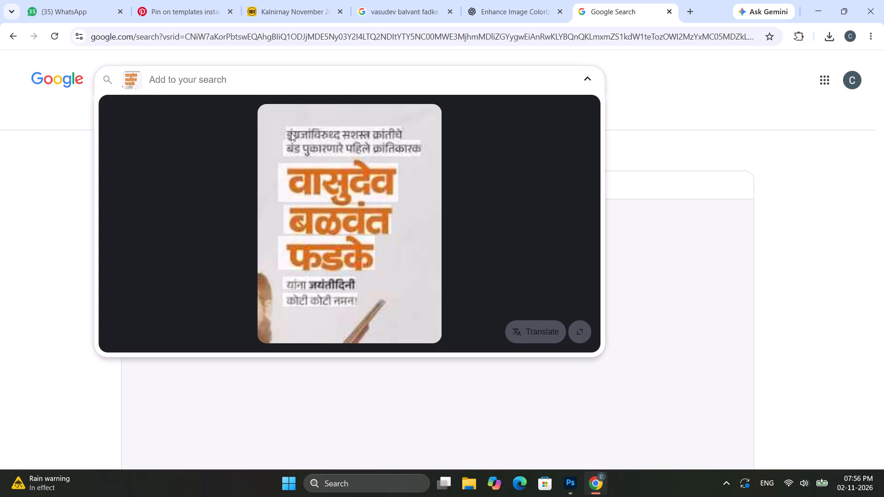
drag(291, 134, 305, 133)
click(293, 134)
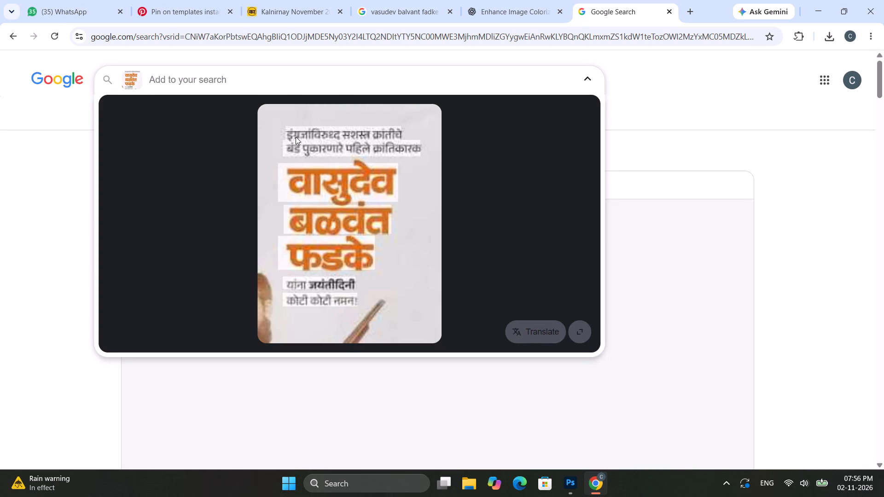
double_click(296, 137)
click(806, 11)
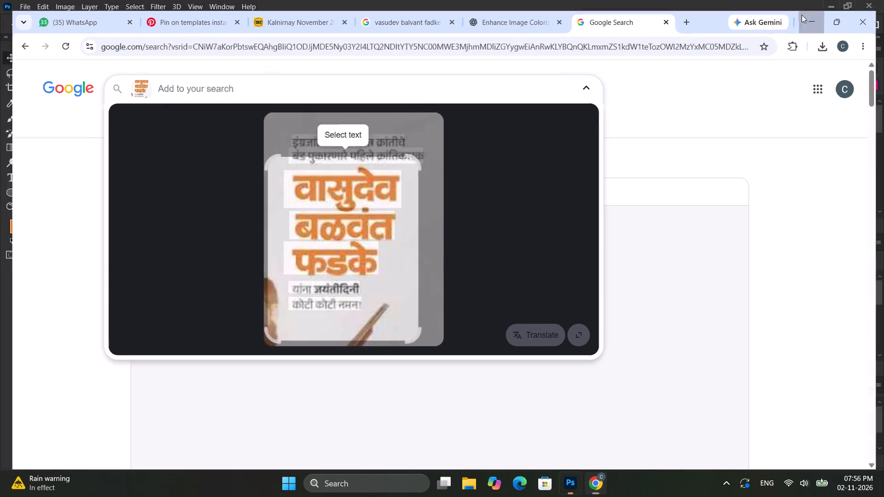
Switch to Chrome, select the two-line tagline above the title in the Lens reference image and copy it.
click(596, 488)
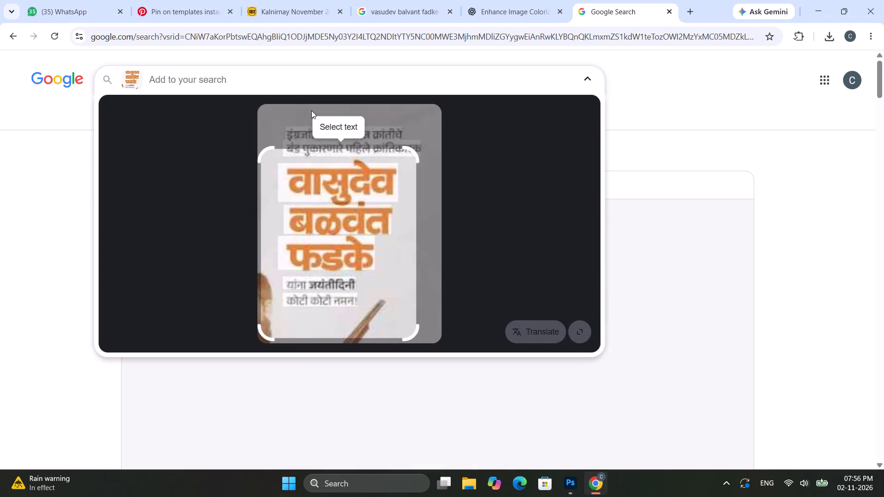
click(284, 134)
click(298, 135)
drag(299, 135, 319, 134)
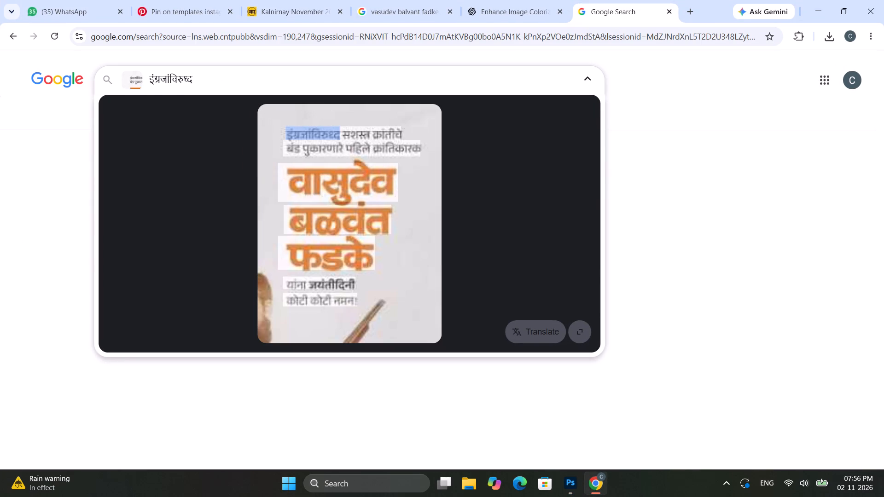
drag(319, 134, 418, 146)
click(302, 177)
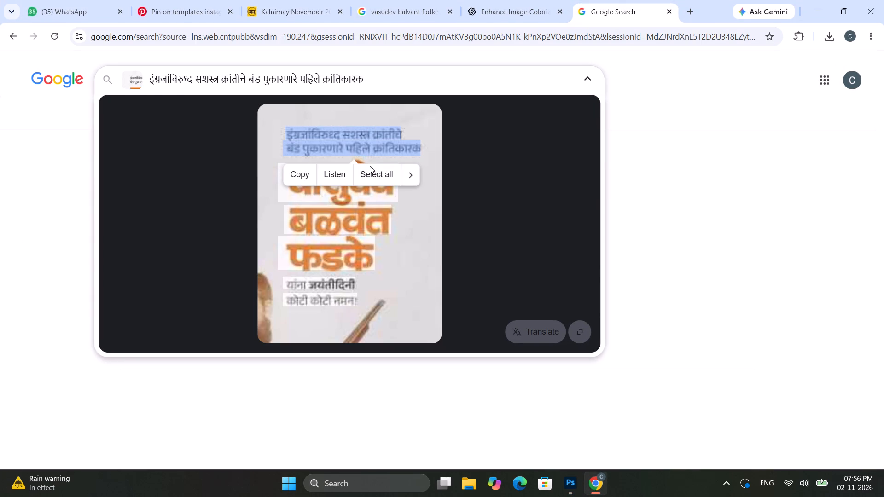
click(823, 18)
Back in Photoshop, start a new text layer above the white title and try to paste the tagline into it.
alt+scroll(342, 212, up, 5)
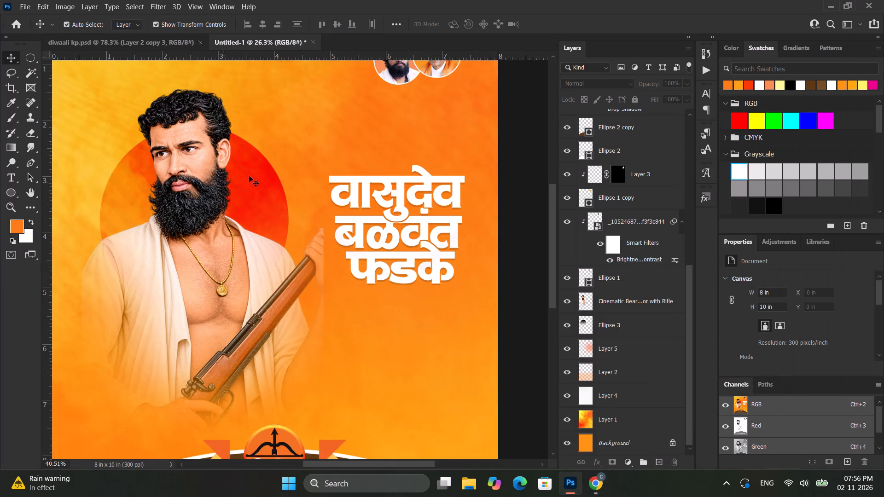
scroll(365, 154, up, 4)
click(12, 176)
click(329, 158)
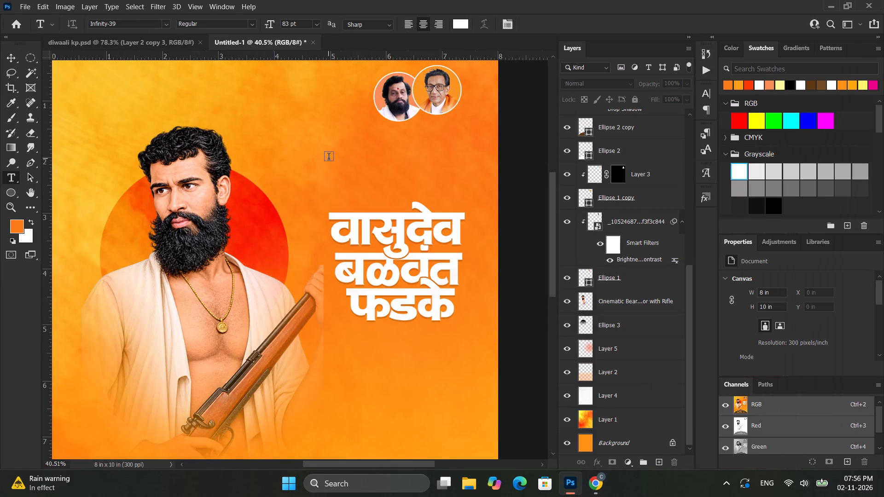
key(ctrl+v)
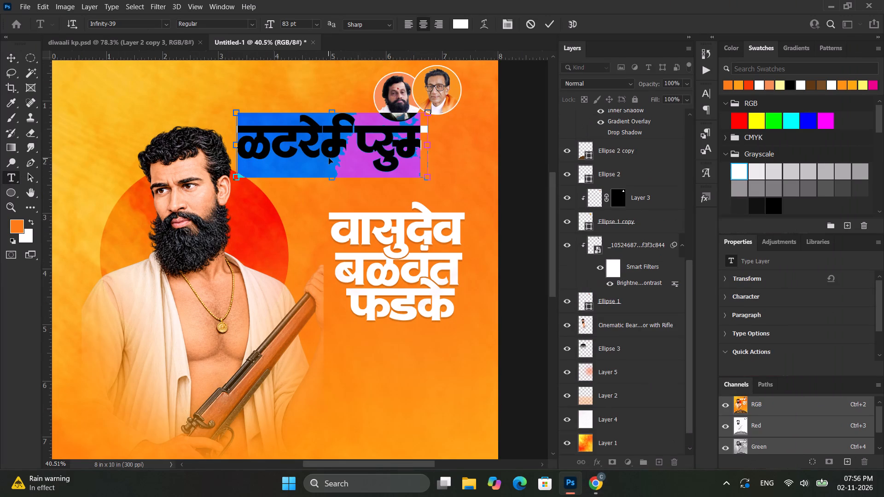
key(super+space)
key(super+space)
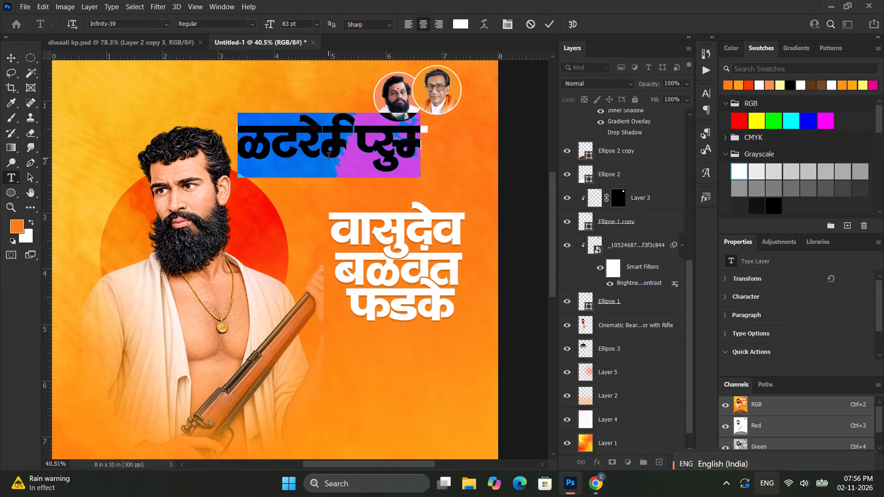
key(ctrl+v)
key(ctrl+v)
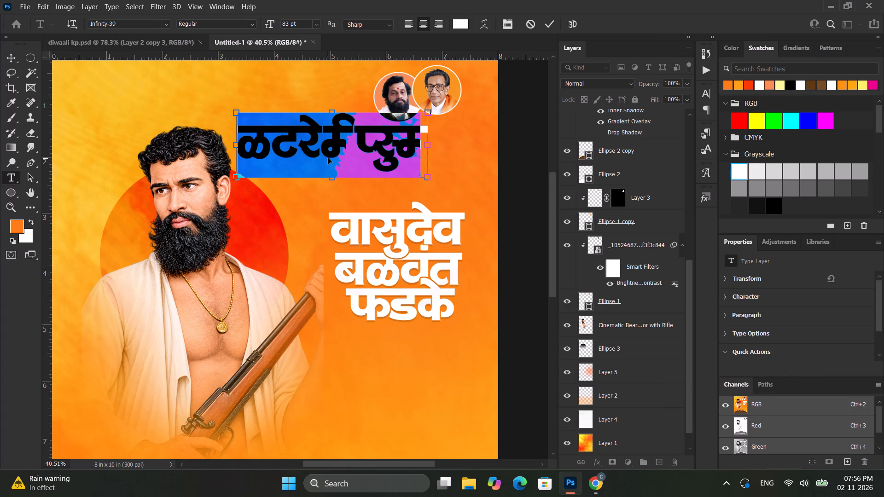
click(356, 148)
key(ctrl+a)
key(ctrl+v)
key(super+space)
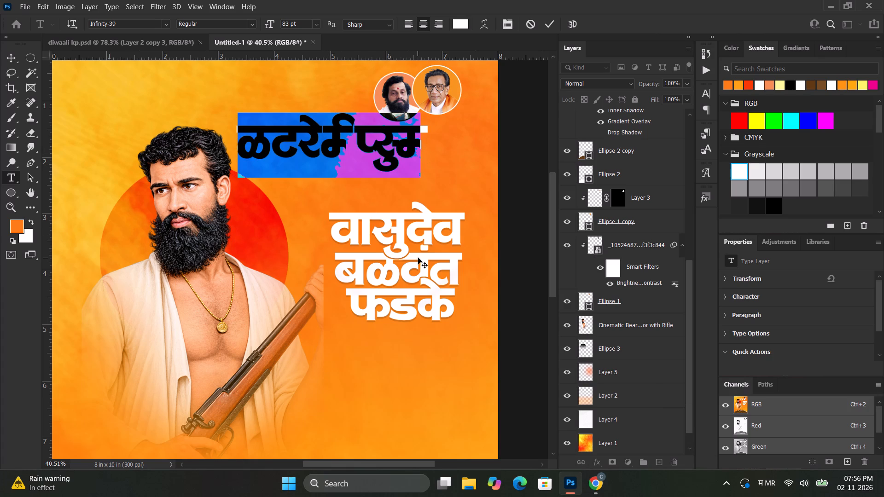
key(super+space)
key(ctrl+v)
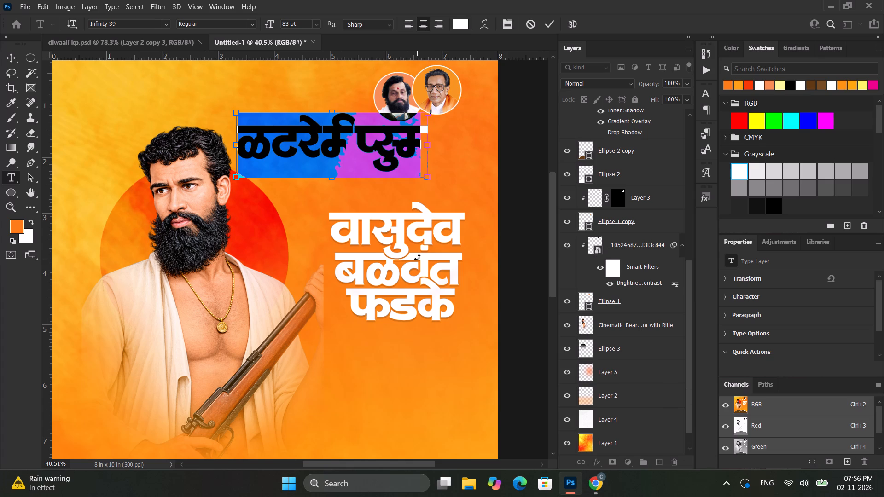
Copy the tagline "इंग्रजांविरुध्द सशस्त्र क्रांतीचे बंड पुकारणारे पहिले क्रांतिकारक" again from Chrome and paste it into the new Photoshop text layer.
click(598, 496)
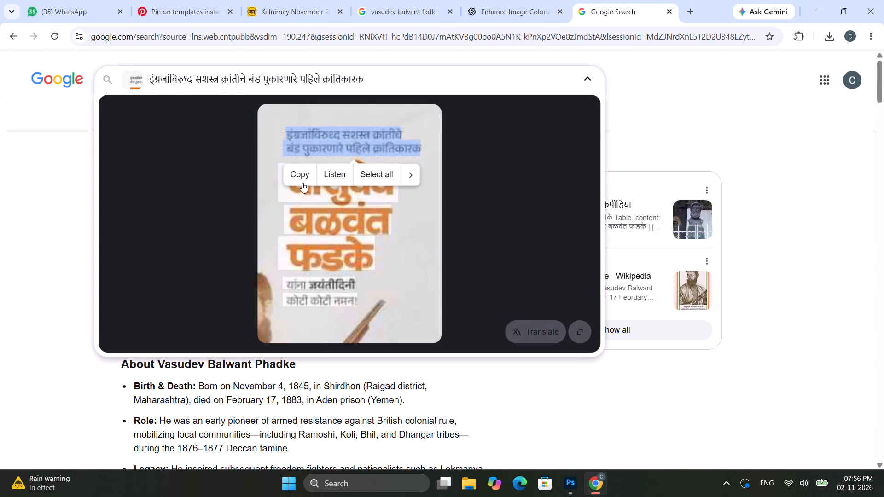
click(294, 177)
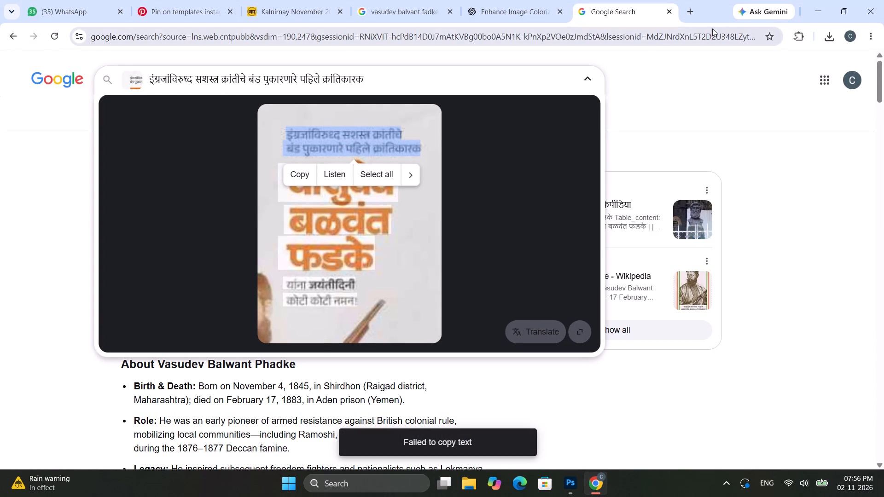
click(826, 1)
key(ctrl+v)
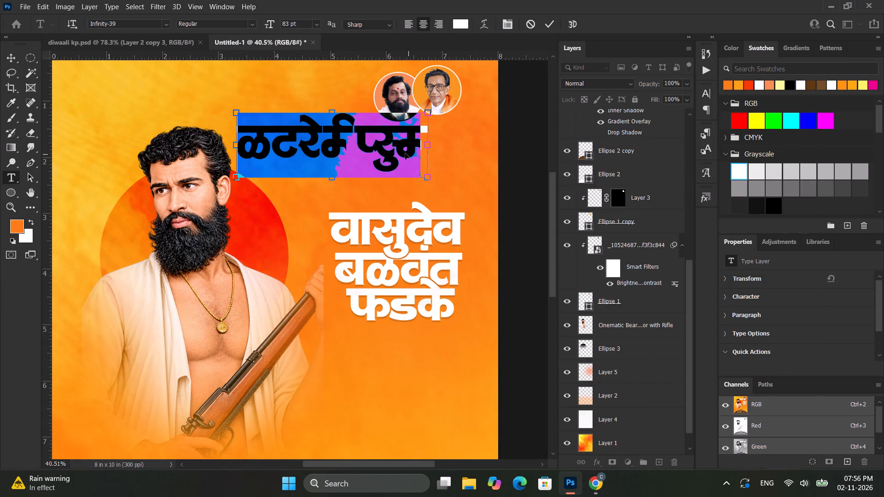
Set the whole tagline's font to Poppins Regular.
key(ctrl+a)
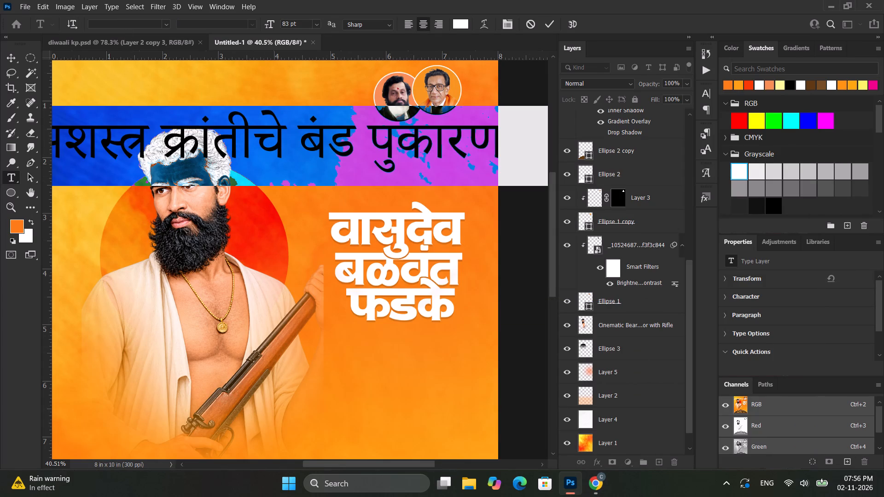
click(124, 23)
text(pop)
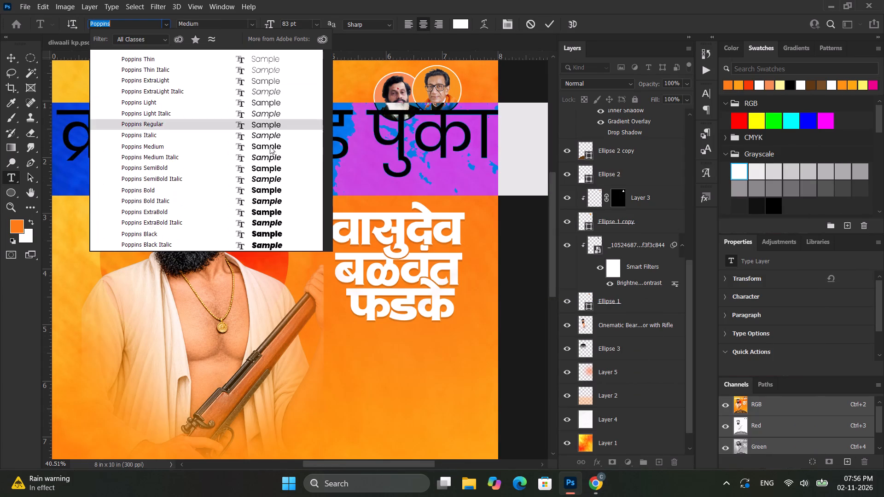
click(271, 127)
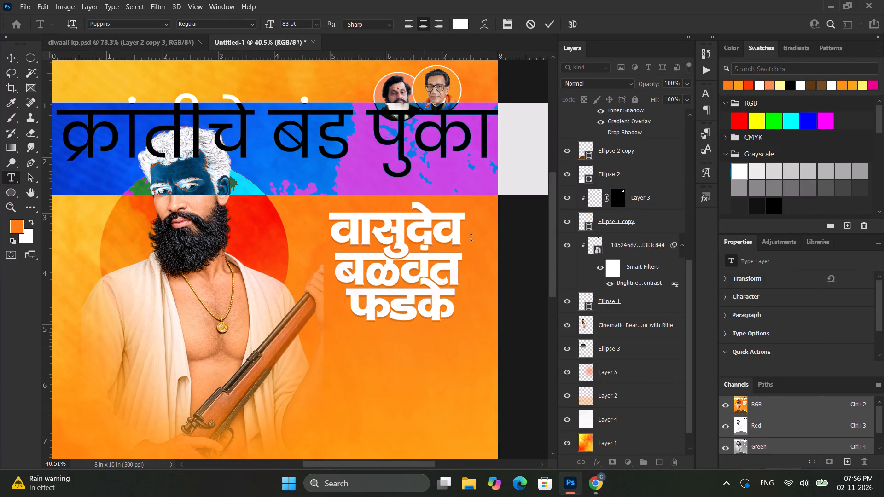
Check the line division in the Chrome reference, and in Photoshop break the tagline into two lines before "बंड".
click(590, 482)
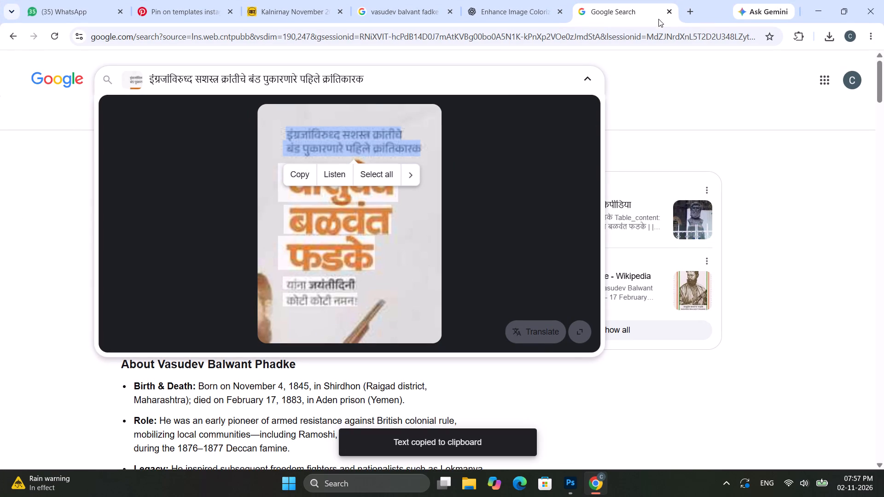
click(819, 14)
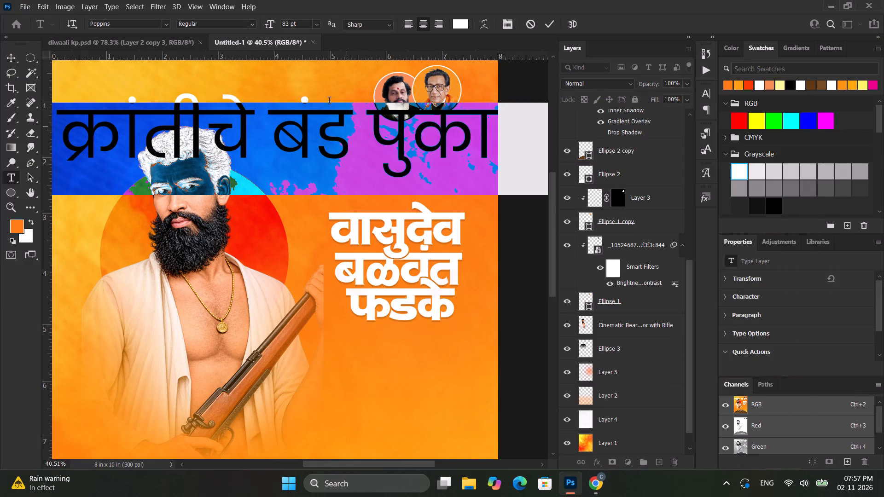
click(271, 140)
key(BackSpace)
key(Return)
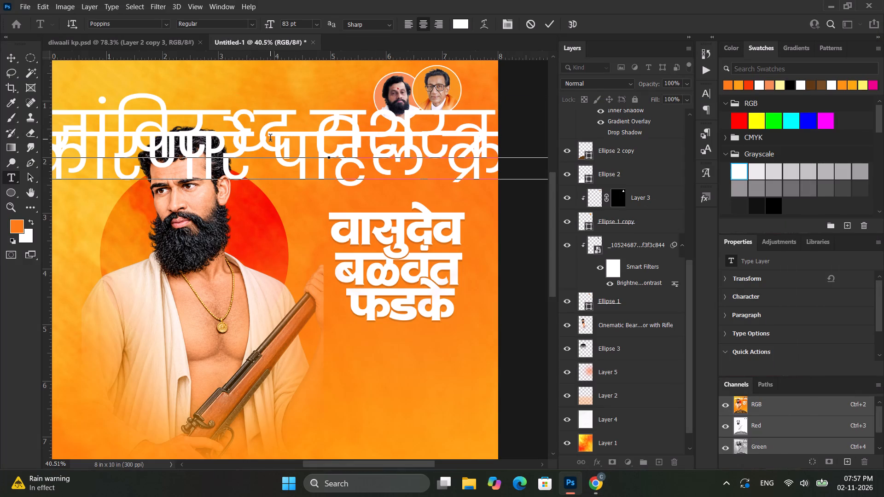
Reduce the font size of the whole two-line tagline to 25 pt.
key(ctrl+a)
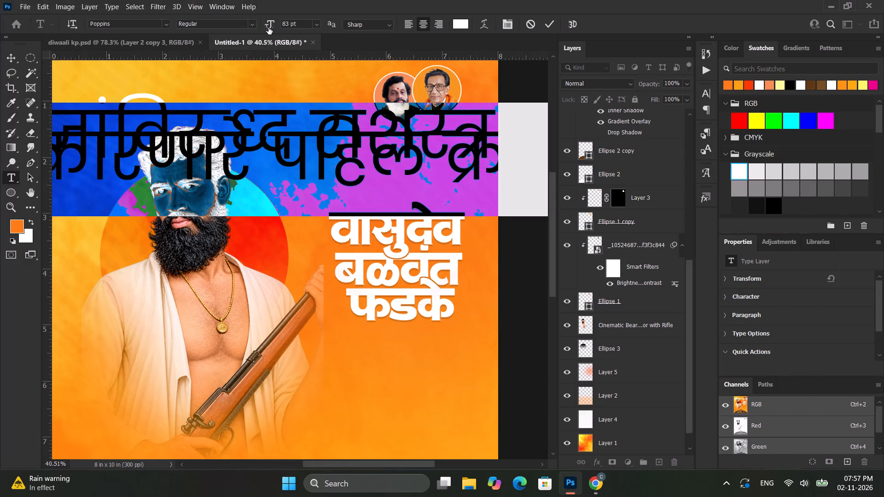
drag(268, 26, 233, 20)
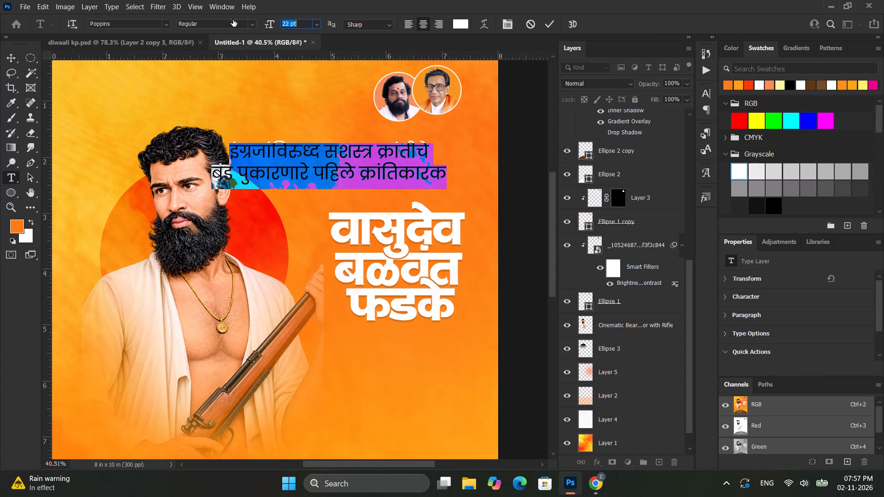
drag(233, 20, 235, 21)
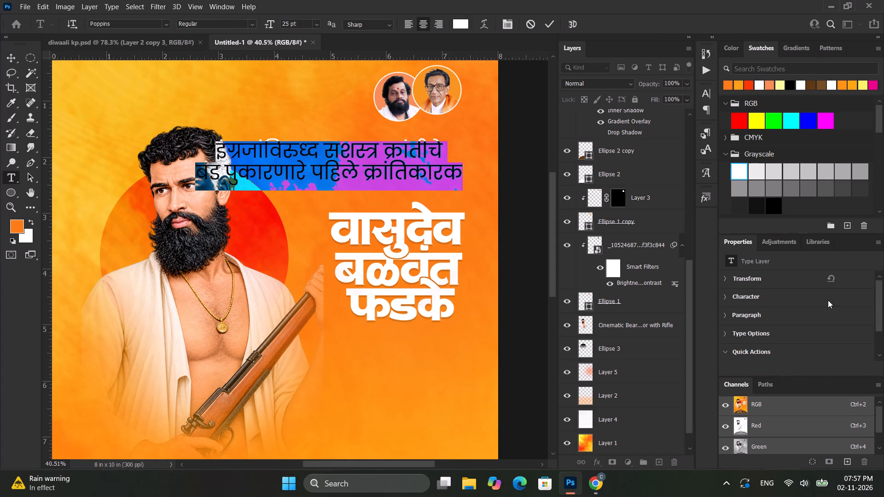
Set the tagline's character tracking to -80.
scroll(832, 314, down, 10)
scroll(773, 300, up, 9)
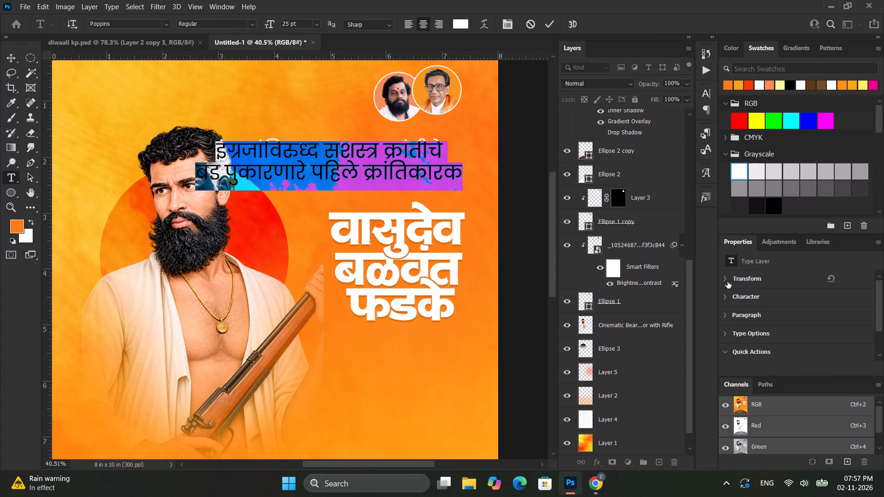
click(725, 281)
scroll(768, 309, down, 4)
click(724, 312)
scroll(821, 341, down, 1)
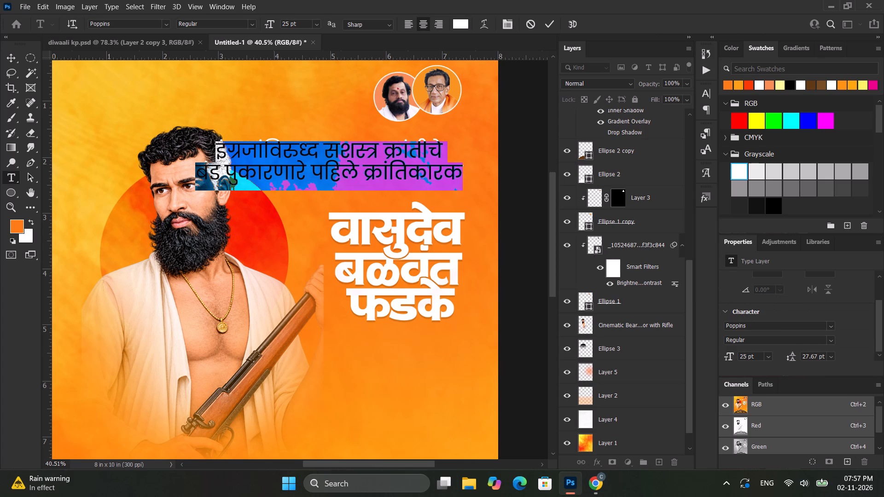
scroll(821, 341, down, 5)
scroll(747, 310, down, 6)
scroll(820, 297, down, 4)
scroll(780, 308, down, 5)
scroll(815, 350, down, 1)
scroll(735, 319, down, 3)
scroll(736, 319, up, 5)
scroll(735, 318, down, 5)
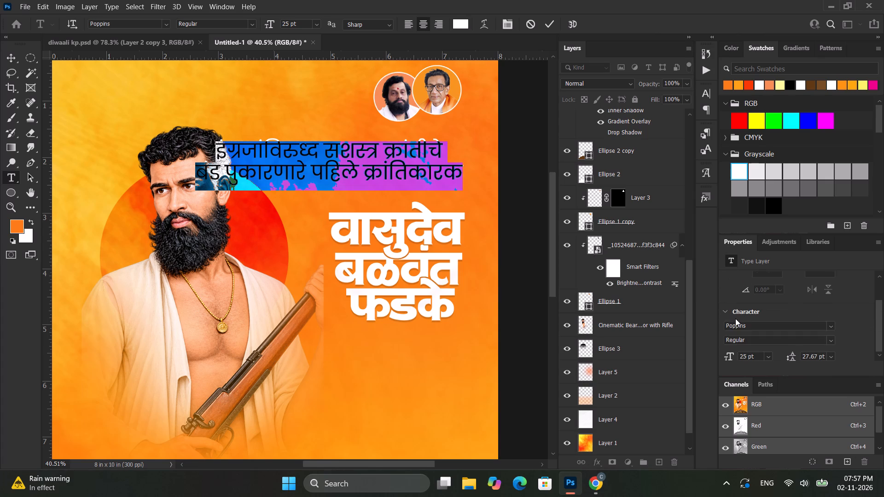
click(726, 313)
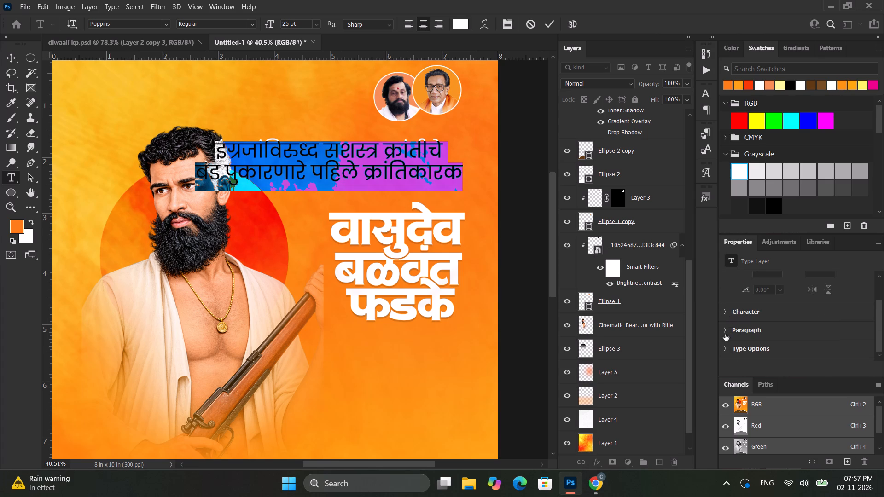
click(725, 334)
scroll(792, 337, down, 6)
click(723, 329)
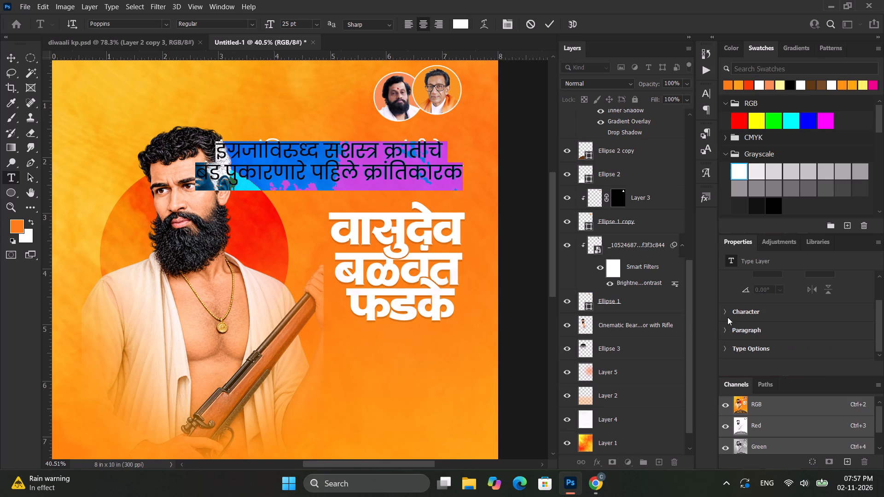
click(725, 312)
scroll(799, 324, down, 6)
scroll(801, 336, up, 4)
scroll(812, 351, down, 9)
scroll(771, 315, up, 5)
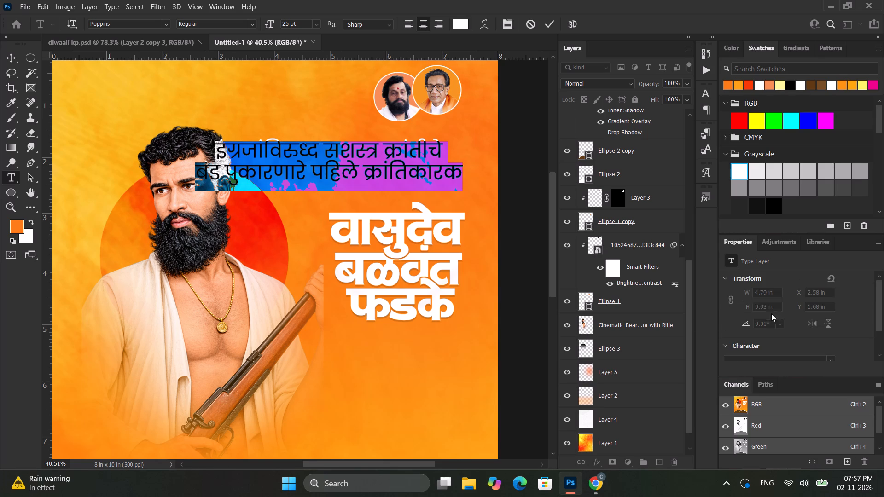
scroll(771, 313, up, 1)
click(720, 278)
scroll(807, 318, down, 6)
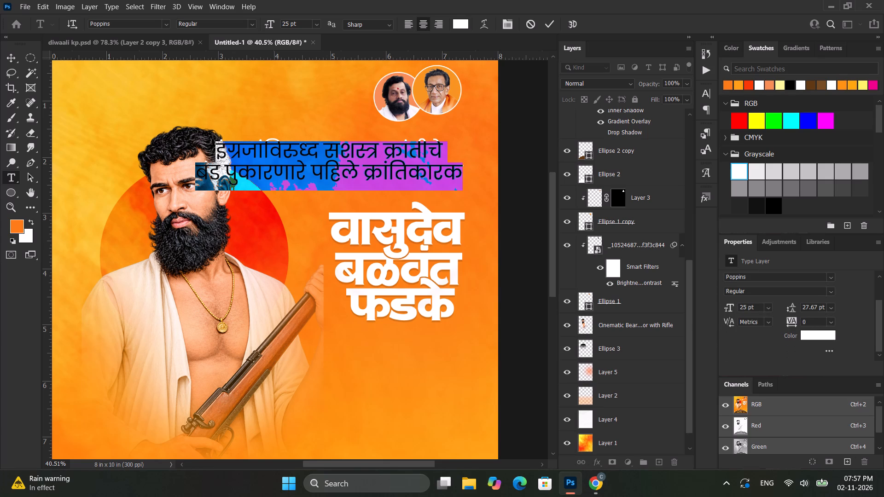
drag(812, 322, 798, 321)
text(-80)
key(Return)
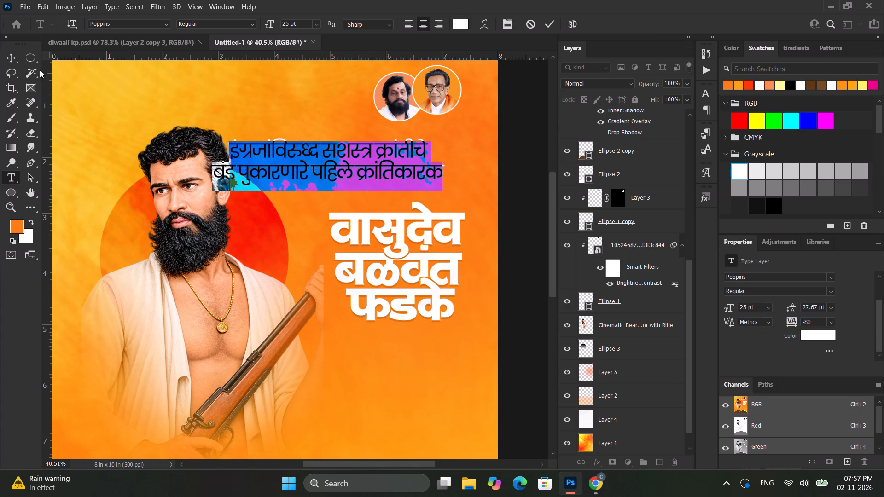
Set the whole two-line tagline's font weight to Poppins Medium.
click(251, 23)
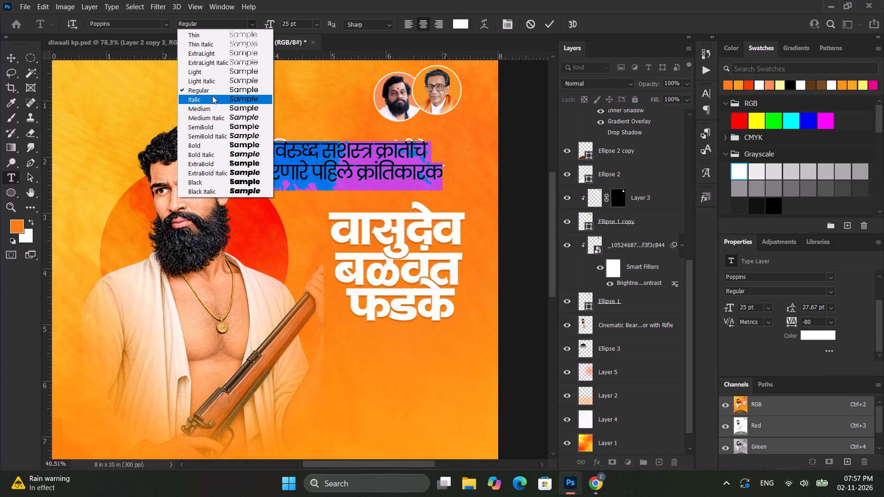
click(216, 109)
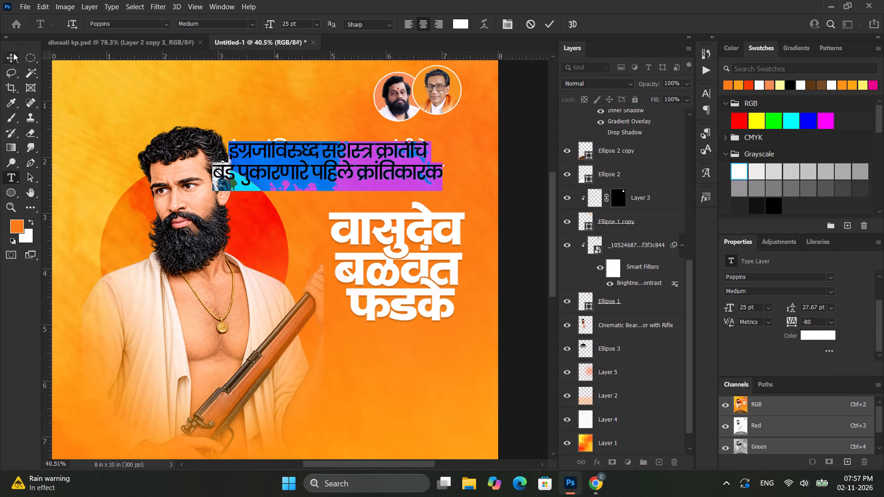
click(11, 60)
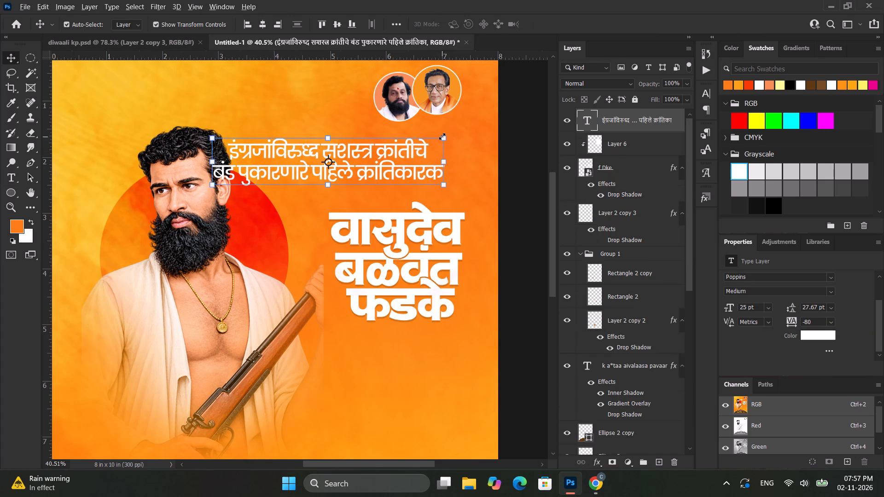
Scale the tagline down to about 65% (16.34 pt) and place it just above the white title.
alt+drag(442, 136, 401, 142)
drag(366, 151, 452, 173)
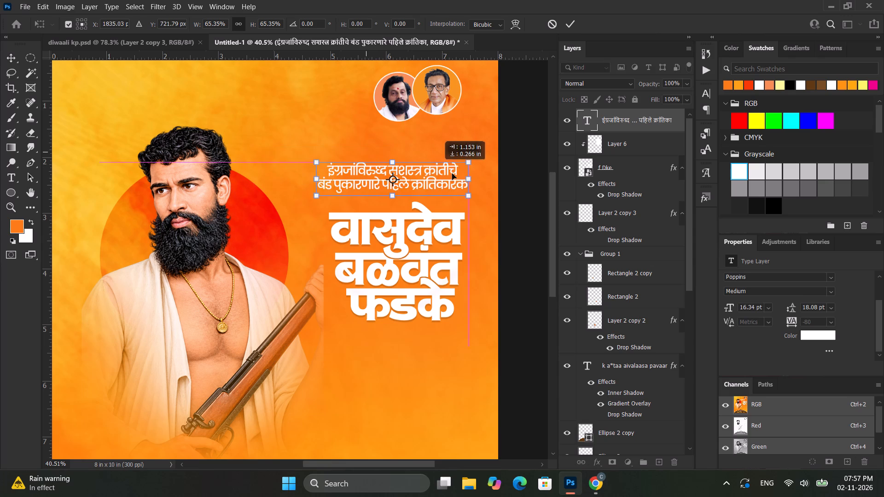
drag(452, 173, 437, 166)
click(571, 29)
click(518, 164)
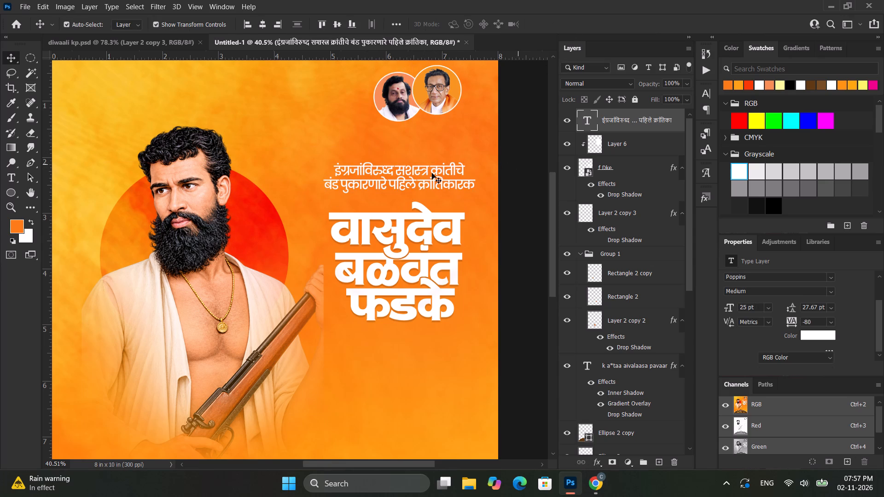
Increase the line spacing of the whole two-line tagline to 21.35 pt.
alt+scroll(416, 179, down, 2)
alt+scroll(415, 181, up, 10)
click(416, 162)
double_click(435, 165)
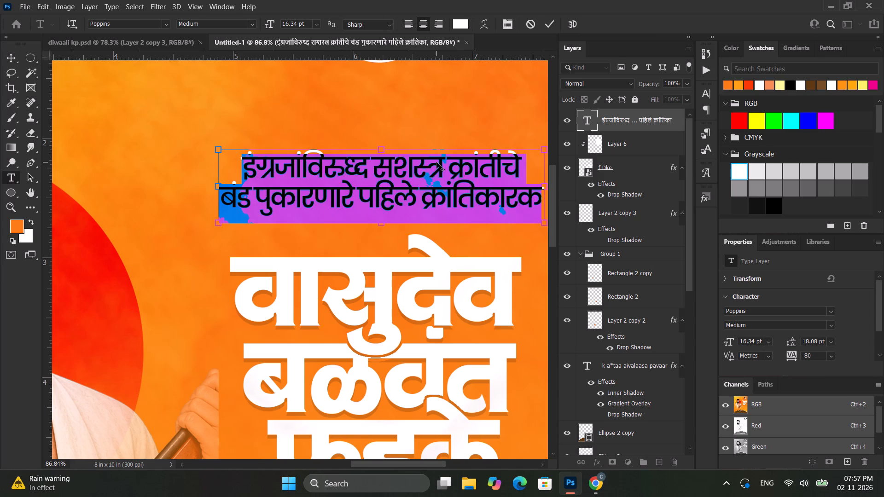
key(ctrl+alt+Down)
key(ctrl+alt+Down)
key(ctrl+alt+Up)
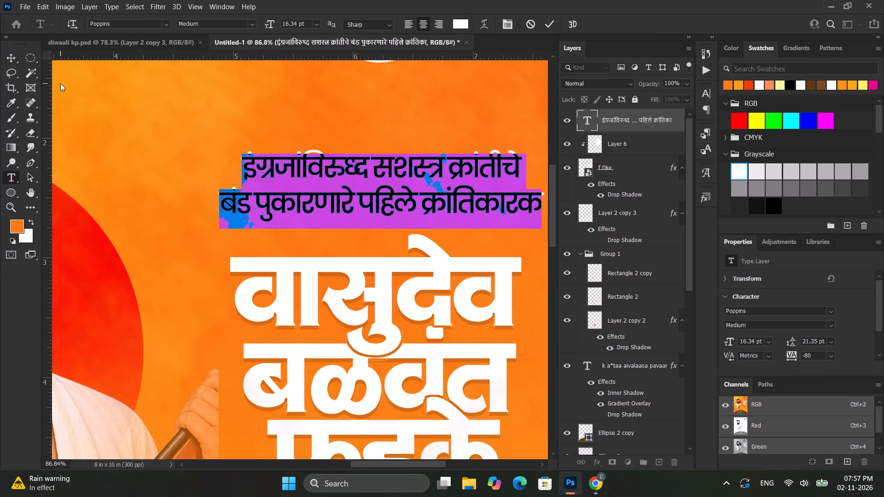
click(10, 54)
Adjust the tagline's position slightly above the white title.
scroll(286, 149, down, 12)
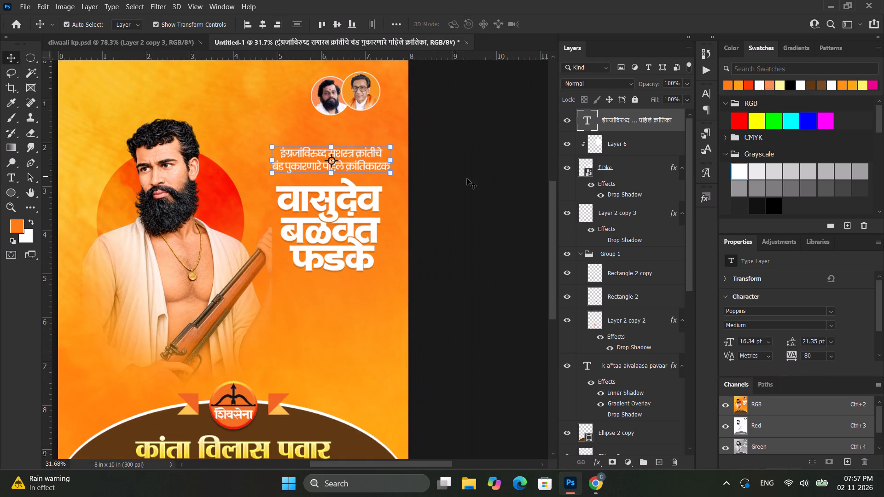
click(467, 179)
alt+scroll(335, 170, up, 8)
scroll(339, 163, down, 12)
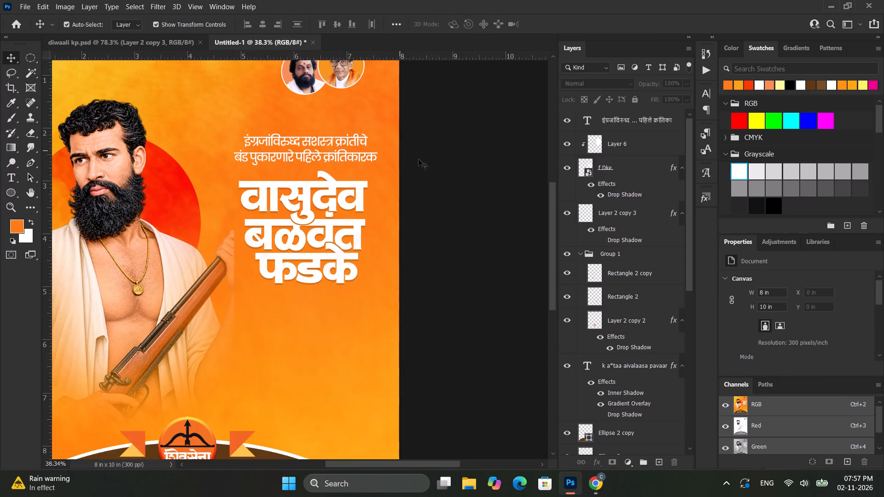
click(457, 169)
scroll(322, 192, up, 4)
alt+scroll(307, 193, down, 5)
ctrl+scroll(342, 187, up, 5)
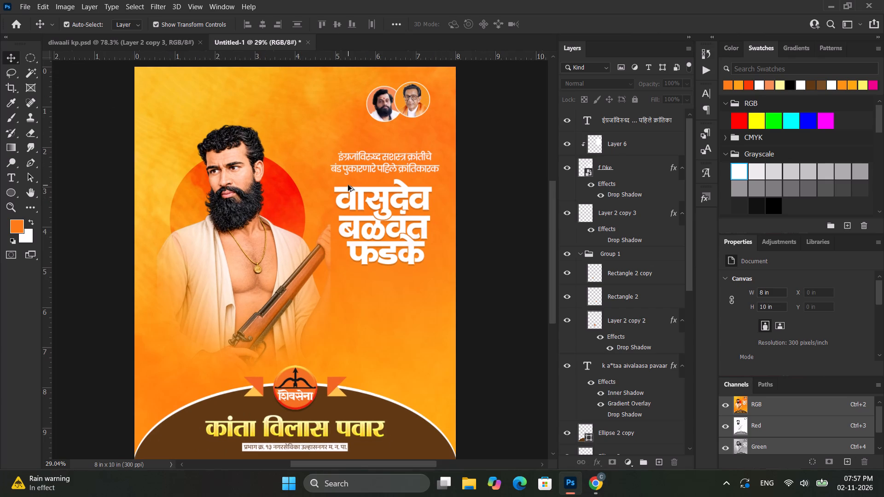
scroll(348, 185, up, 3)
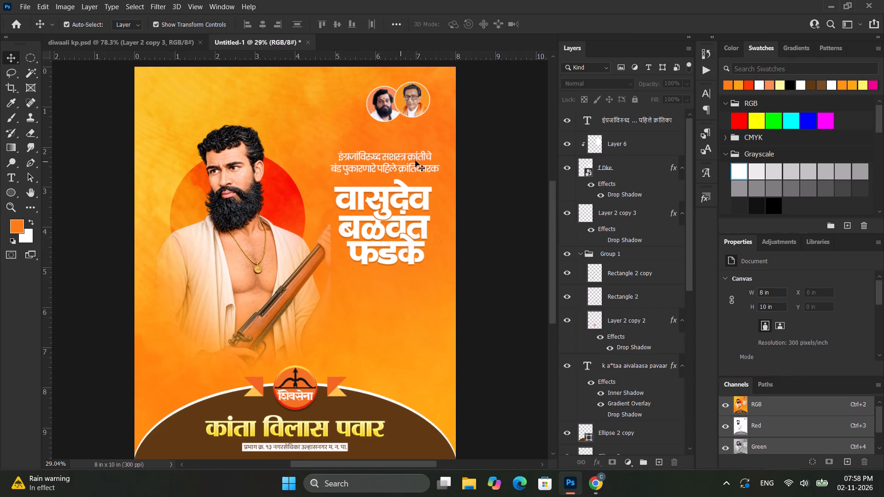
click(416, 158)
click(415, 159)
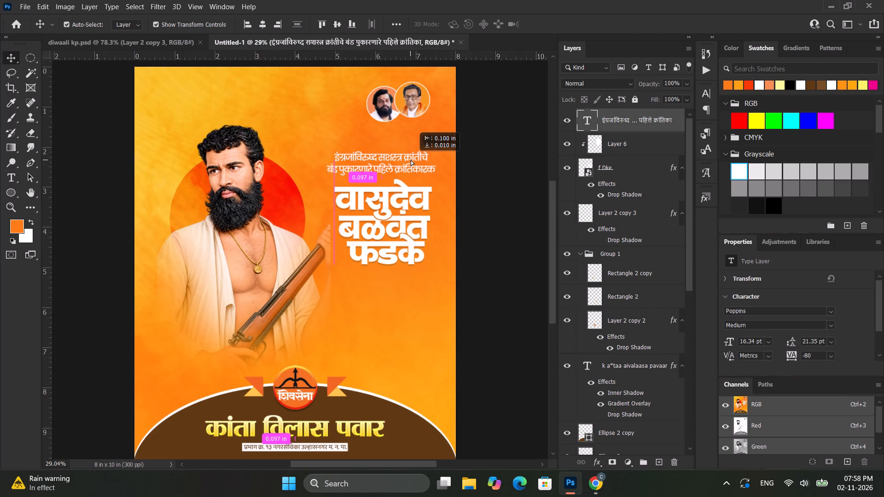
click(513, 228)
Enlarge the tagline slightly to 16.67 pt.
alt+scroll(432, 180, up, 5)
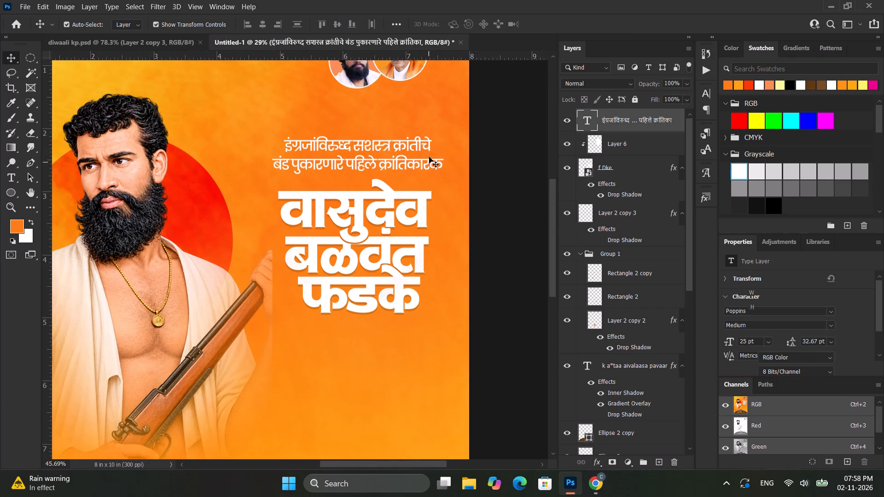
click(422, 144)
alt+click(443, 136)
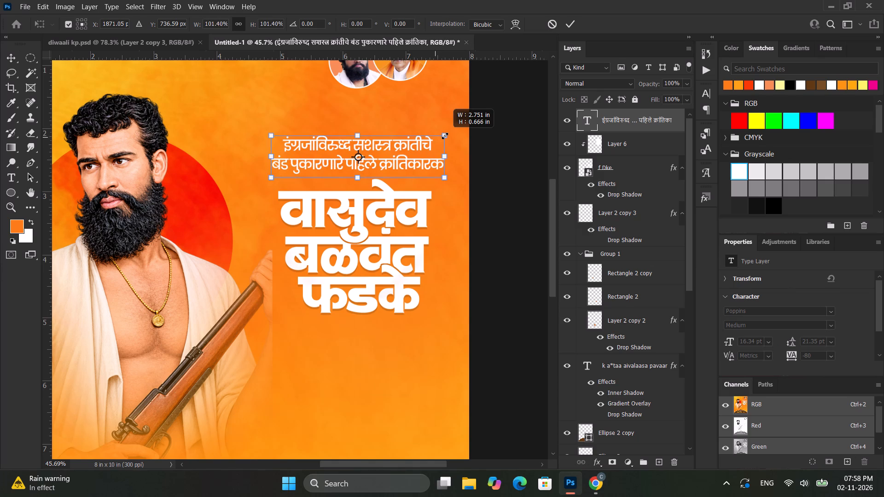
click(566, 28)
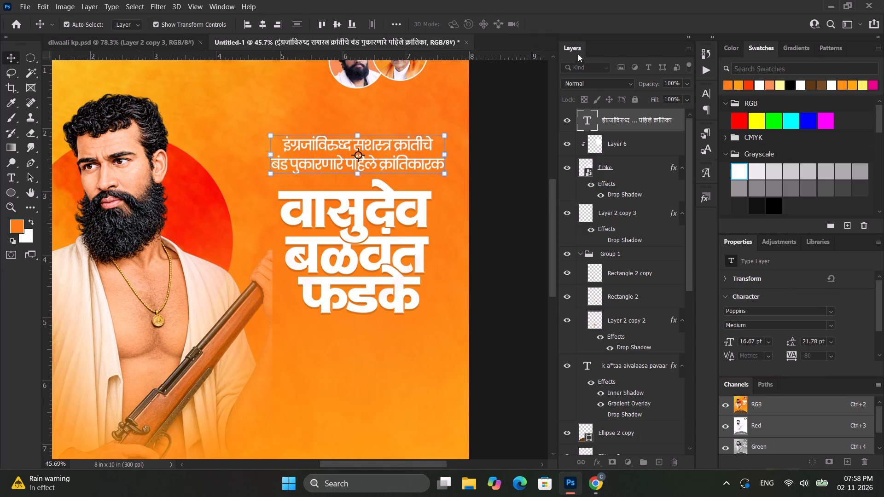
click(500, 131)
Fine-tune the tagline's vertical distance from the white title.
alt+scroll(477, 151, down, 3)
ctrl+scroll(475, 155, down, 3)
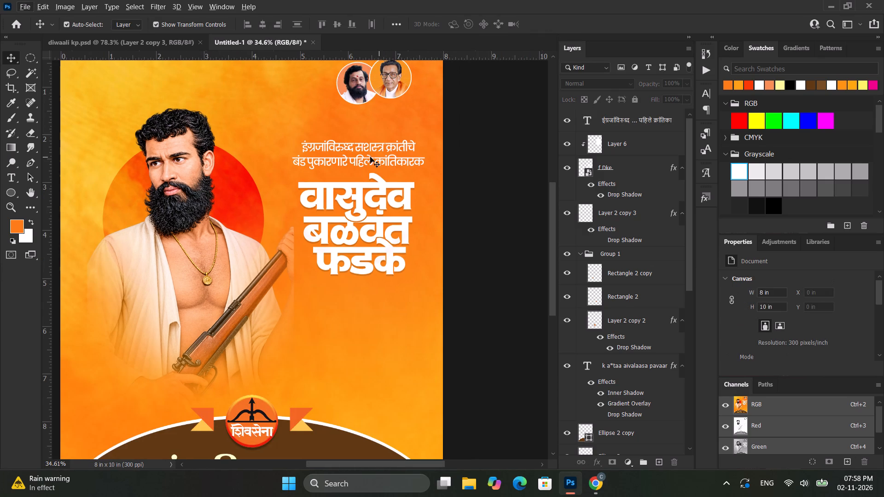
click(369, 156)
click(391, 159)
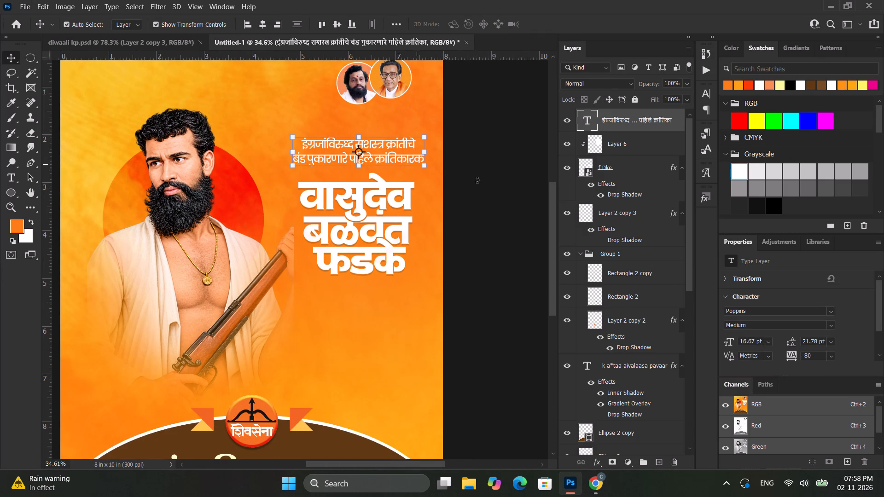
key(shift+Down)
key(shift+Down)
key(shift+Up)
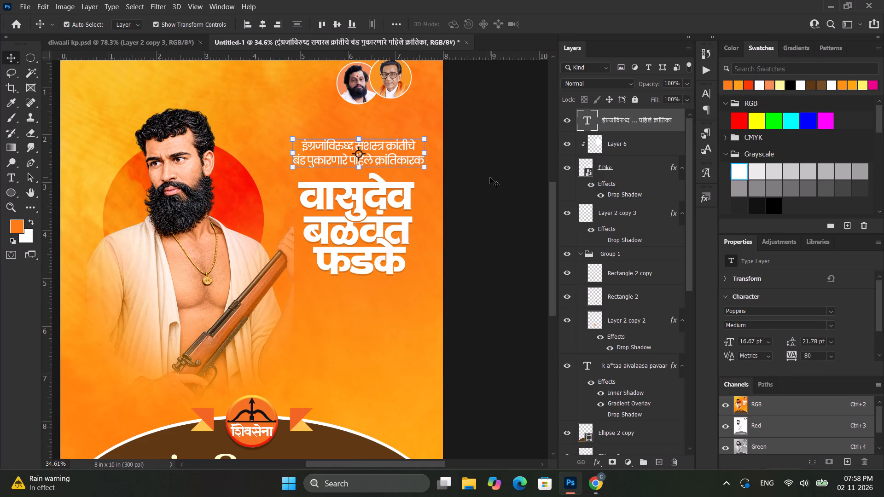
click(491, 185)
Duplicate the tagline and place the copy just beneath "फडके", vertically in line with the original.
scroll(359, 224, down, 5)
alt+scroll(320, 245, down, 2)
click(409, 151)
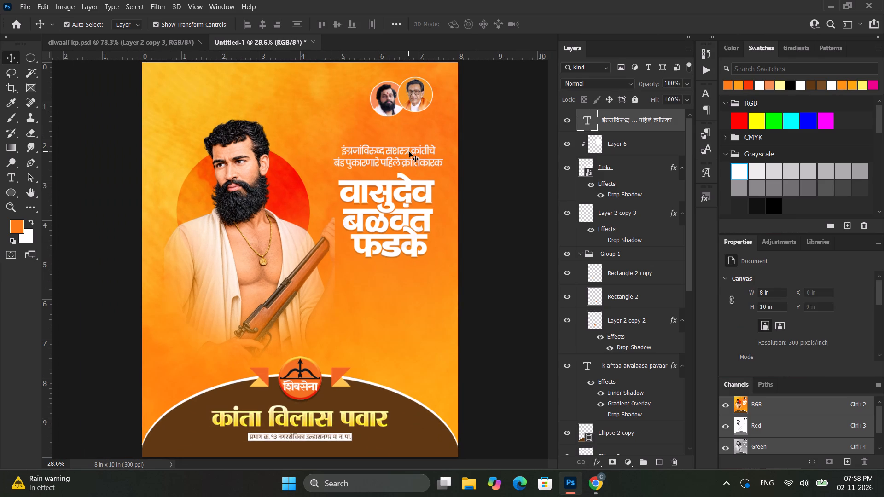
alt+scroll(422, 156, up, 9)
alt+shift+drag(415, 149, 436, 399)
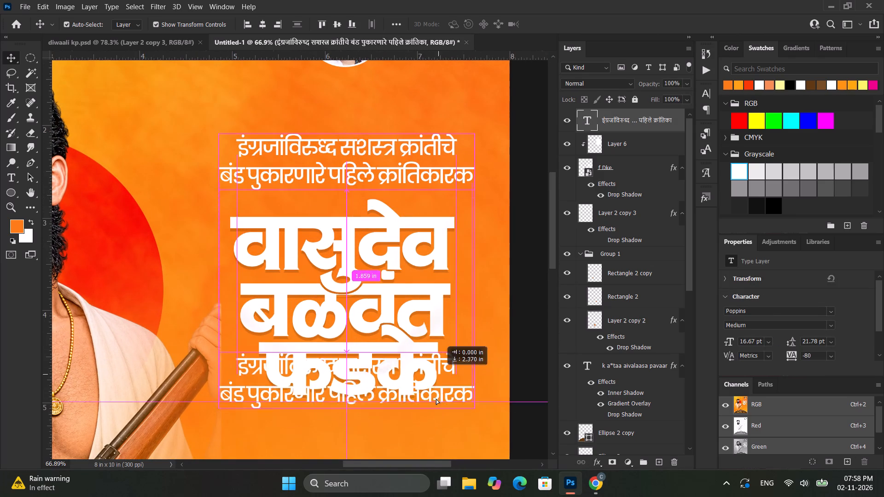
alt+shift+drag(436, 399, 433, 411)
scroll(416, 394, down, 6)
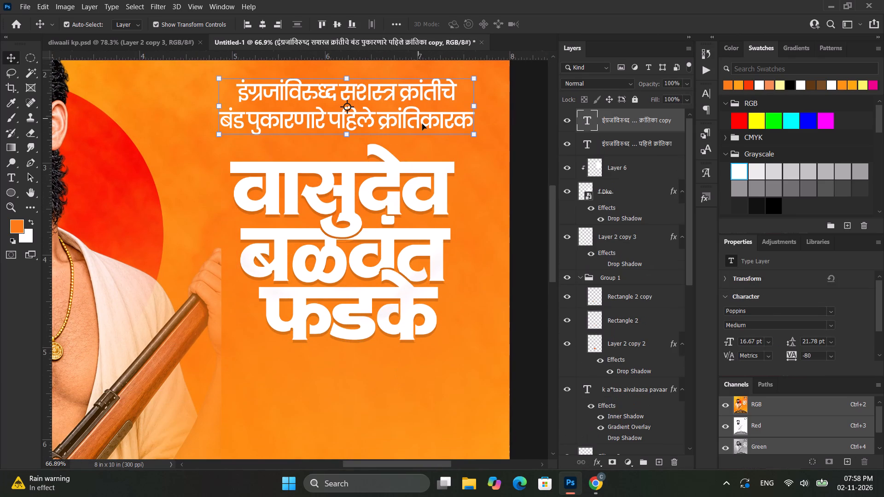
scroll(422, 124, down, 3)
alt+shift+drag(431, 92, 457, 382)
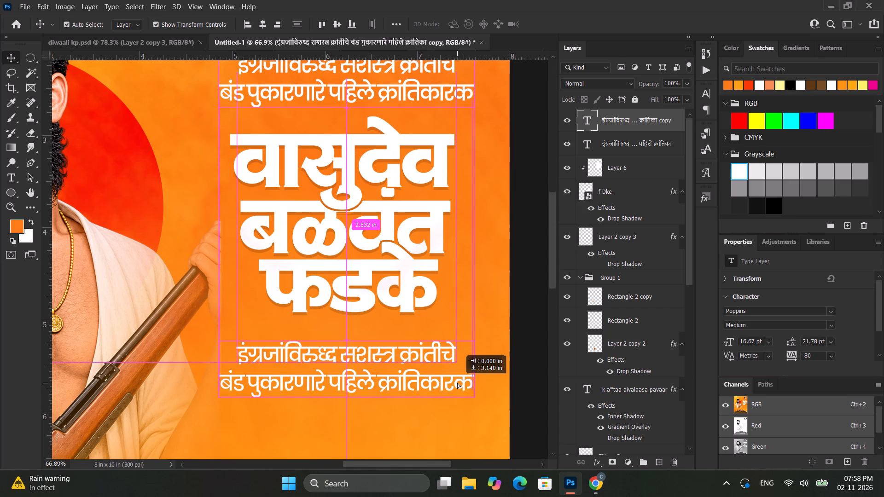
alt+shift+drag(457, 382, 454, 370)
Copy "यांना जयंतीदिनी कोटी कोटी नमन" from the Chrome reference and replace the lower tagline copy's text with it in Photoshop.
click(596, 484)
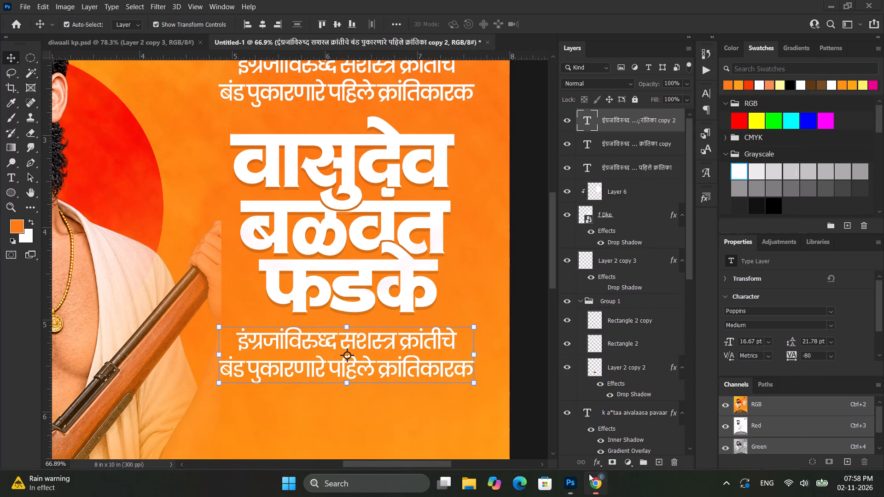
click(289, 286)
drag(286, 283, 293, 285)
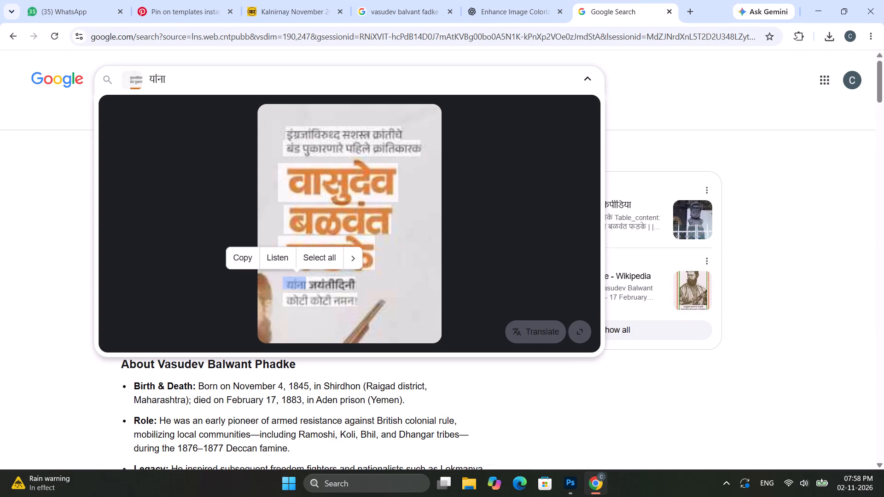
drag(293, 285, 349, 303)
key(ctrl+c)
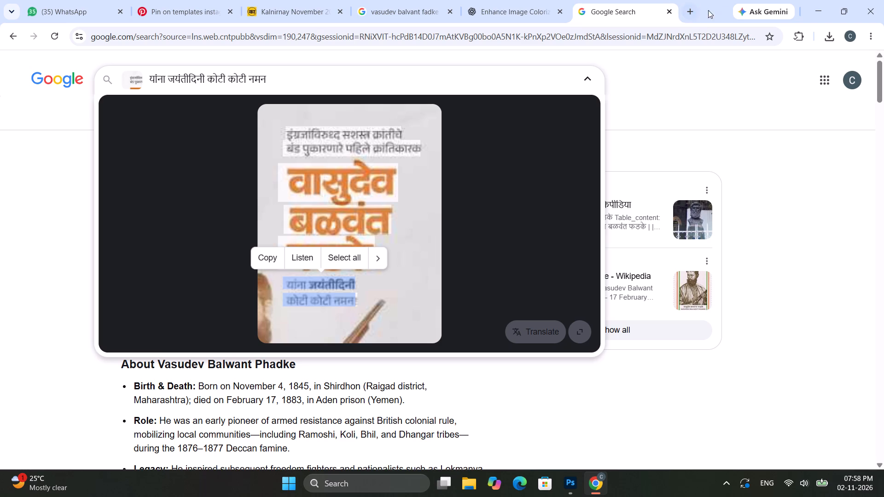
click(816, 3)
alt+scroll(360, 369, up, 3)
double_click(402, 331)
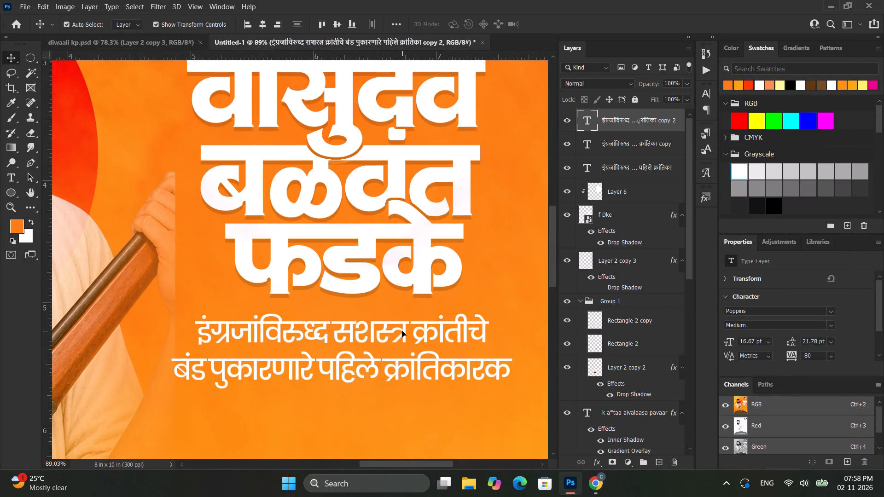
key(ctrl+v)
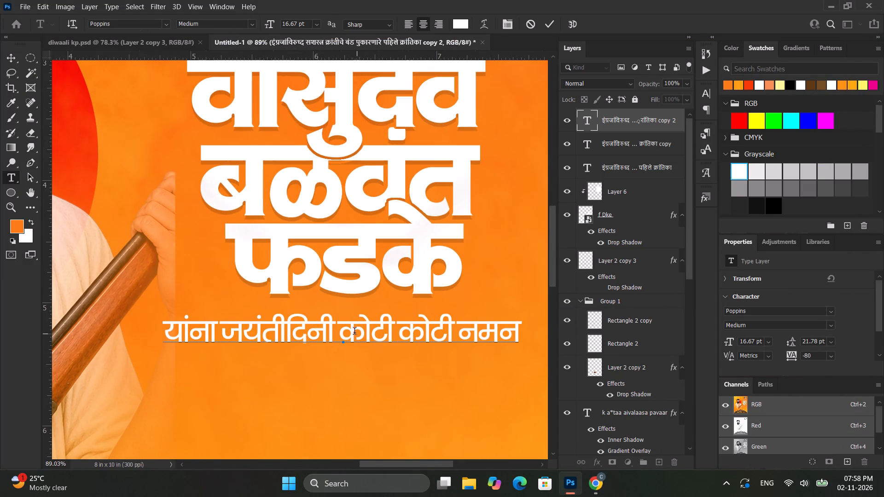
Break the pasted text into two lines before the first "कोटी".
click(346, 330)
key(BackSpace)
key(Return)
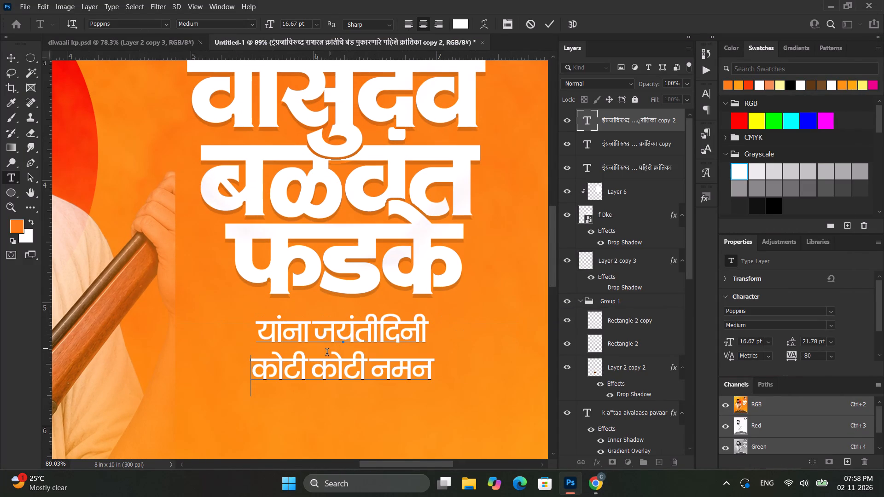
Add "..!" to the end of the second line, after "नमन".
drag(252, 366, 450, 383)
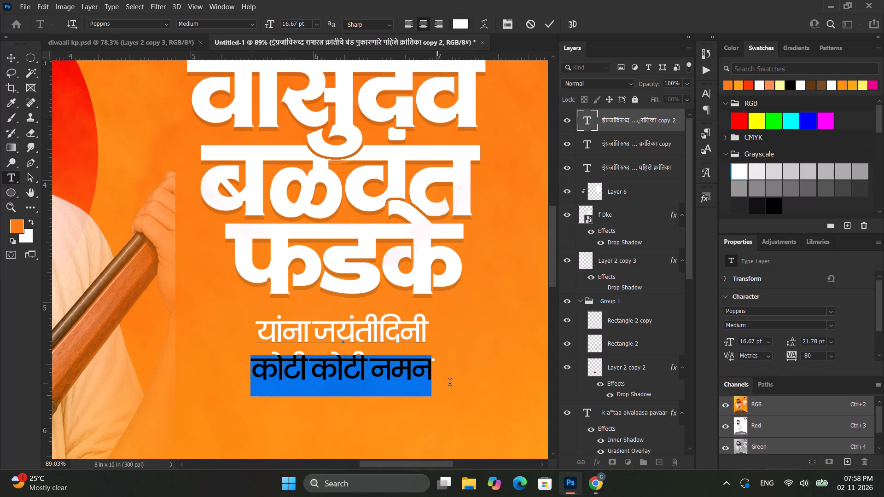
drag(450, 383, 450, 380)
click(436, 374)
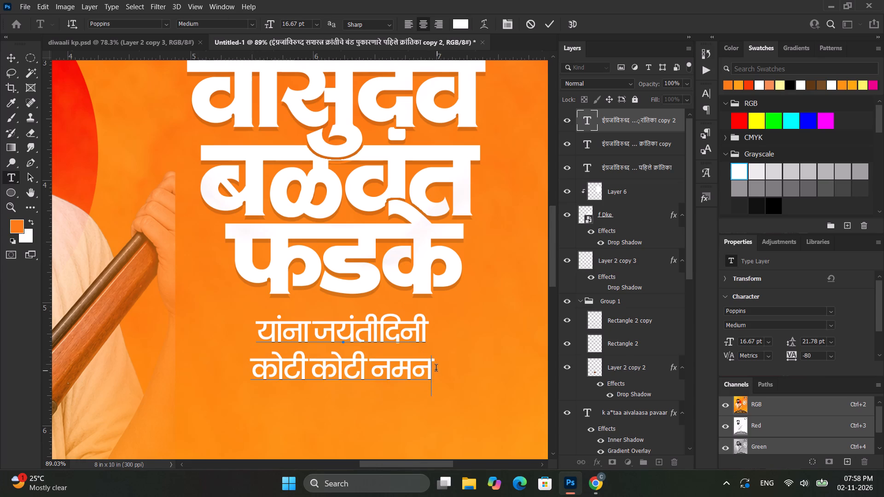
key(period)
key(period)
key(shift+exclam)
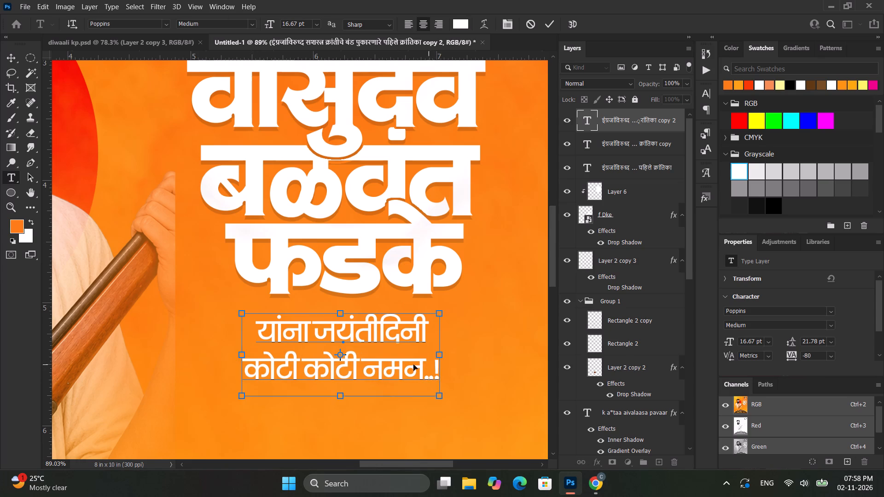
Set the line "कोटी कोटी नमन..!" to Poppins SemiBold at 20 pt.
drag(238, 366, 476, 379)
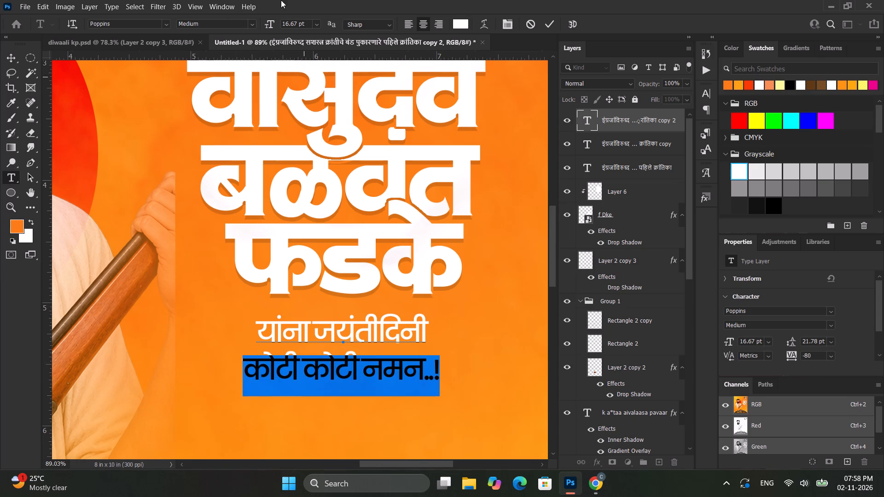
click(251, 27)
click(216, 130)
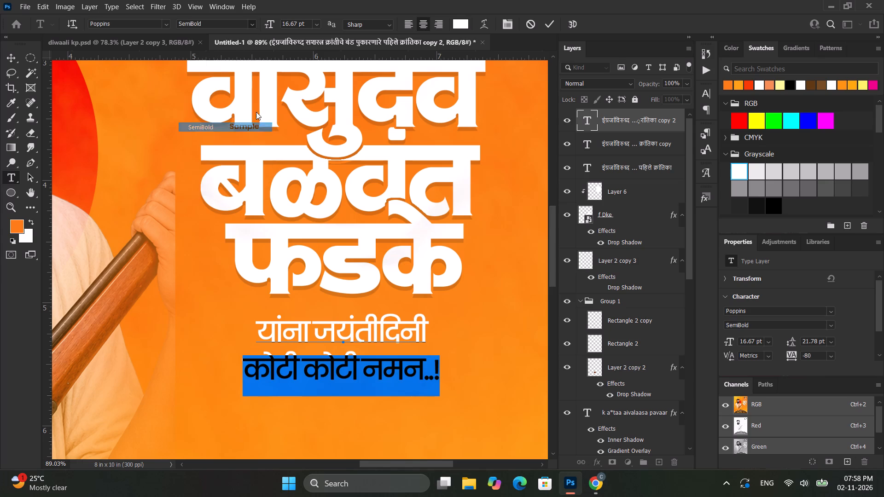
double_click(291, 22)
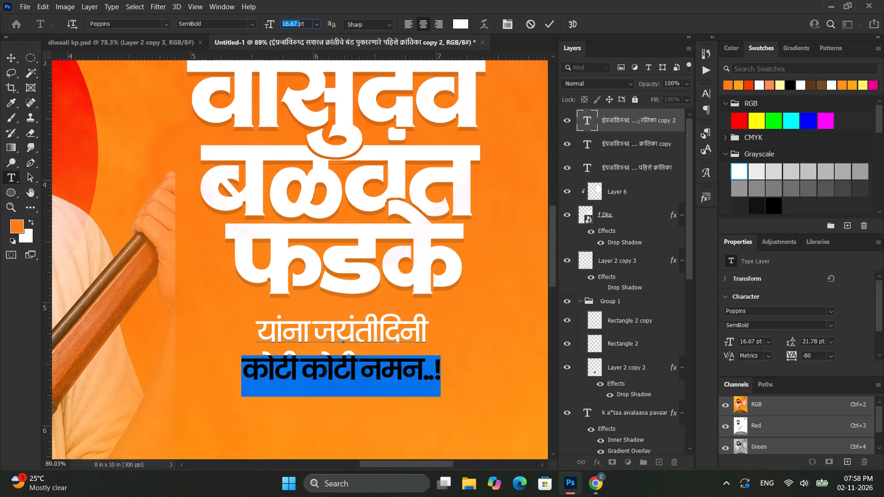
key(2)
key(0)
key(Return)
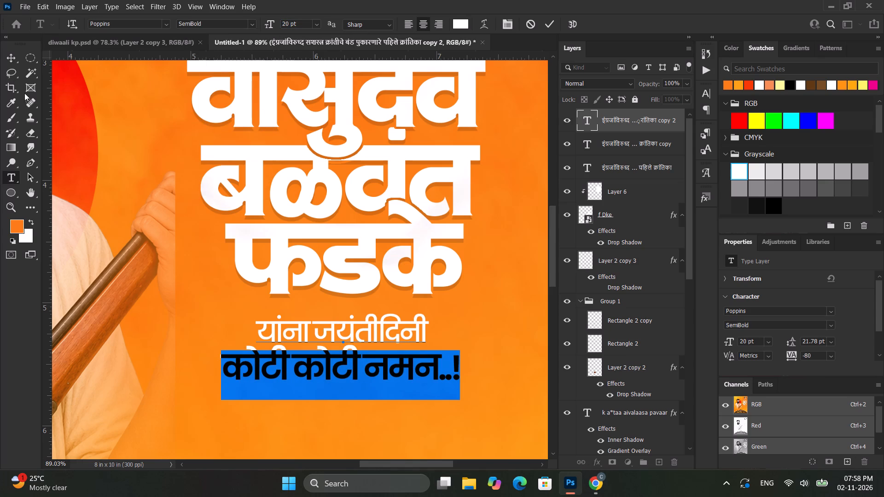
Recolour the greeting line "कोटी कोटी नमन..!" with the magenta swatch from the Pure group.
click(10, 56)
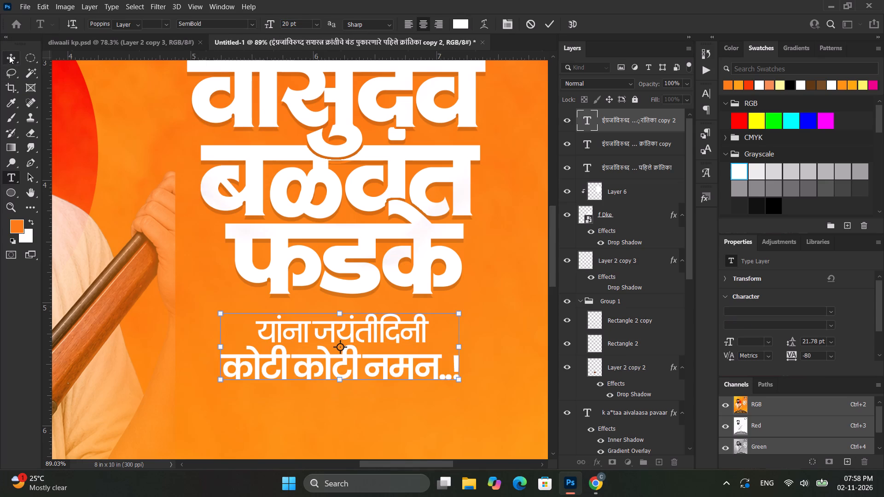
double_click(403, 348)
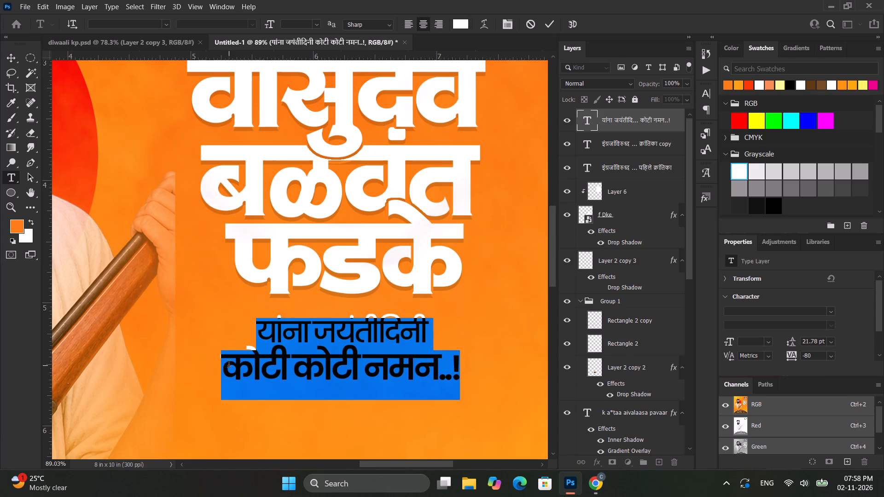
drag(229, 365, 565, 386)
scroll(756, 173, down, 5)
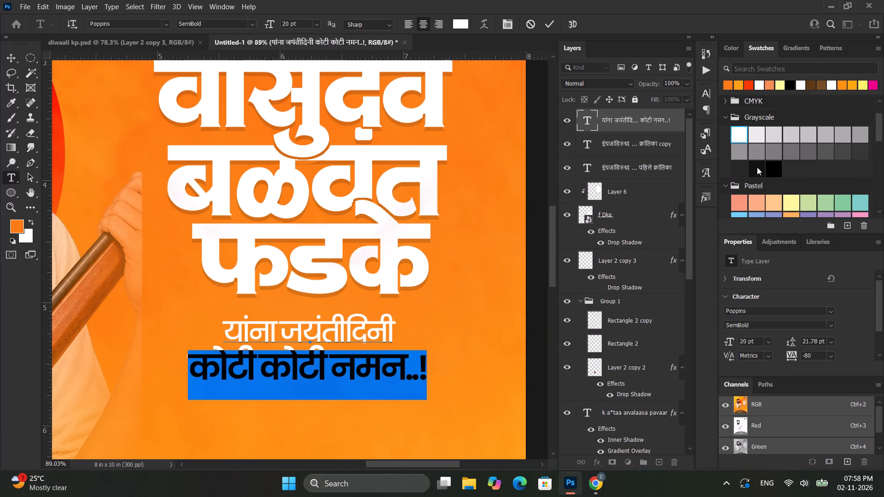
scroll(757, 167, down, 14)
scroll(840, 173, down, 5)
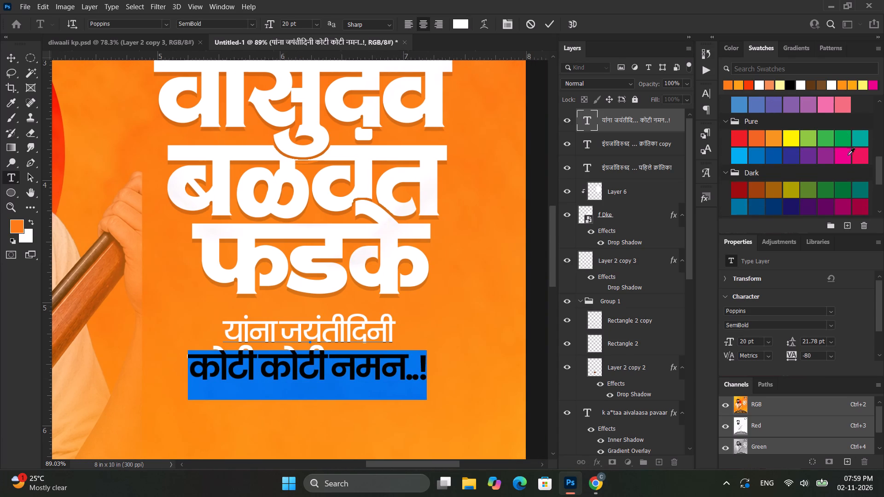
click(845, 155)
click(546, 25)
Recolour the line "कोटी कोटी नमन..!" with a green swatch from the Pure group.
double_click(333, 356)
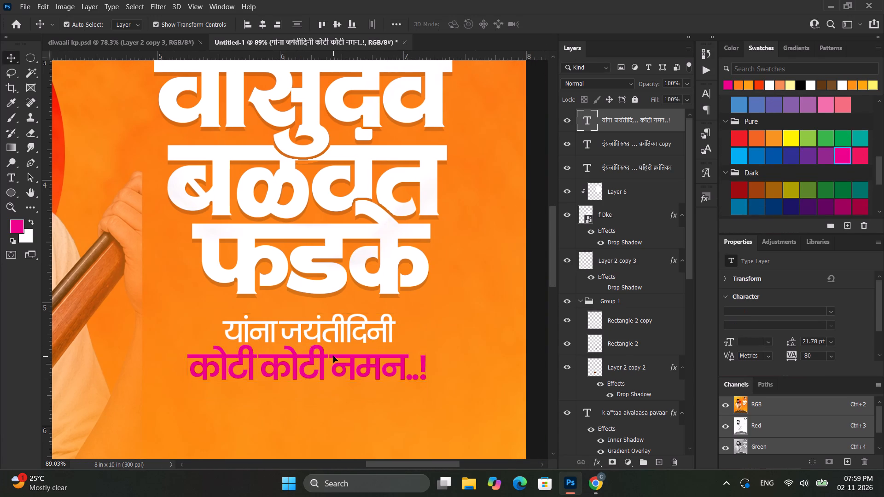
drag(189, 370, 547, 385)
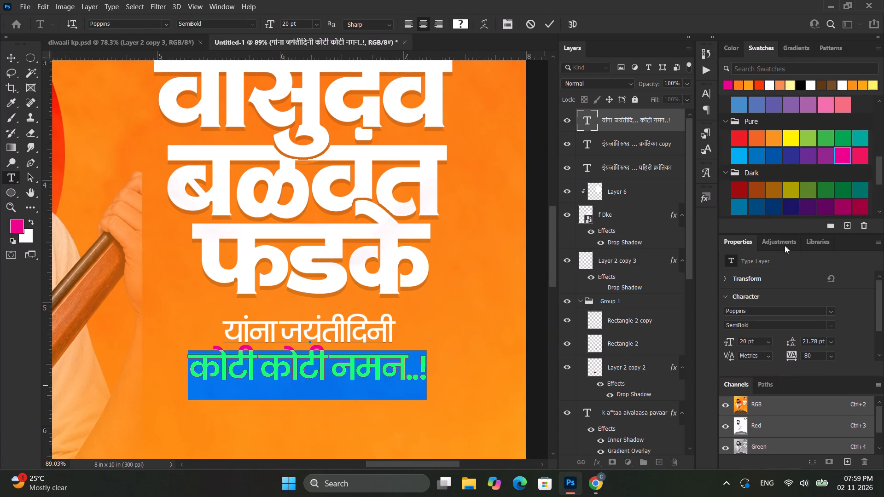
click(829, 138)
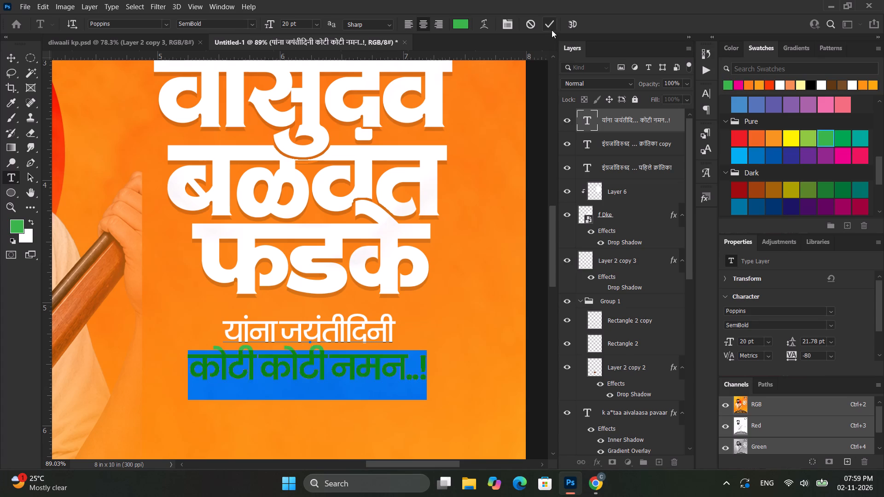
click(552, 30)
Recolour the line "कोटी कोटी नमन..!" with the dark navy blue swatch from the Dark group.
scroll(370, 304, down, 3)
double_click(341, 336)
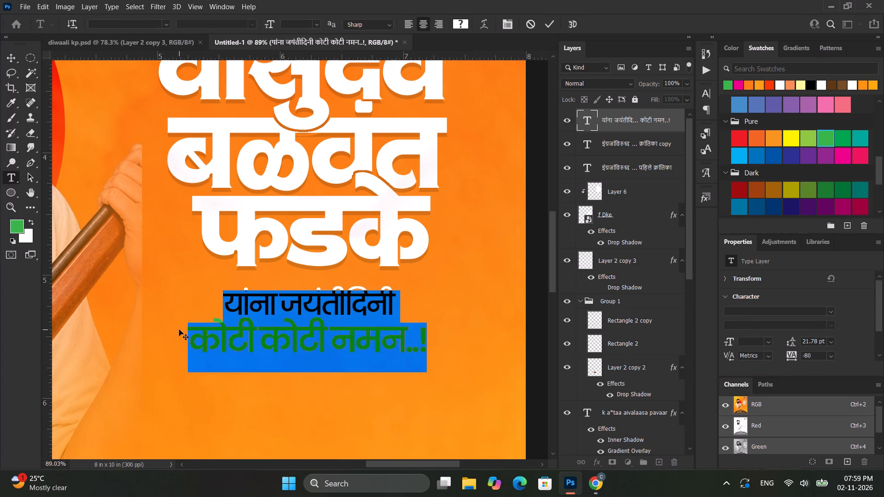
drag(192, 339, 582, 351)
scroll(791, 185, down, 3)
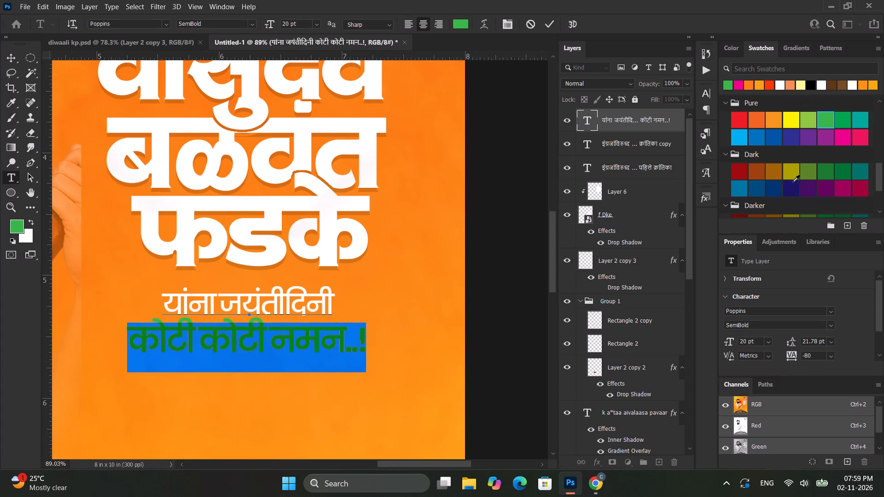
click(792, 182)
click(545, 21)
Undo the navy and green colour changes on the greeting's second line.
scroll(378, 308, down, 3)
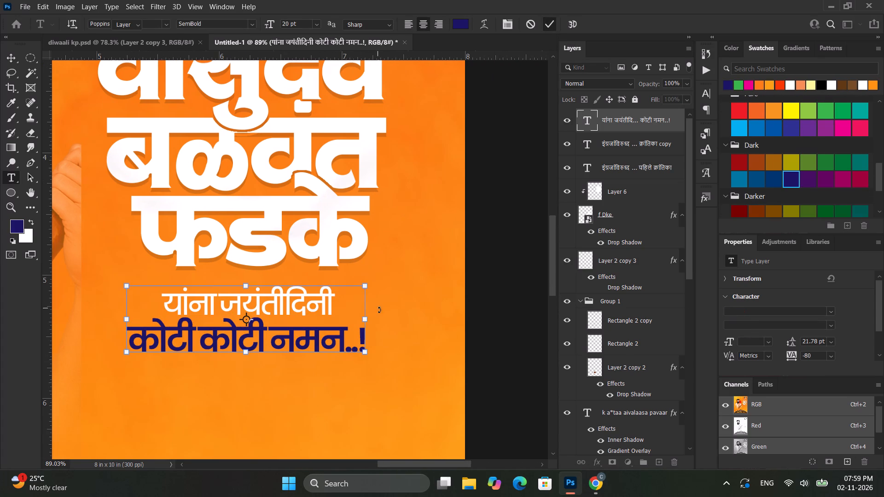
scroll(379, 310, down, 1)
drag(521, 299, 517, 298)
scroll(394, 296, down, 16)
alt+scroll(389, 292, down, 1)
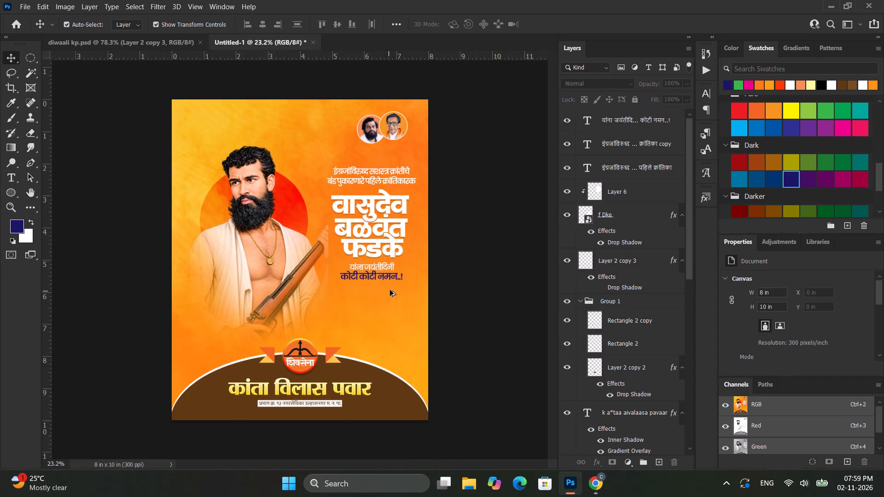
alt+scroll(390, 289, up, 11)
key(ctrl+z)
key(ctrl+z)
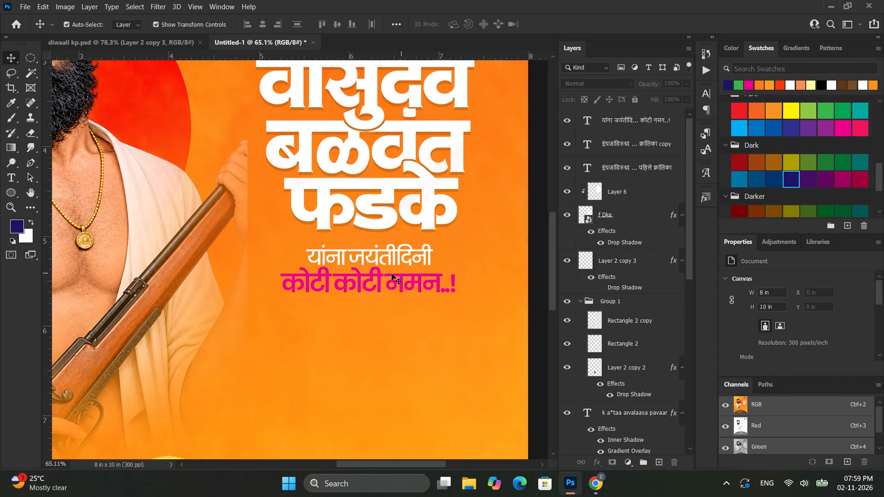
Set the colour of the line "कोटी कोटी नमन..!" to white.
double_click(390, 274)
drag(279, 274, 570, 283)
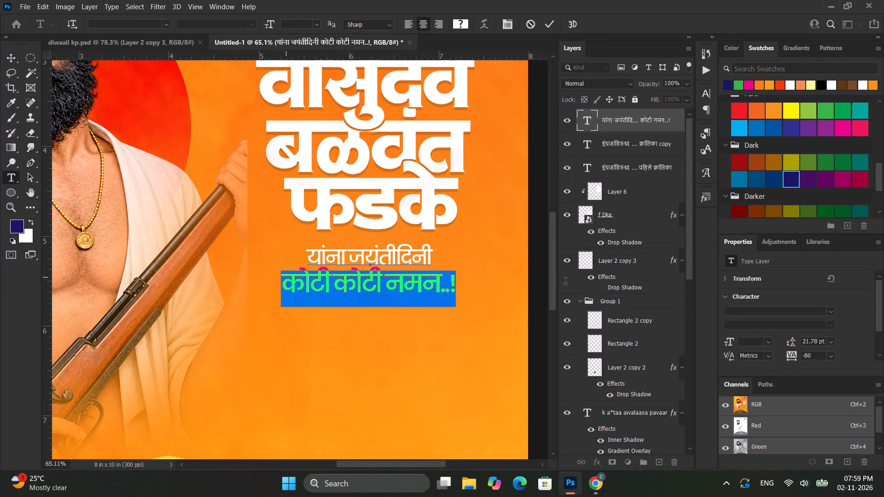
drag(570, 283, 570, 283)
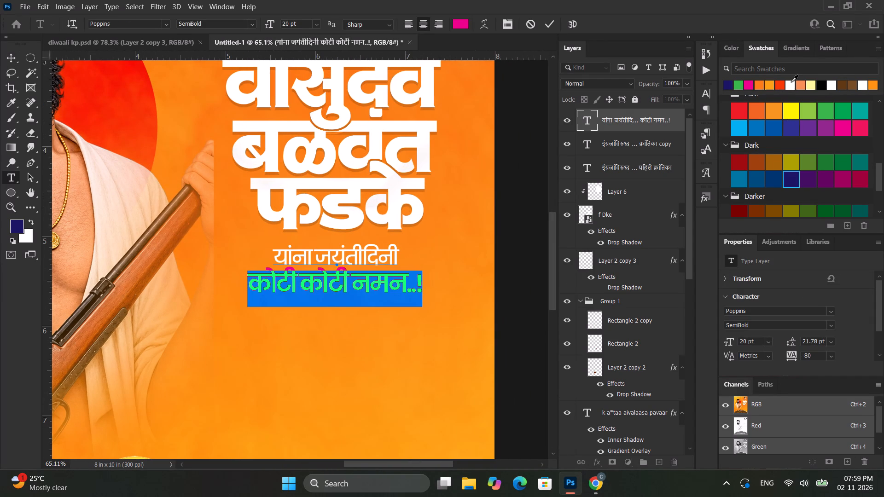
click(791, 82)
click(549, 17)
Examine the all-white greeting both within the whole poster and close up beneath the title.
alt+scroll(519, 214, down, 6)
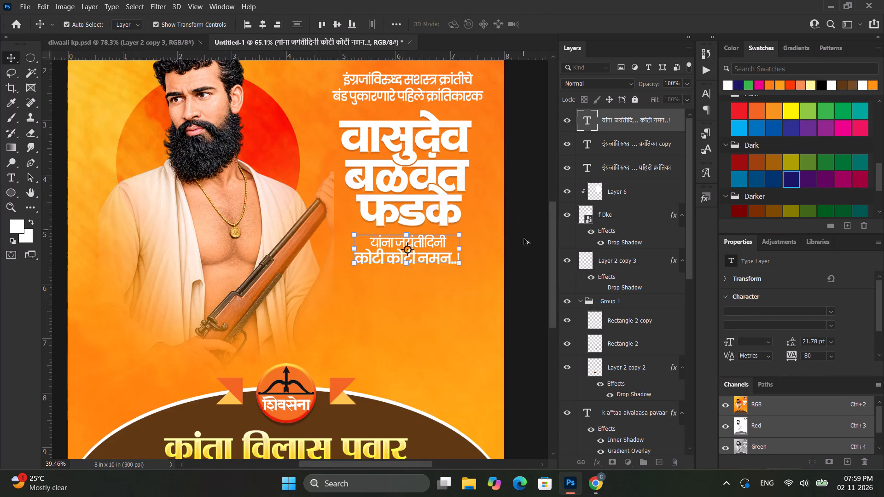
click(524, 245)
alt+scroll(524, 248, down, 5)
click(514, 252)
alt+scroll(431, 266, up, 2)
ctrl+scroll(431, 266, down, 2)
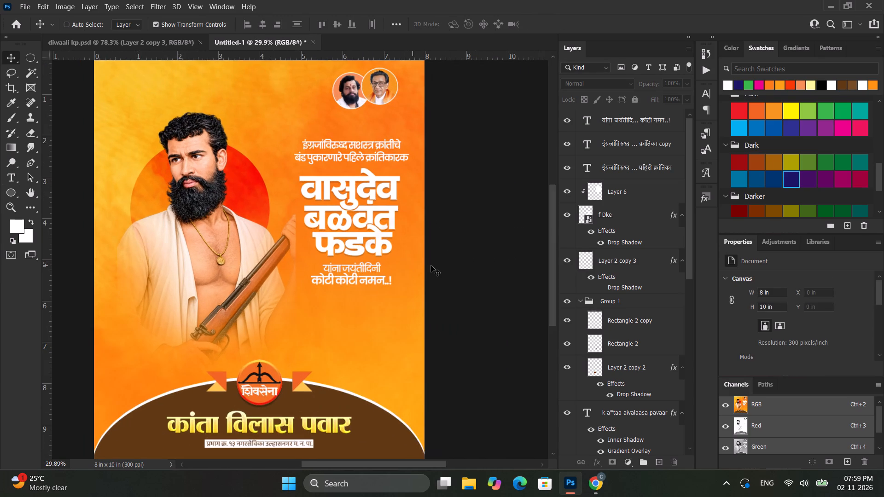
ctrl+scroll(431, 266, down, 4)
alt+scroll(455, 273, up, 2)
click(483, 288)
alt+scroll(370, 300, up, 2)
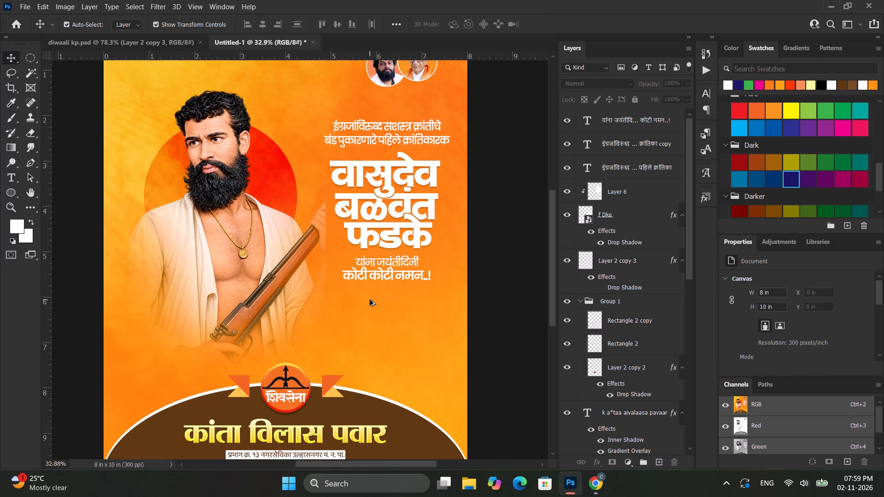
ctrl+scroll(371, 300, up, 11)
alt+scroll(435, 253, up, 11)
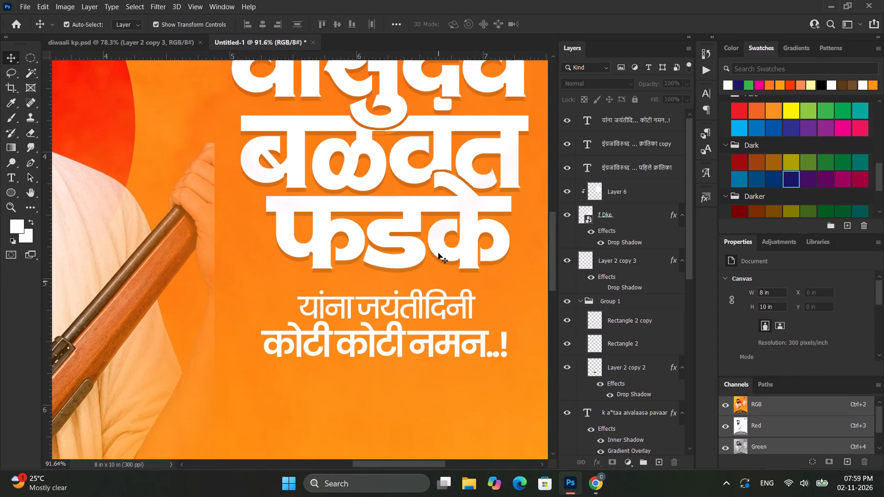
alt+scroll(438, 253, up, 2)
alt+scroll(439, 253, down, 6)
ctrl+scroll(443, 250, down, 4)
scroll(417, 268, down, 3)
alt+scroll(402, 275, up, 6)
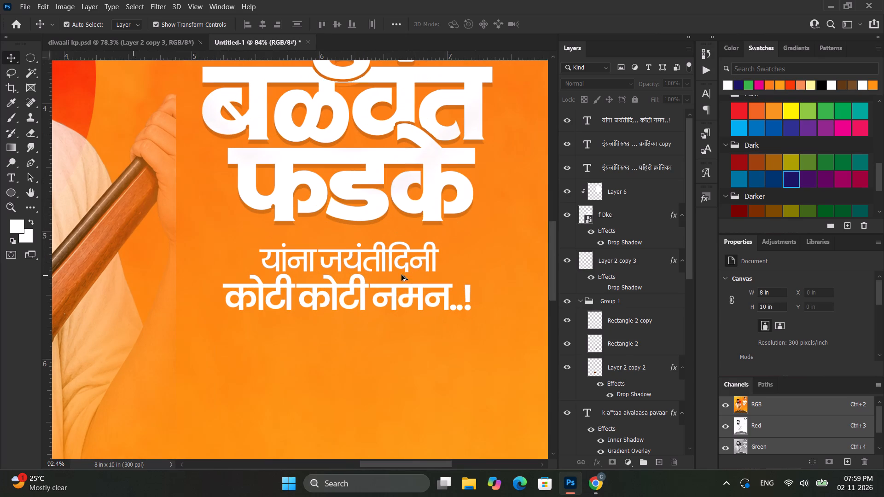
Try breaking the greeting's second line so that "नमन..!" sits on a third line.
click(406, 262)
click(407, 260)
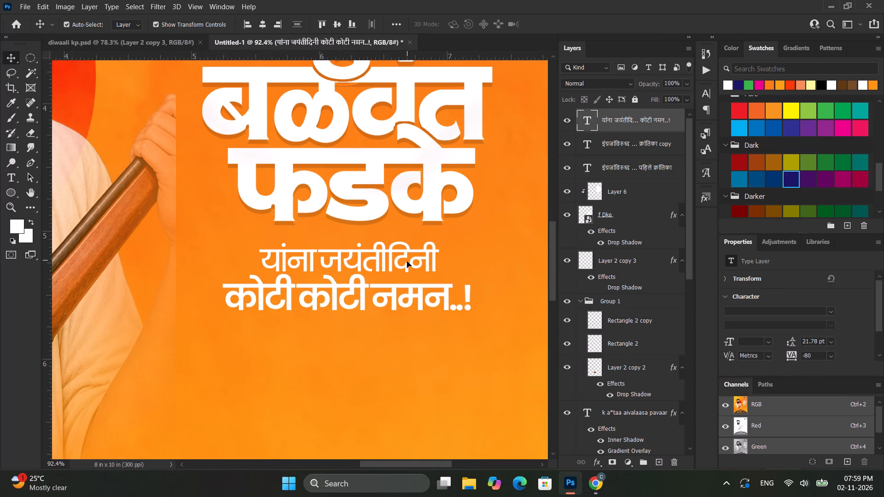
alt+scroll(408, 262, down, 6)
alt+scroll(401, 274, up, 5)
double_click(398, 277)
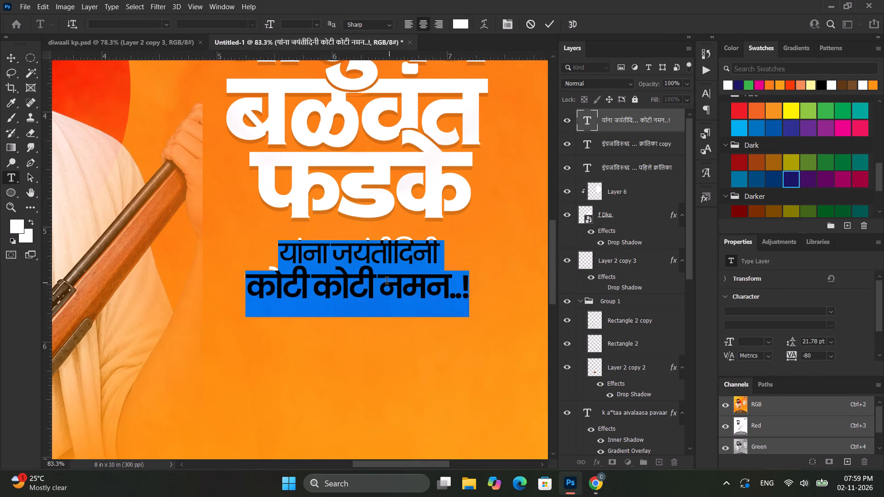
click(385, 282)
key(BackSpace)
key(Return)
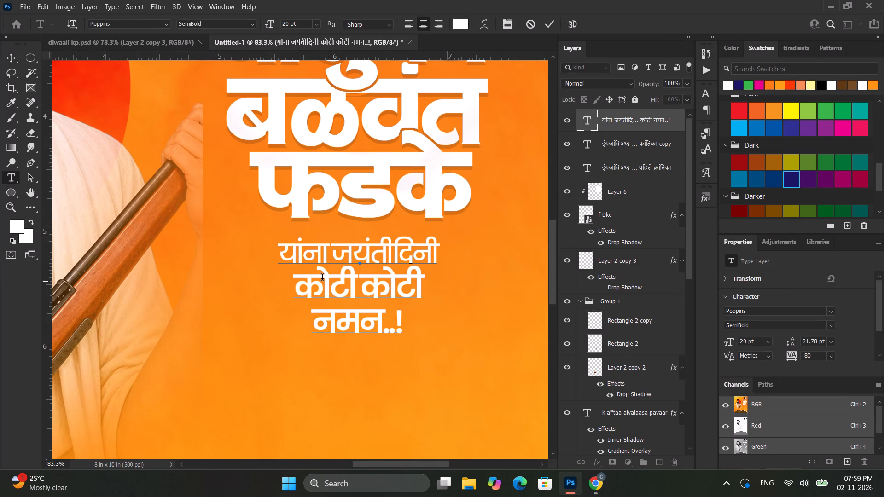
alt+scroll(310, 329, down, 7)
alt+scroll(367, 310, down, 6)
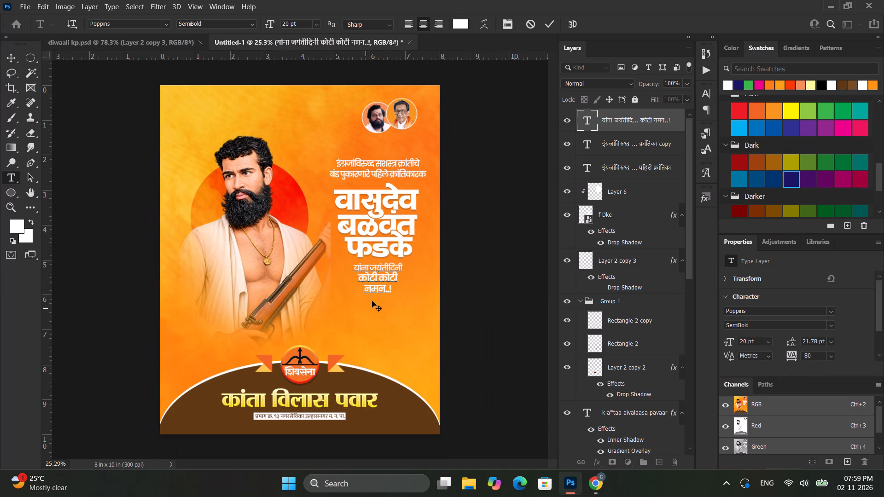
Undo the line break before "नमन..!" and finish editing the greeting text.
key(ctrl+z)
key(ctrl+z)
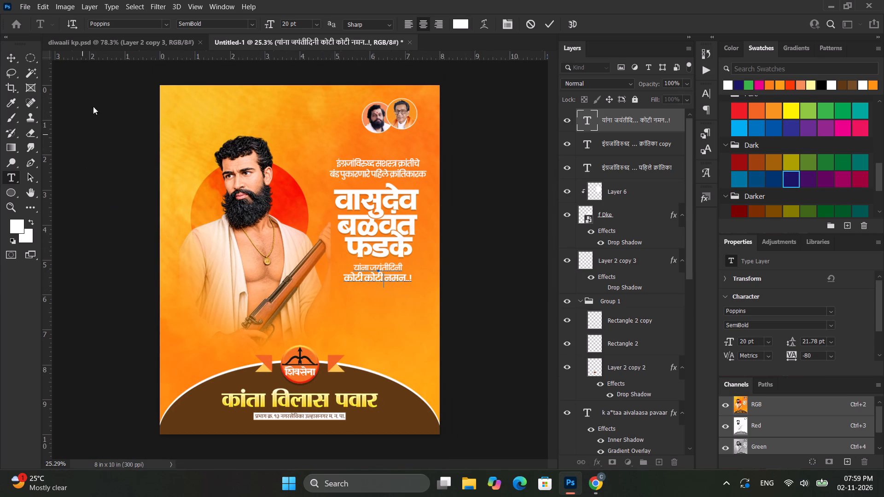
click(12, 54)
Examine the overall poster layout and the spacing between the title and the greeting.
click(499, 254)
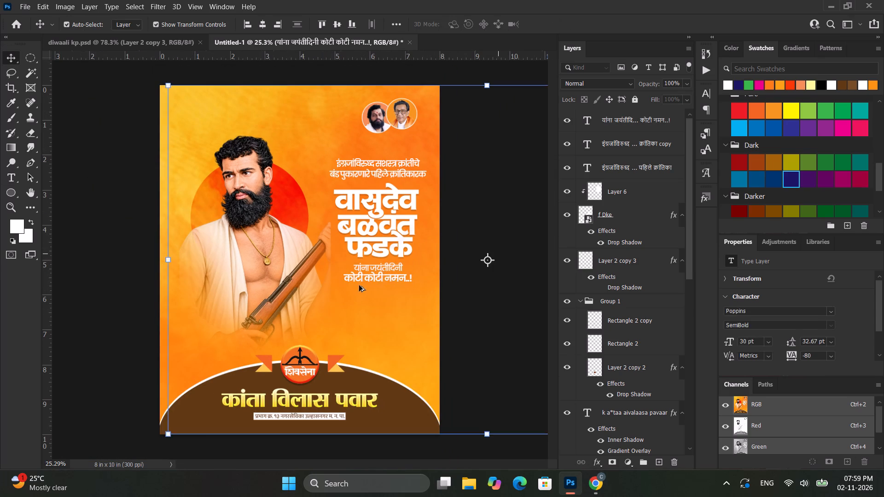
alt+scroll(359, 285, up, 6)
ctrl+scroll(429, 270, down, 14)
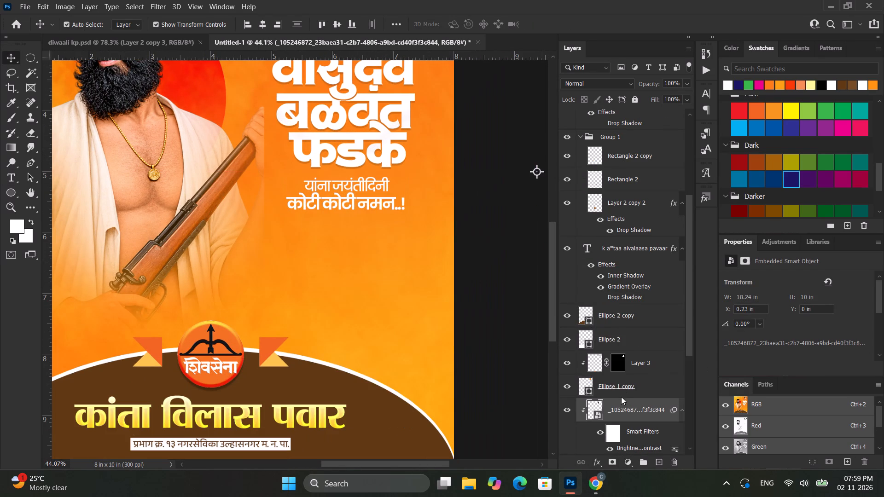
alt+scroll(465, 379, down, 7)
click(501, 369)
alt+scroll(479, 381, down, 6)
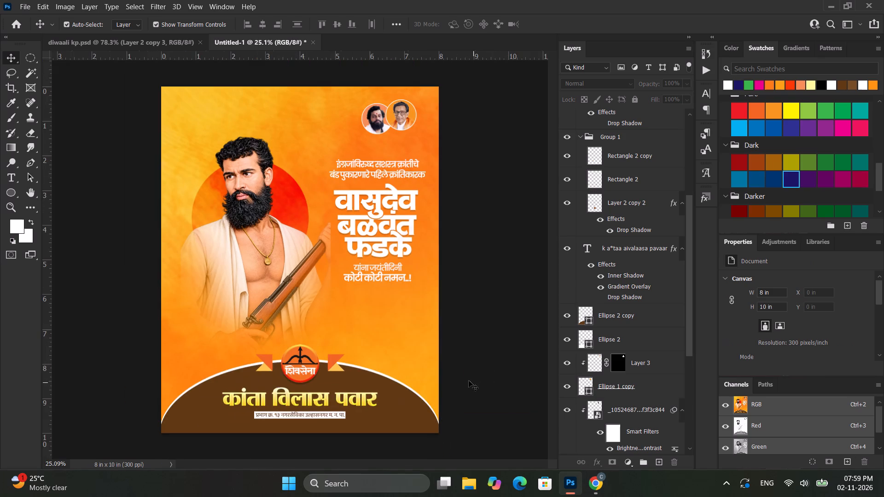
alt+scroll(411, 325, up, 3)
alt+scroll(386, 285, down, 3)
alt+scroll(386, 285, up, 1)
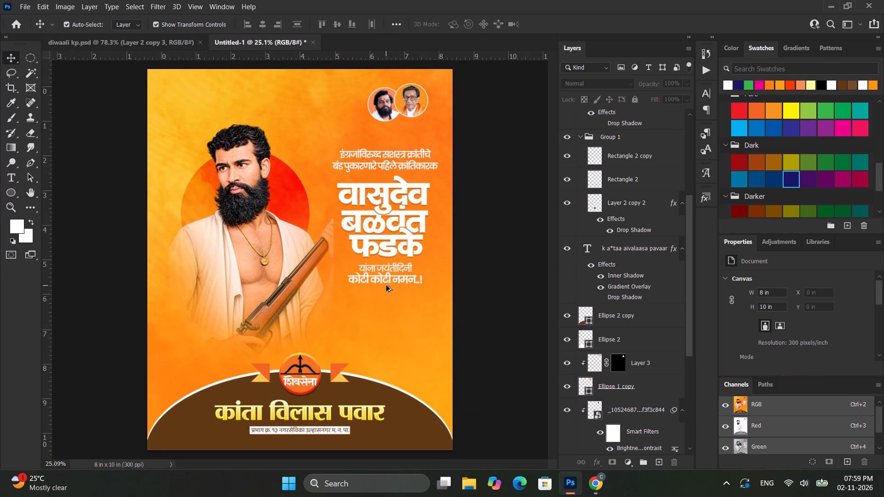
alt+scroll(386, 299, up, 2)
alt+scroll(386, 300, down, 2)
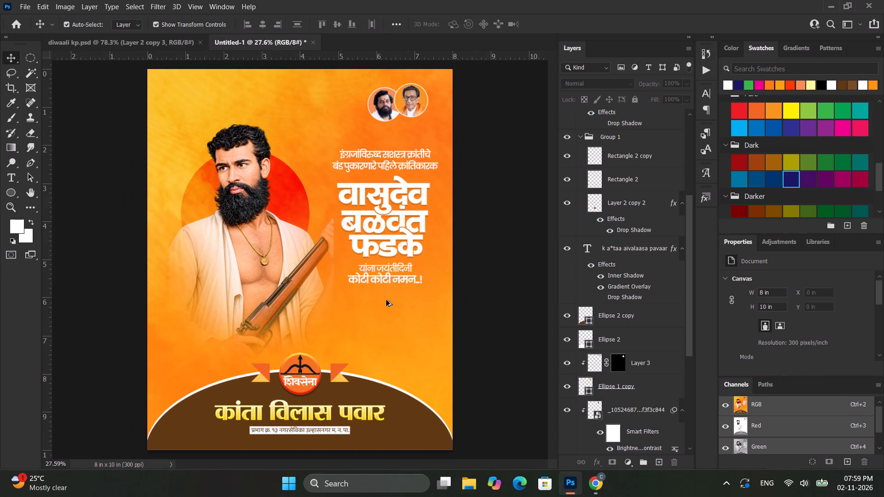
alt+scroll(386, 300, down, 2)
alt+scroll(391, 297, up, 2)
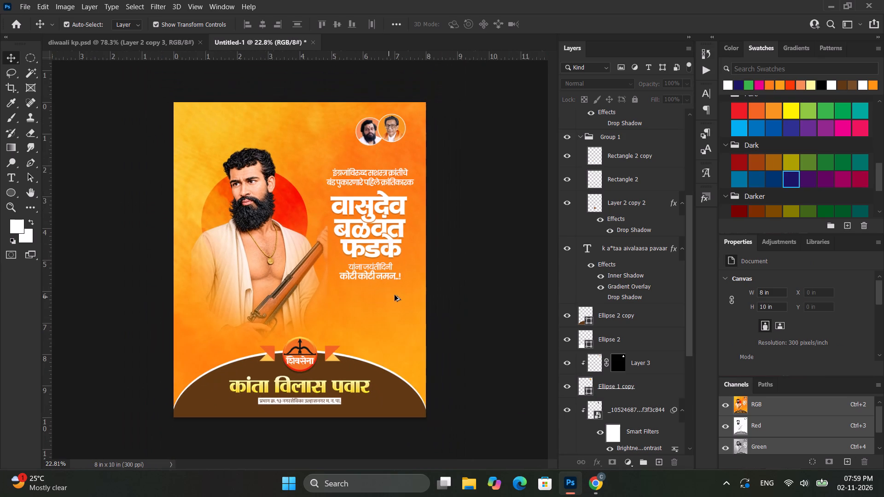
alt+scroll(395, 295, up, 13)
scroll(400, 283, down, 7)
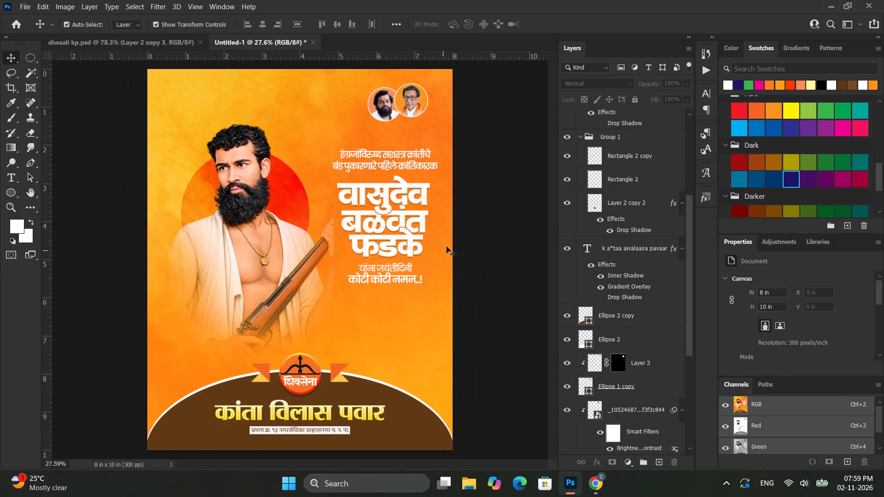
click(492, 193)
alt+scroll(393, 248, up, 4)
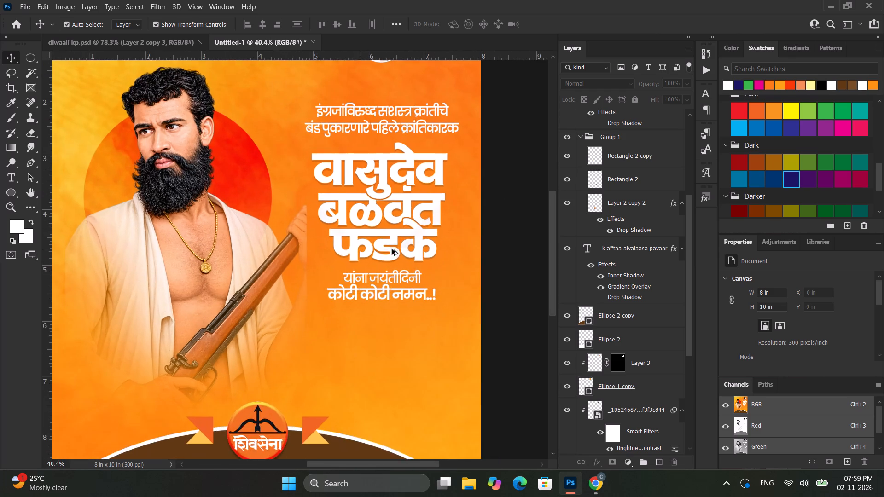
alt+scroll(407, 258, up, 2)
alt+scroll(407, 258, down, 7)
alt+scroll(405, 258, up, 1)
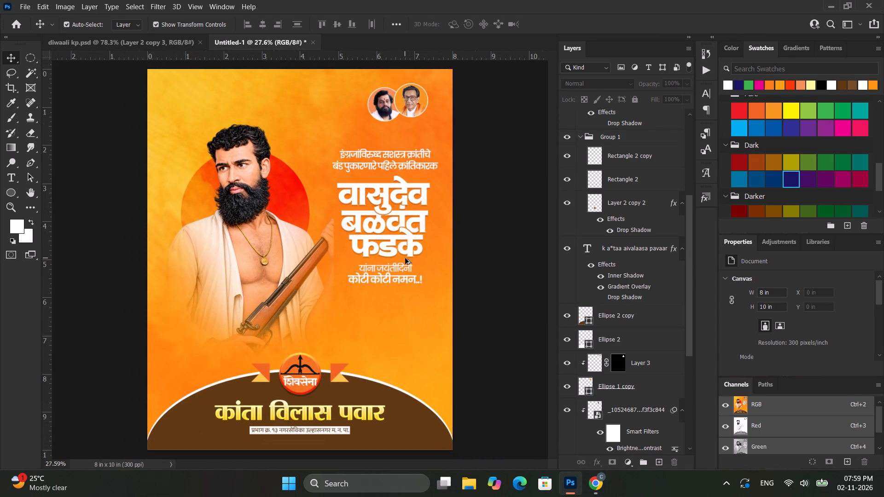
Move the two-line greeting straight down to leave a wider gap beneath the title word "फडके".
alt+scroll(400, 277, up, 4)
click(405, 264)
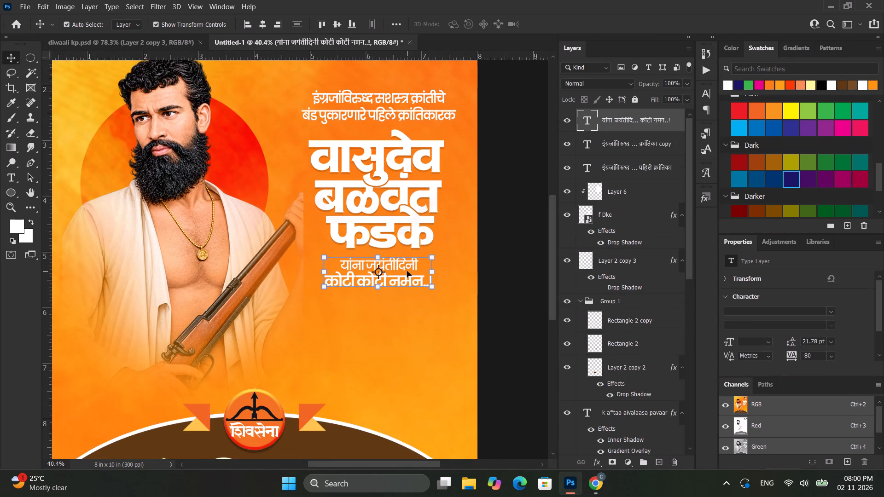
shift+drag(407, 271, 408, 294)
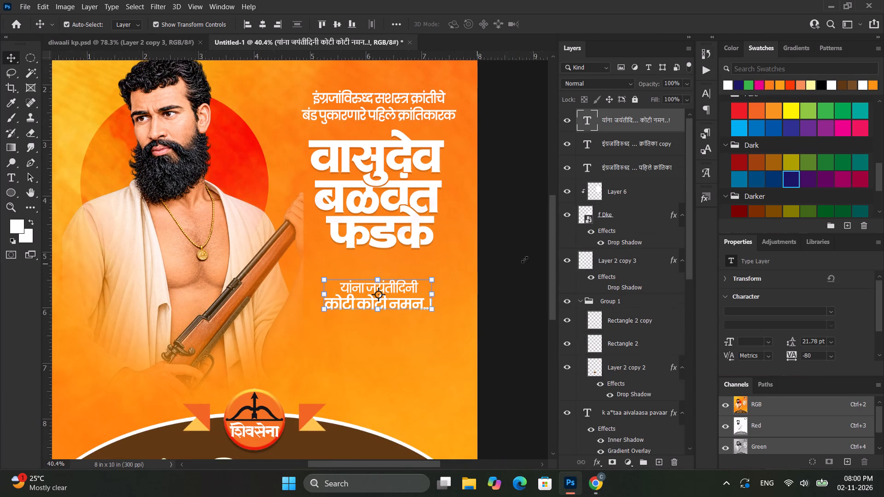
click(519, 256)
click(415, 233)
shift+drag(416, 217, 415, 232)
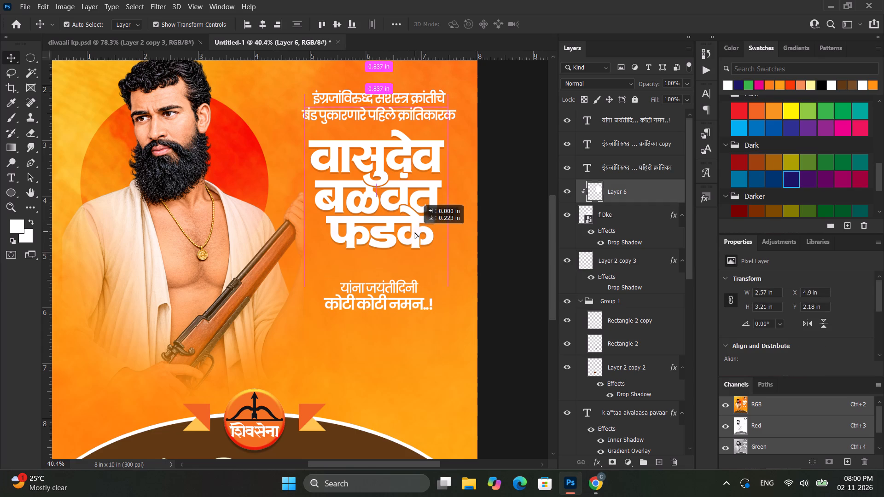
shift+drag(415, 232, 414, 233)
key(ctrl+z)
Move the three-line title together with its clipped Layer 6 down, closer to the greeting.
ctrl+click(635, 219)
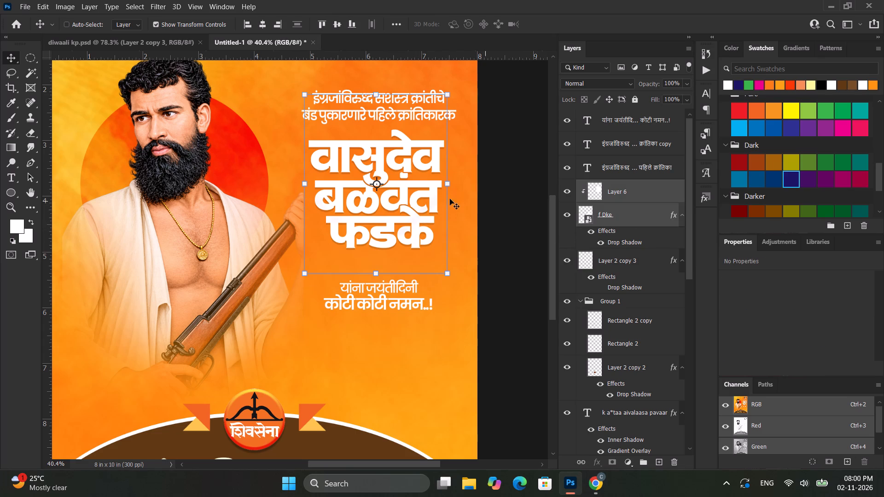
drag(410, 203, 411, 227)
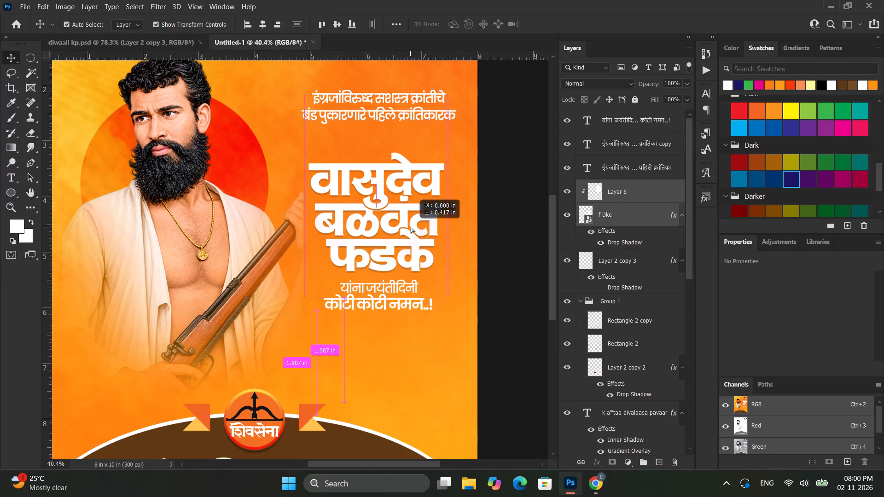
drag(411, 227, 410, 217)
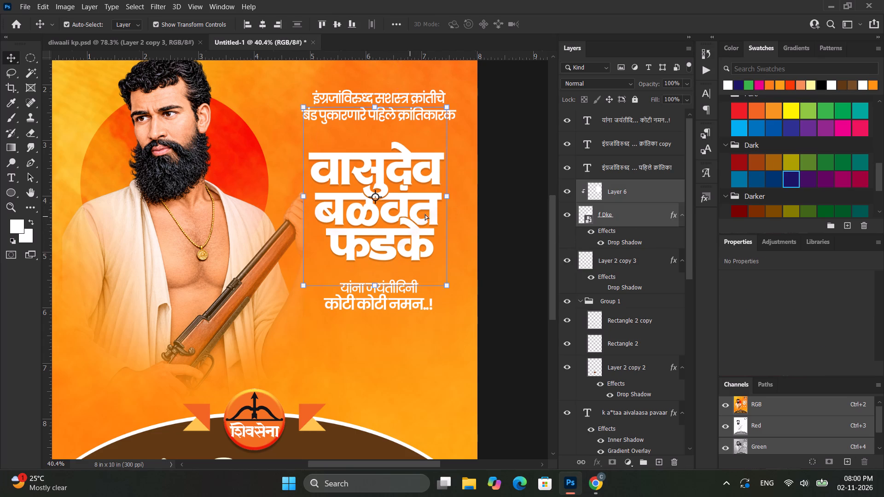
click(497, 208)
Delete the duplicate tagline copy stacked on the original and move the remaining tagline up, away from the title.
click(390, 98)
scroll(393, 104, up, 8)
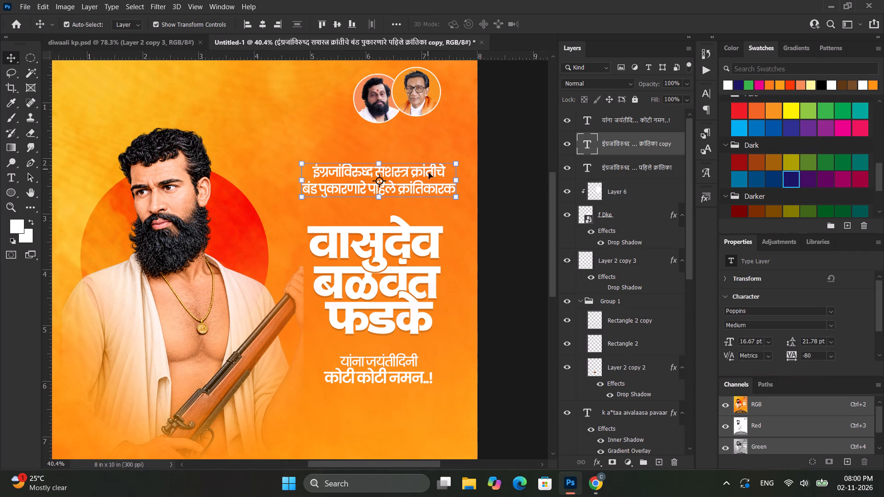
shift+drag(425, 173, 421, 152)
key(ctrl+z)
drag(419, 173, 418, 168)
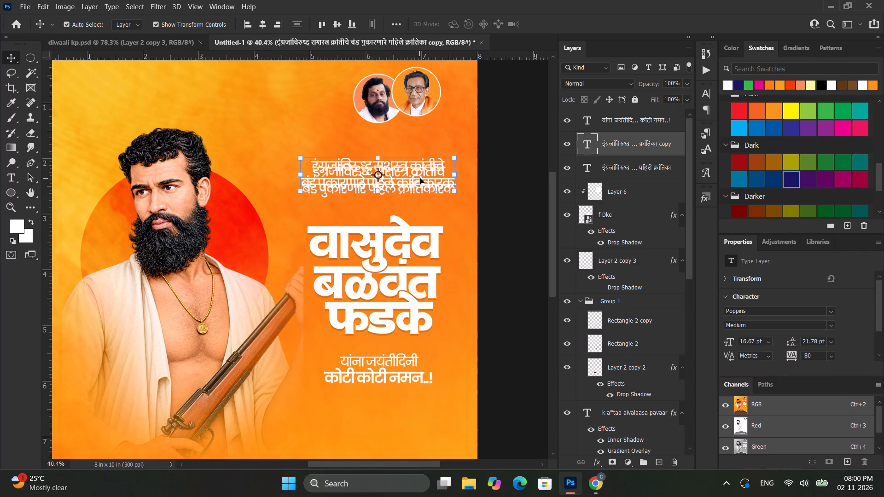
key(Delete)
drag(426, 177, 426, 162)
Break the tagline's second line so that "क्रांतिकारक" sits on its own third line.
double_click(426, 161)
click(400, 170)
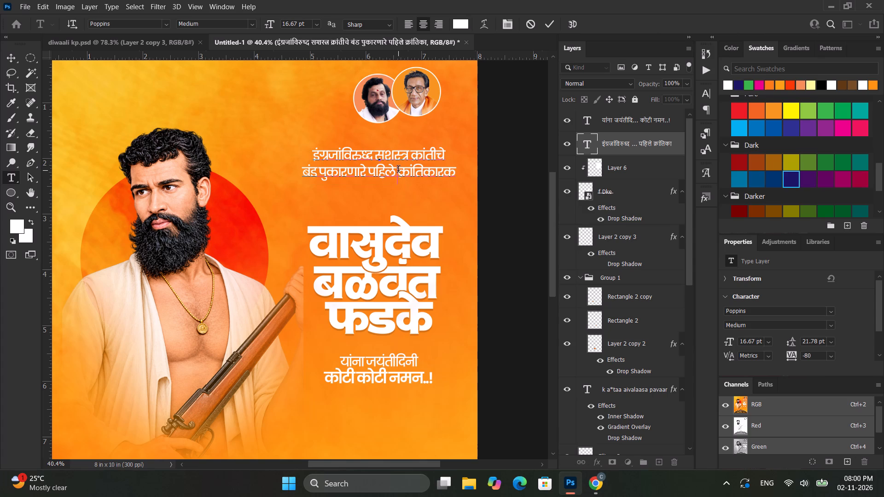
key(BackSpace)
key(Return)
Set the tagline word "क्रांतिकारक" in Anek Devanagari SemiBold with tracking 0.
drag(350, 191, 361, 191)
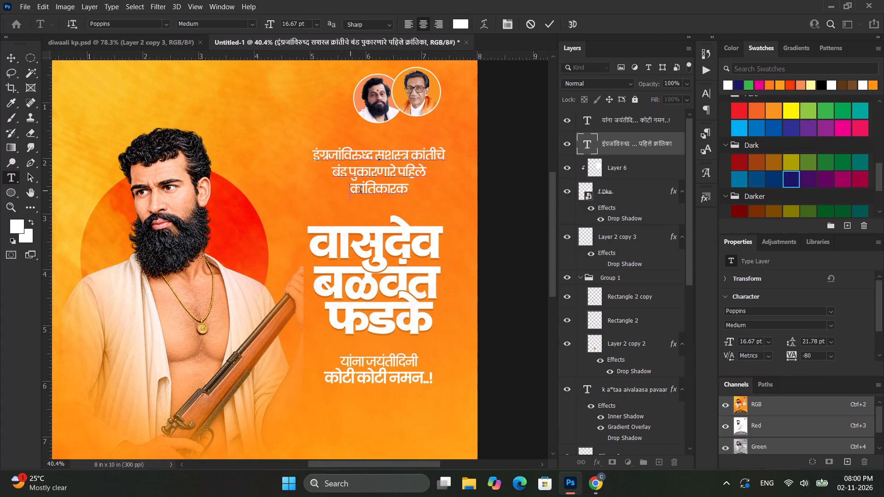
drag(361, 191, 499, 188)
click(111, 26)
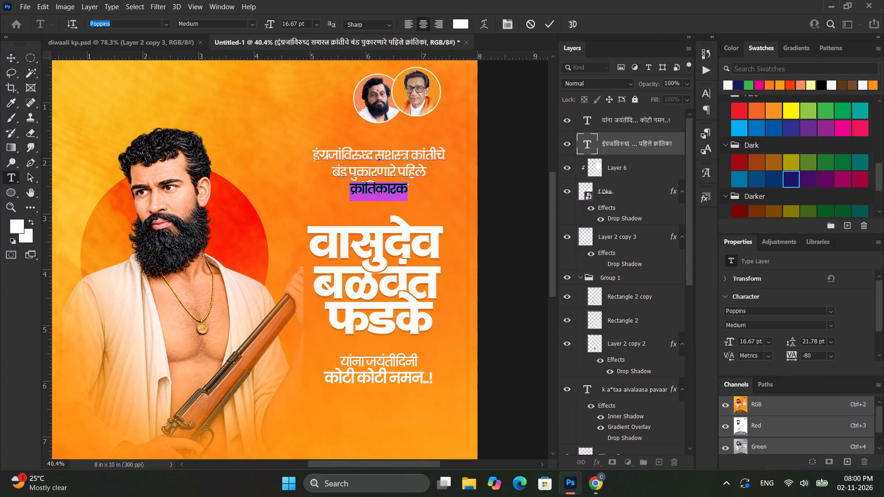
text(an)
text(ek)
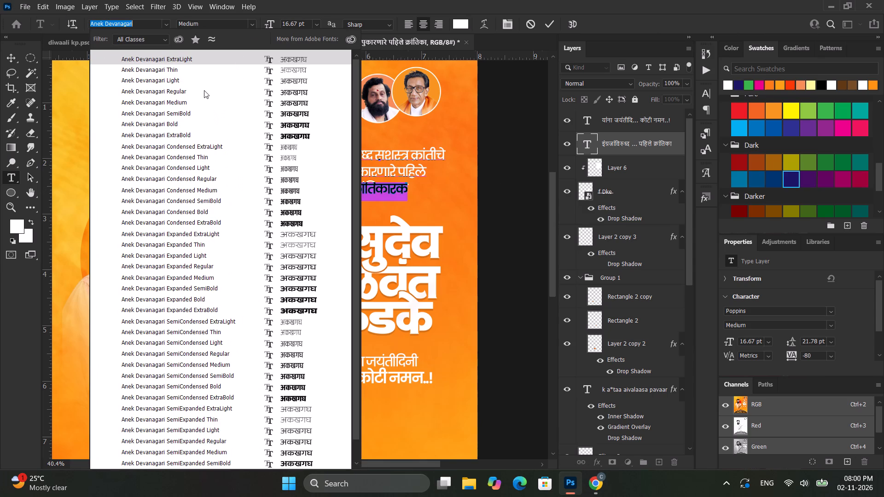
click(297, 112)
scroll(797, 323, down, 6)
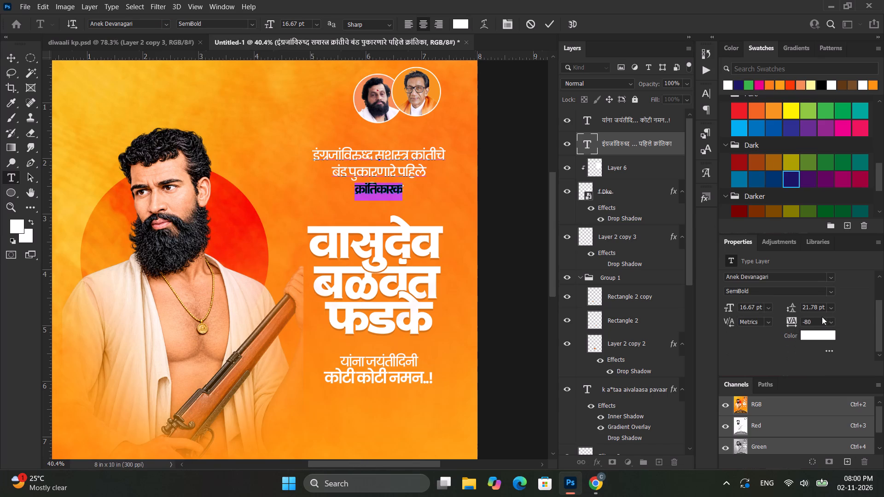
drag(817, 319, 774, 327)
key(0)
key(Return)
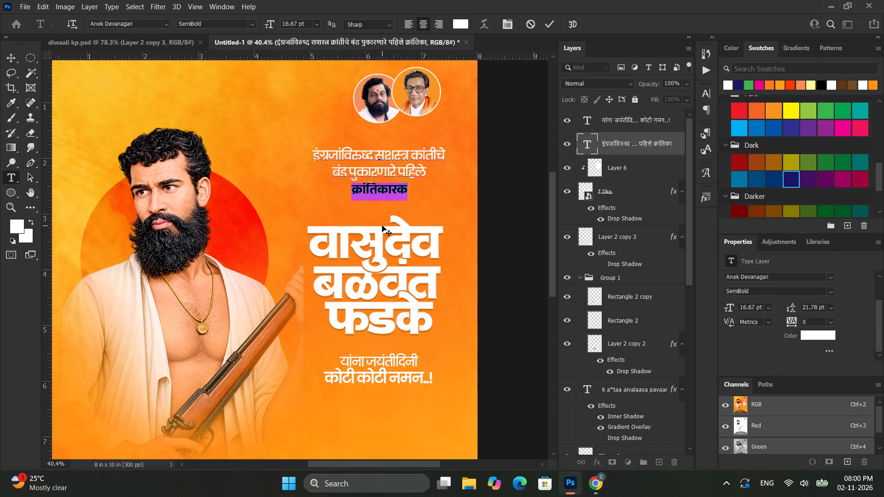
Enlarge the tagline word "क्रांतिकारक" to 25 pt, trying 20 pt first.
double_click(290, 23)
key(2)
key(0)
key(Return)
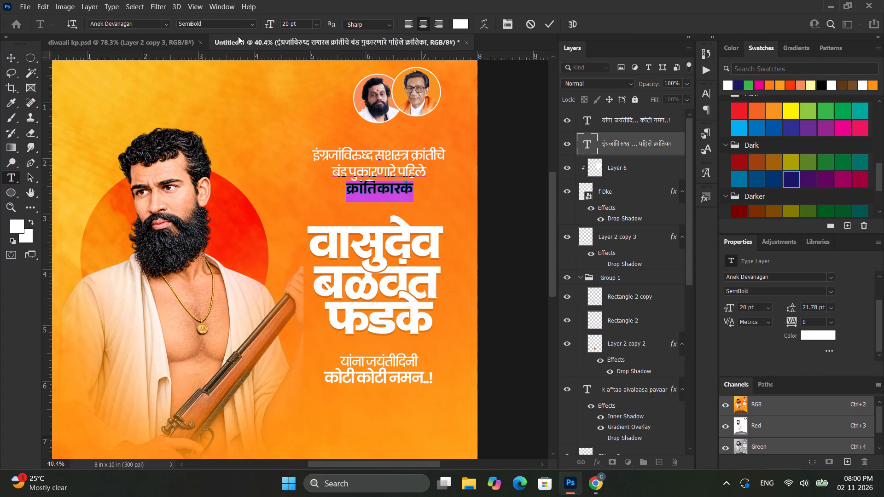
double_click(286, 22)
key(2)
key(5)
key(Return)
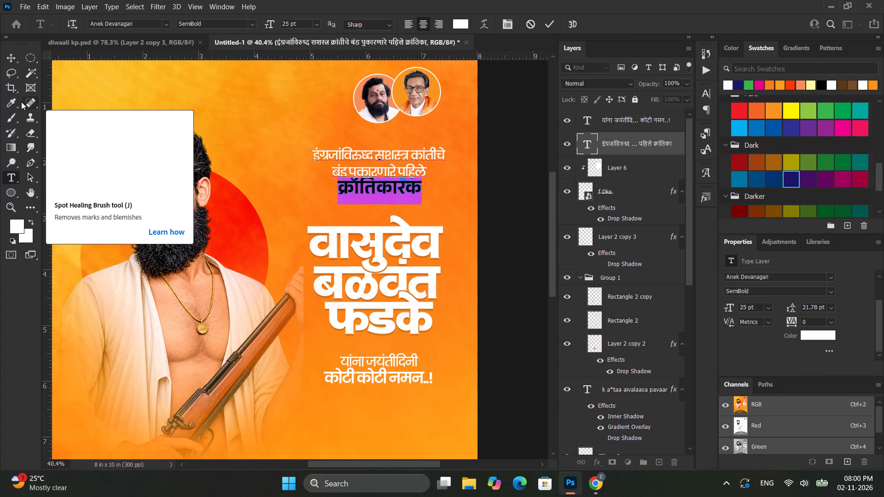
Increase the leading of "क्रांतिकारक" to 26.45 pt and finish editing the tagline.
key(alt+Down)
key(alt+Down)
key(alt+Down)
key(alt+Down)
key(alt+Down)
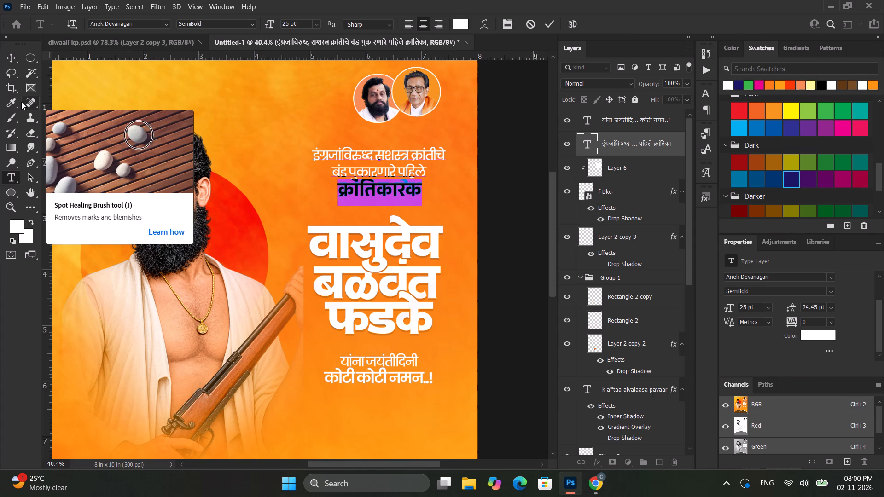
key(alt+Down)
key(alt+Down)
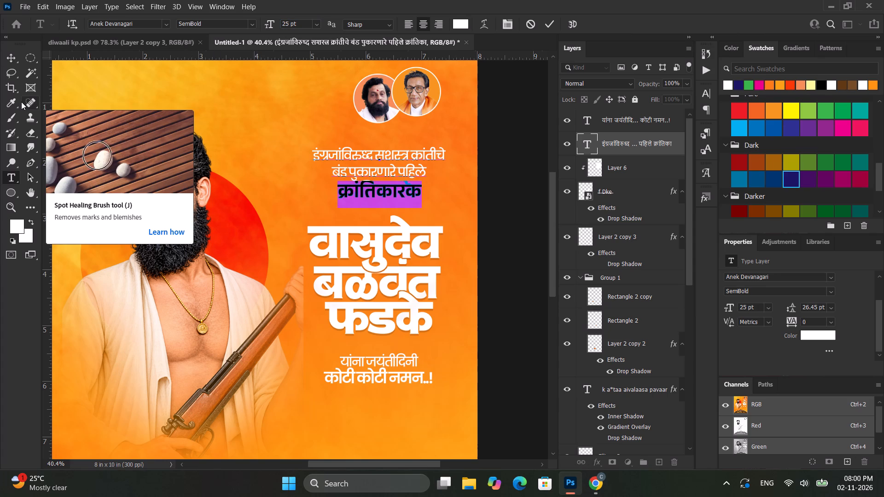
key(ctrl+z)
click(6, 61)
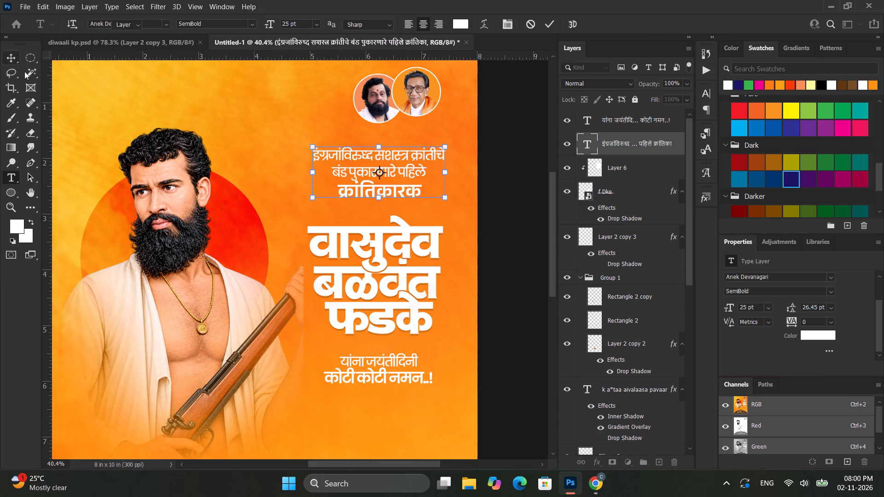
Move the three-line tagline slightly down toward the title.
drag(402, 169, 401, 184)
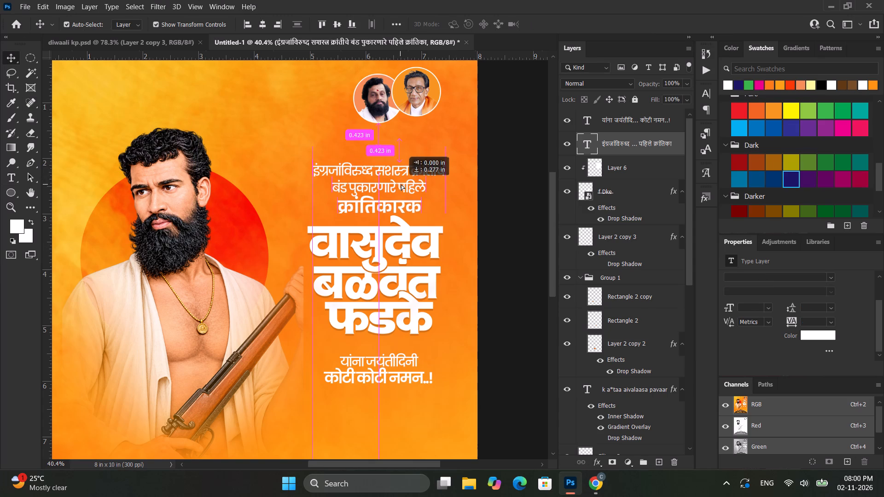
drag(401, 184, 405, 175)
click(506, 179)
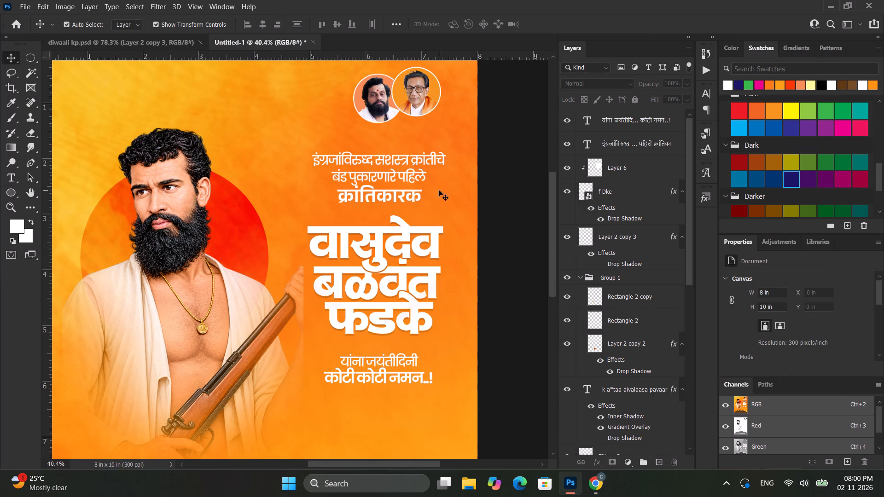
click(513, 179)
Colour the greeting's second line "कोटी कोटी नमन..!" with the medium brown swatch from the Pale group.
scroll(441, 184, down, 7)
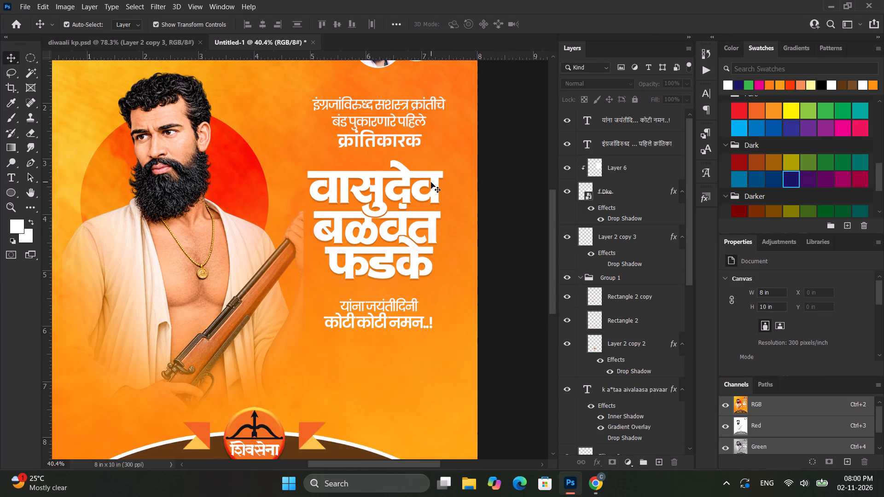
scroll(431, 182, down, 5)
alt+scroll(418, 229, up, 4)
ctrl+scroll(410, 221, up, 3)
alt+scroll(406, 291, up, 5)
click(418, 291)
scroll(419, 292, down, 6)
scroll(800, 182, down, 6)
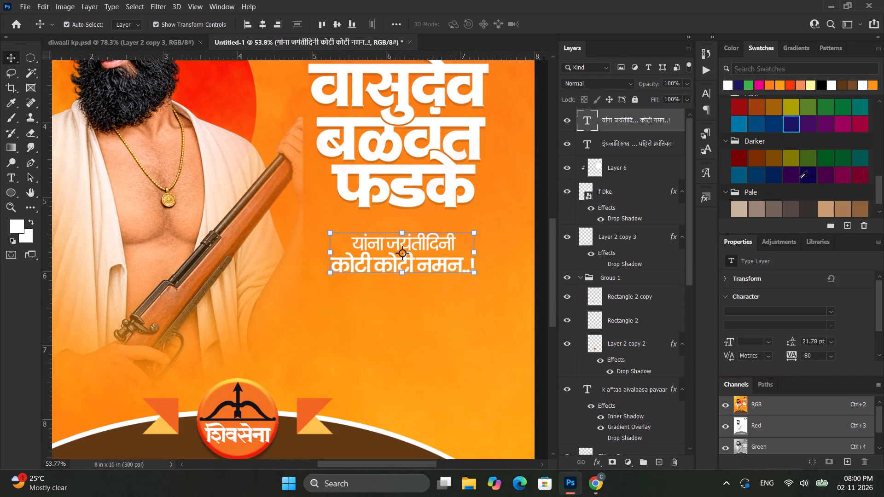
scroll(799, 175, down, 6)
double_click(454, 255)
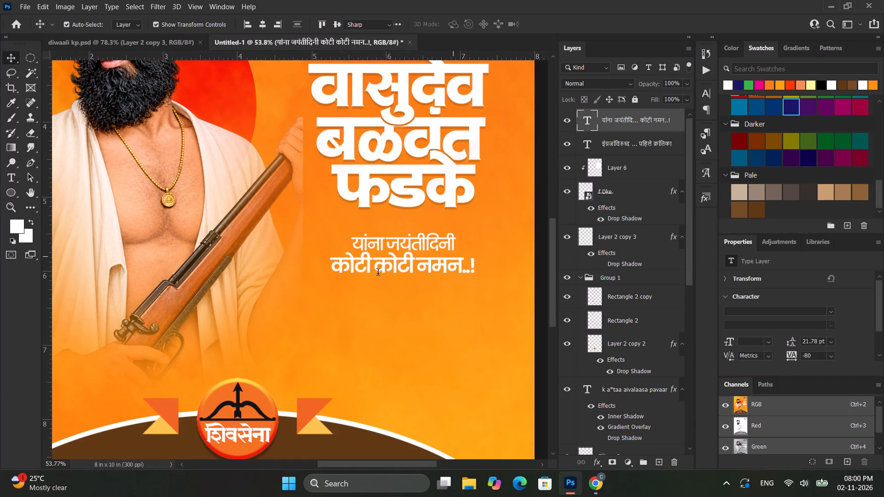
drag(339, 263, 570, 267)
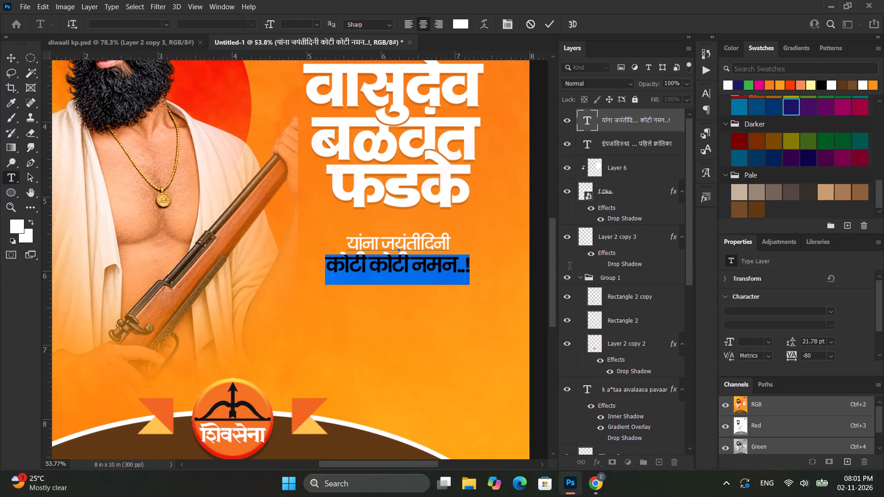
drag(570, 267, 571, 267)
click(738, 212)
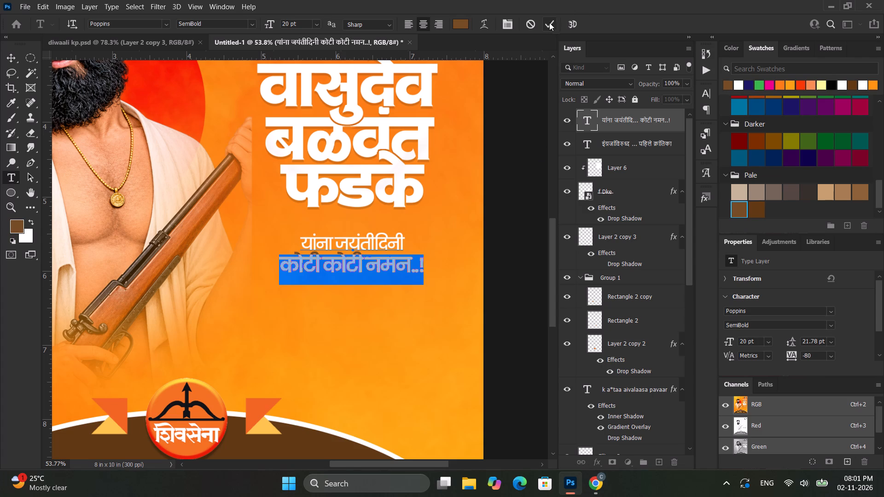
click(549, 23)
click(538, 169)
Recolour the greeting's second line "कोटी कोटी नमन..!" with the footer's dark brown, #603913.
alt+scroll(411, 239, down, 4)
scroll(378, 254, up, 3)
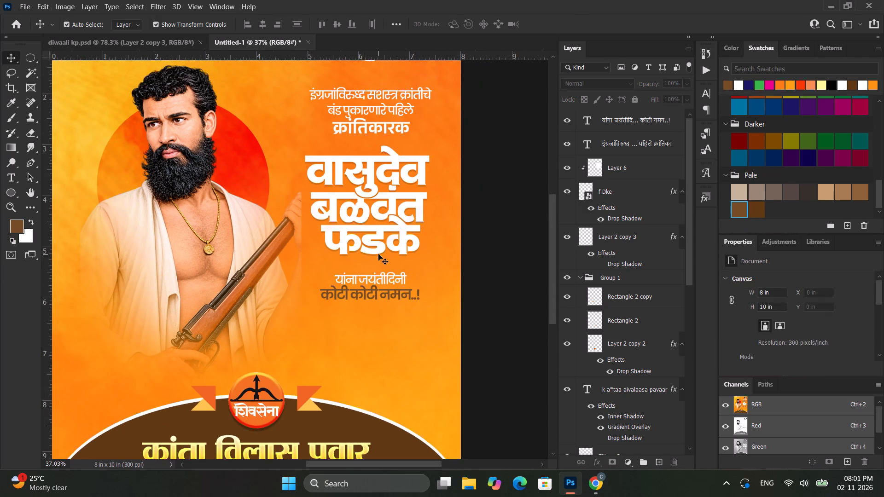
scroll(378, 254, up, 5)
ctrl+scroll(376, 280, up, 4)
scroll(378, 280, down, 7)
scroll(398, 243, down, 5)
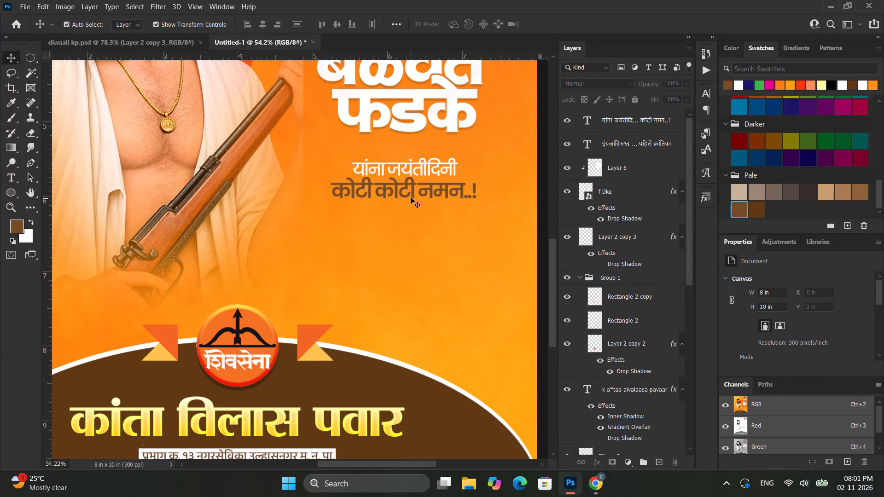
click(411, 197)
double_click(414, 195)
click(326, 199)
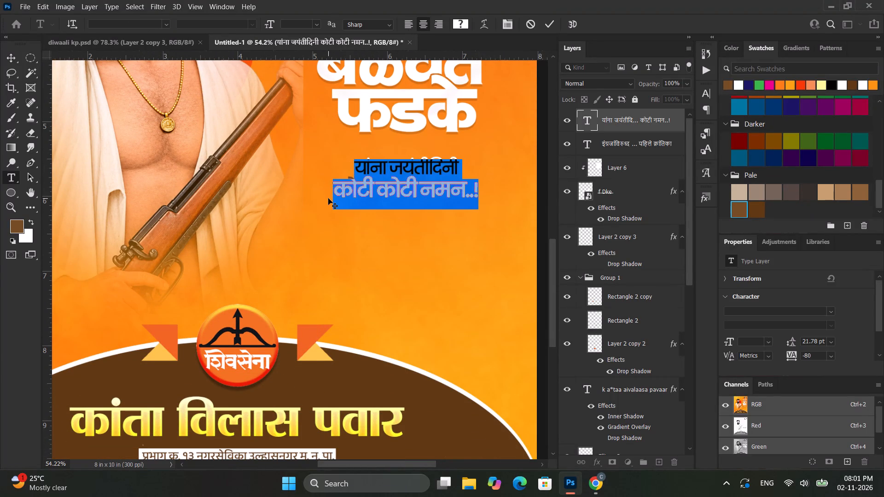
drag(332, 195, 505, 189)
scroll(788, 296, down, 6)
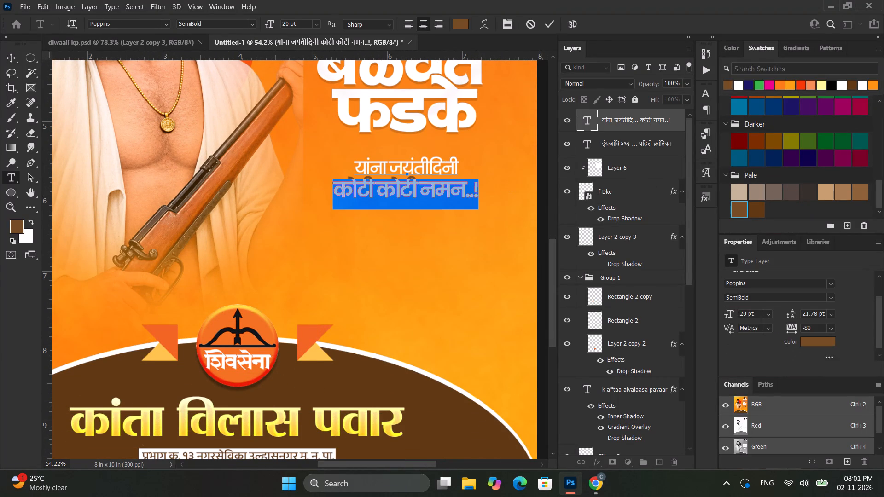
click(827, 334)
click(455, 415)
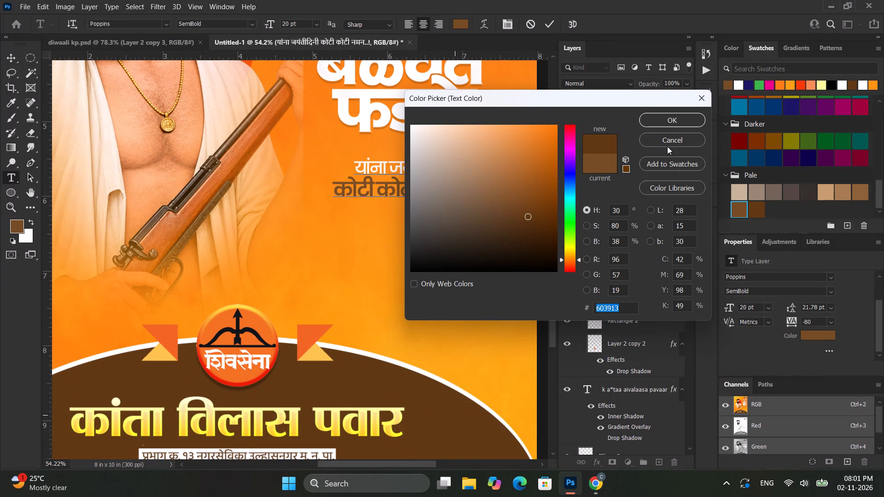
click(664, 121)
click(13, 52)
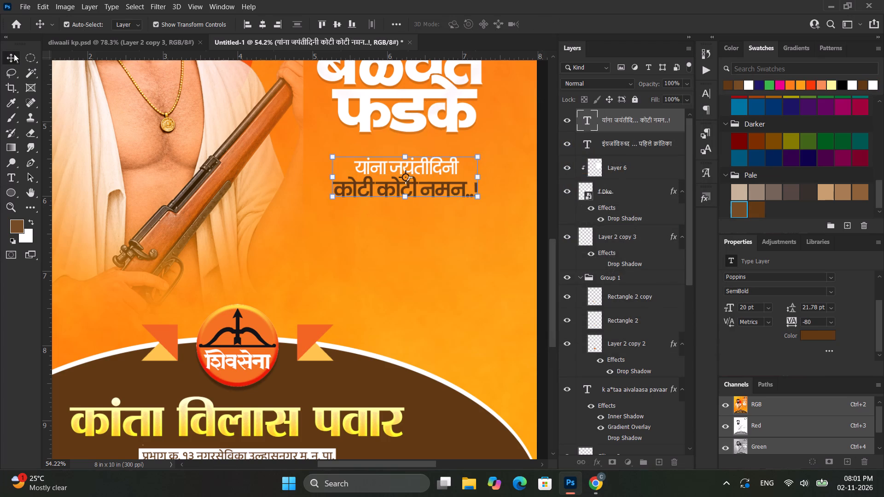
Examine the overall poster layout and the legibility of the two-colour greeting up close.
alt+scroll(260, 155, down, 8)
click(516, 186)
alt+scroll(466, 237, up, 5)
ctrl+scroll(448, 273, down, 4)
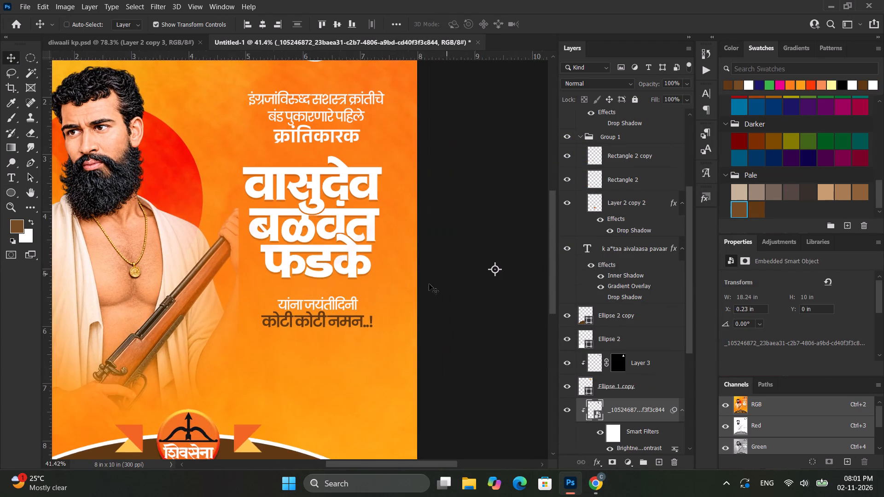
ctrl+scroll(429, 284, down, 6)
click(512, 321)
alt+scroll(319, 319, up, 3)
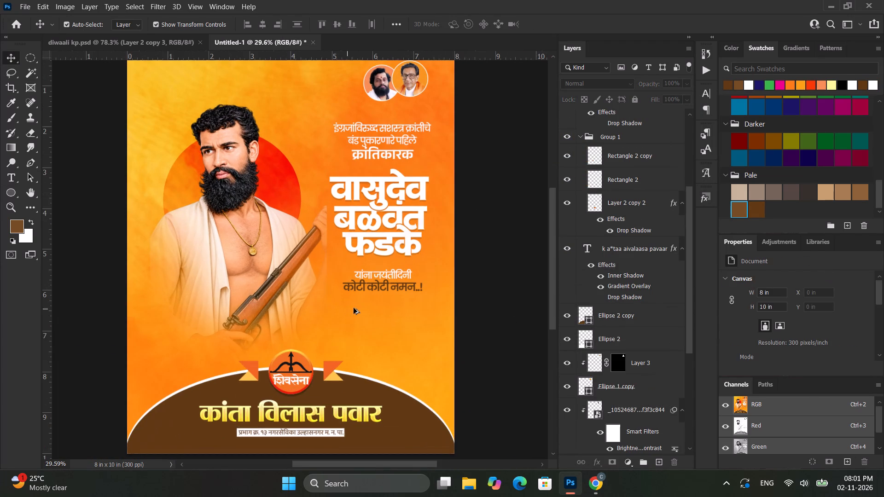
alt+scroll(411, 292, up, 8)
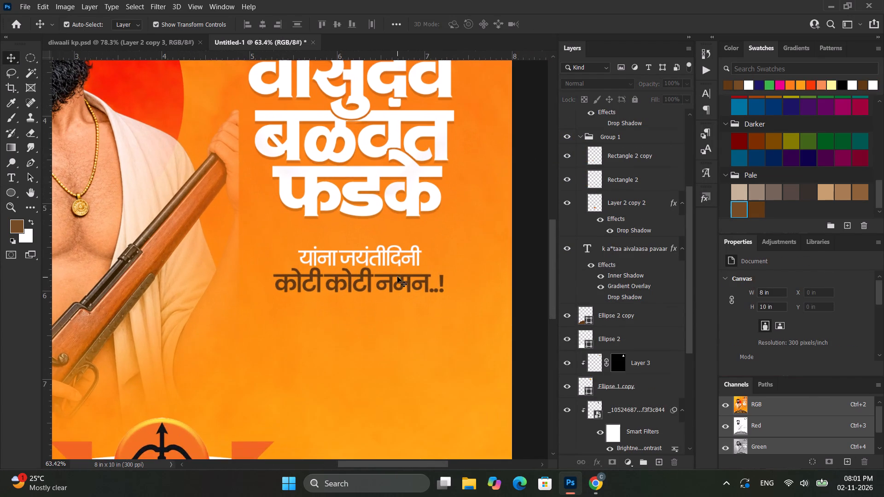
Move the two-line greeting slightly up and sideways, closer to the last line of the title.
scroll(397, 277, up, 6)
alt+scroll(397, 283, down, 15)
click(457, 281)
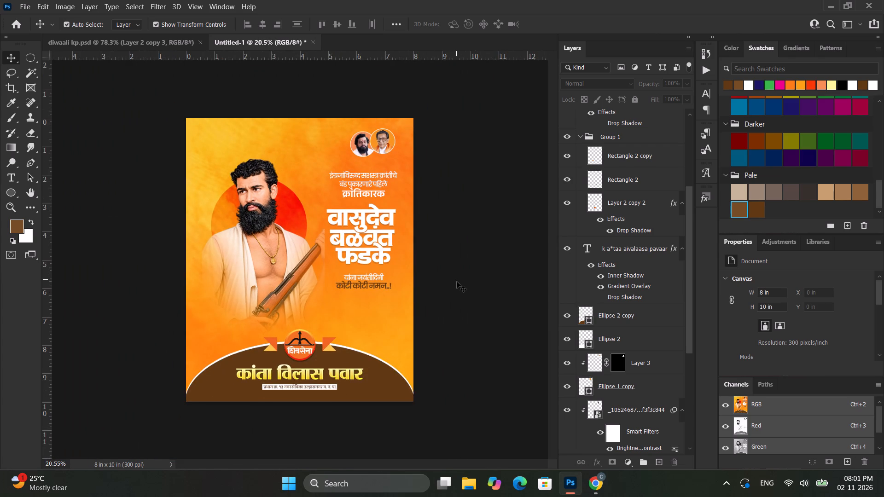
alt+scroll(407, 285, up, 3)
ctrl+scroll(405, 286, up, 8)
click(399, 291)
shift+drag(406, 294, 397, 286)
click(396, 286)
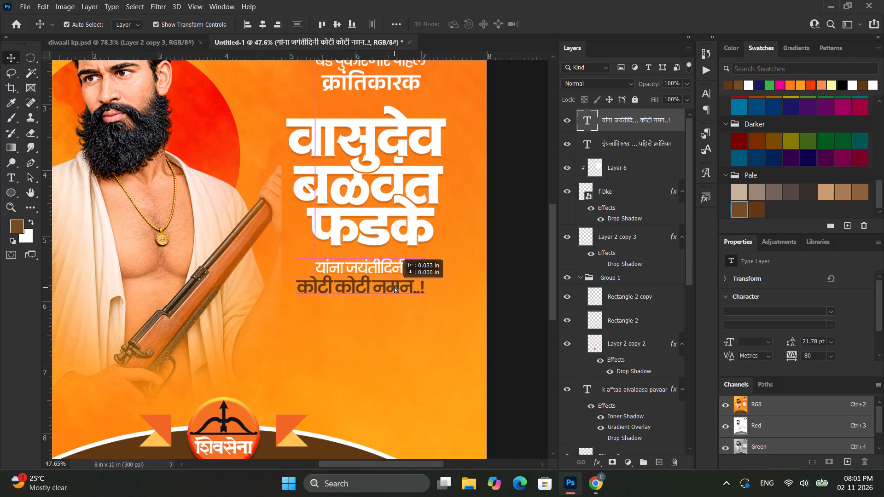
alt+scroll(404, 284, down, 5)
click(518, 272)
alt+scroll(471, 280, down, 2)
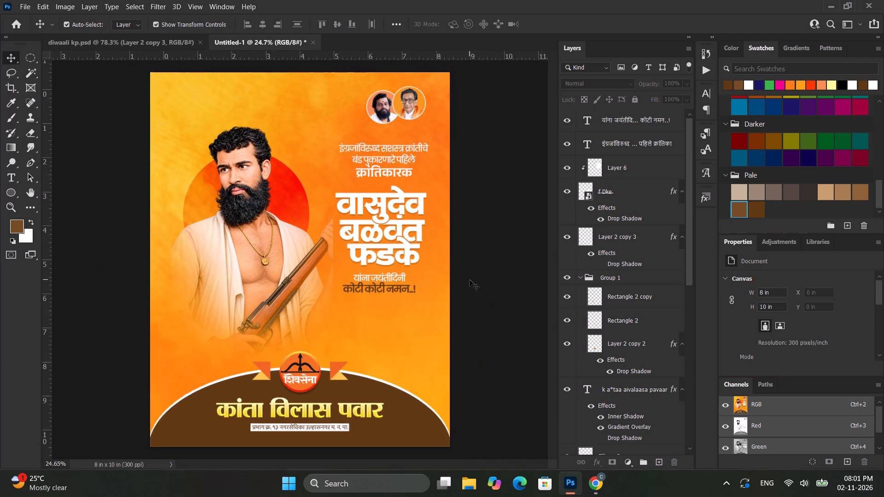
Shift the greeting about 0.06 in horizontally to fine-tune its alignment beneath the title.
alt+scroll(439, 280, up, 10)
click(364, 292)
drag(376, 294, 382, 294)
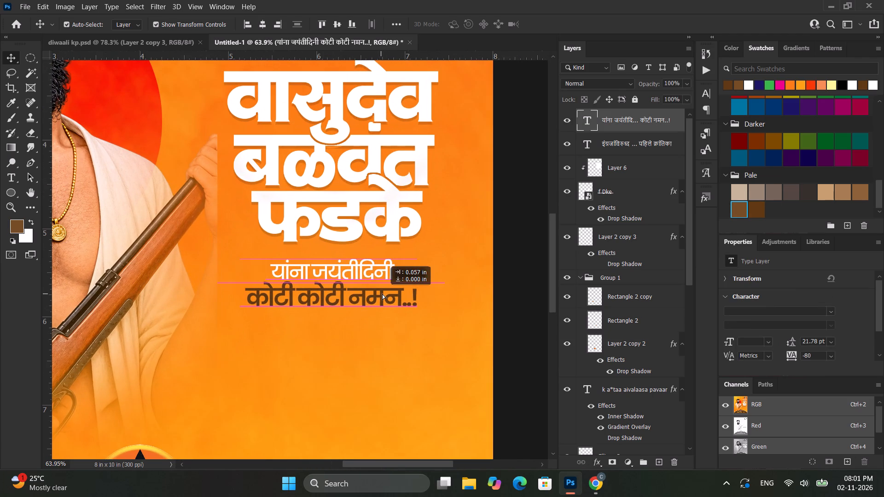
drag(382, 294, 386, 295)
alt+scroll(387, 295, down, 5)
click(482, 289)
alt+scroll(482, 290, down, 4)
click(505, 287)
Examine the overall poster layout and check the reference image in Chrome.
alt+scroll(434, 291, up, 3)
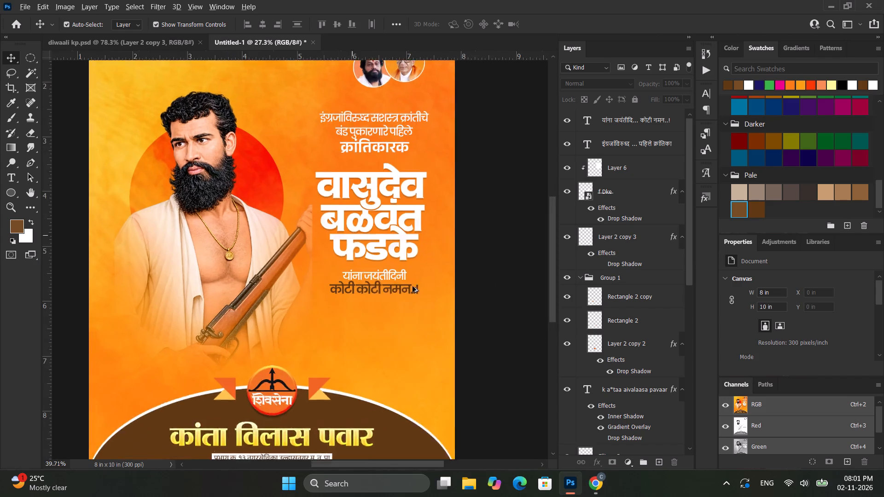
alt+scroll(413, 286, up, 14)
alt+scroll(365, 285, down, 13)
click(466, 272)
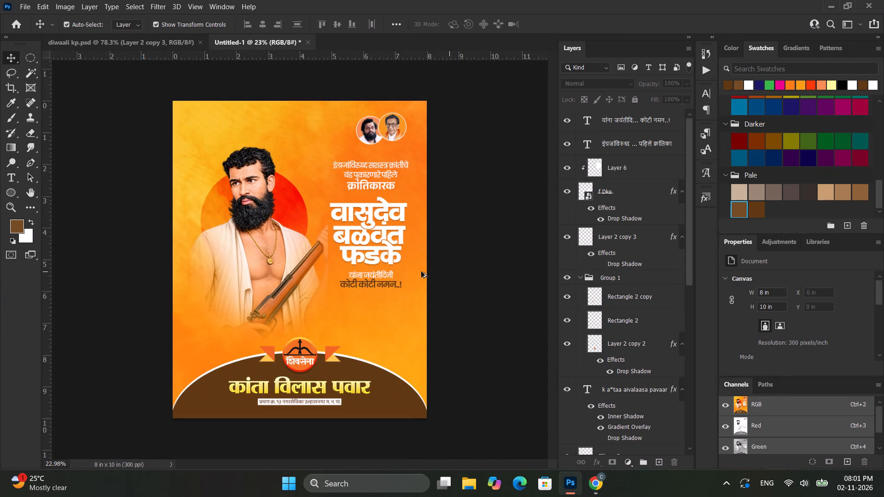
alt+scroll(419, 272, up, 3)
click(603, 483)
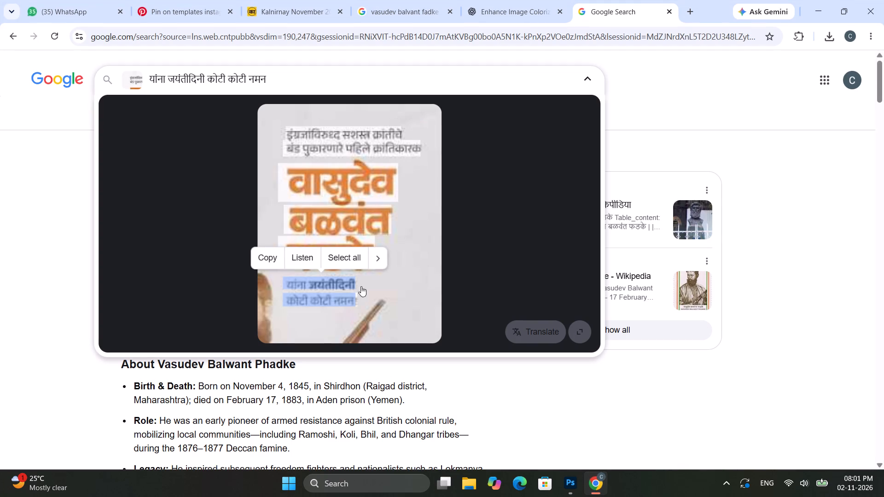
click(823, 10)
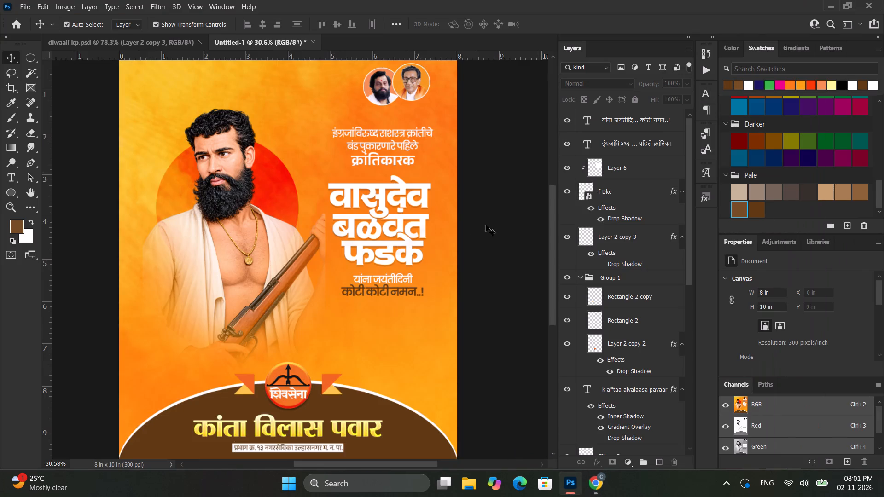
alt+scroll(477, 233, down, 4)
click(509, 243)
alt+scroll(389, 234, up, 3)
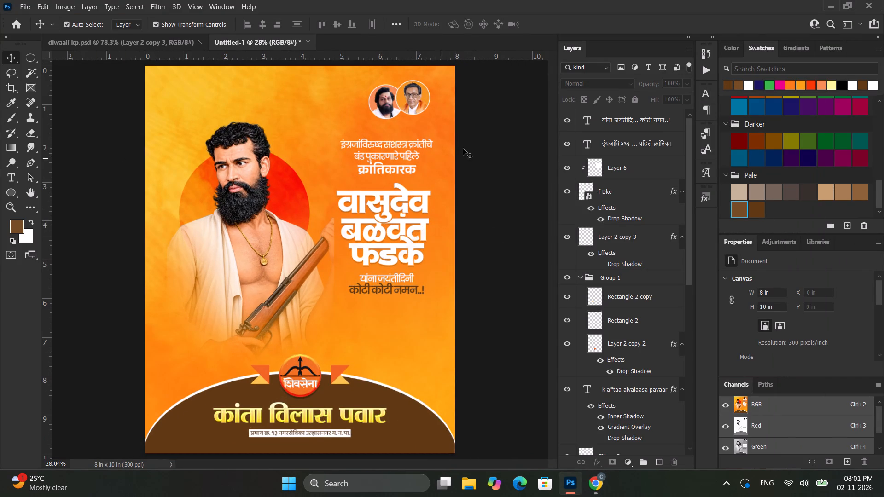
click(503, 176)
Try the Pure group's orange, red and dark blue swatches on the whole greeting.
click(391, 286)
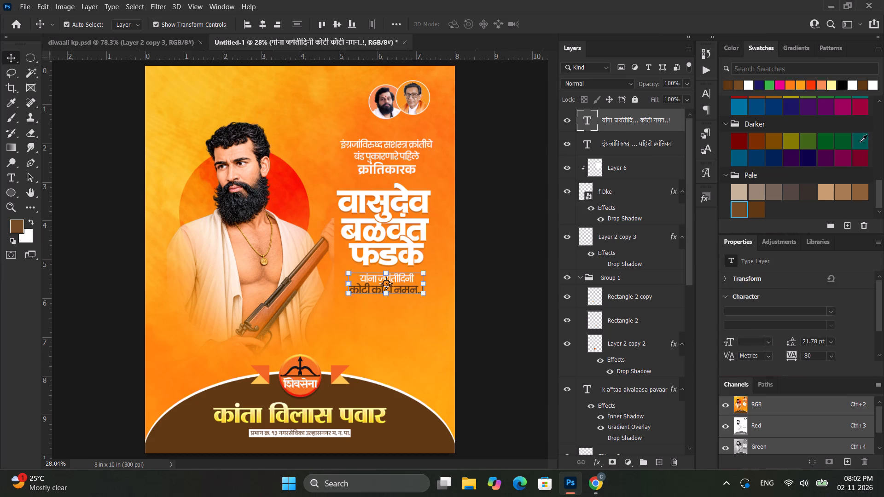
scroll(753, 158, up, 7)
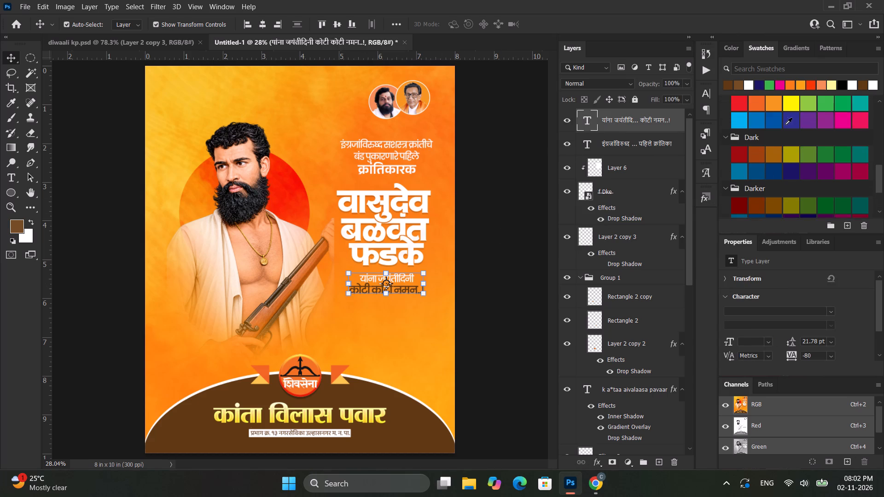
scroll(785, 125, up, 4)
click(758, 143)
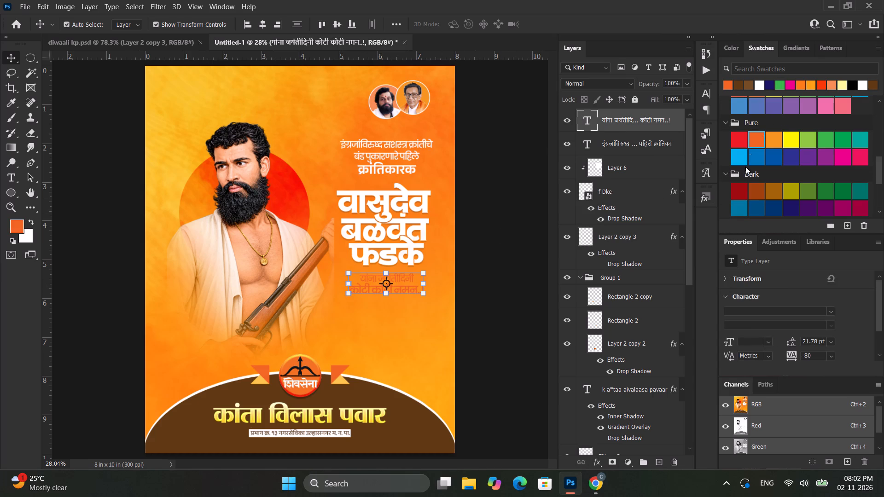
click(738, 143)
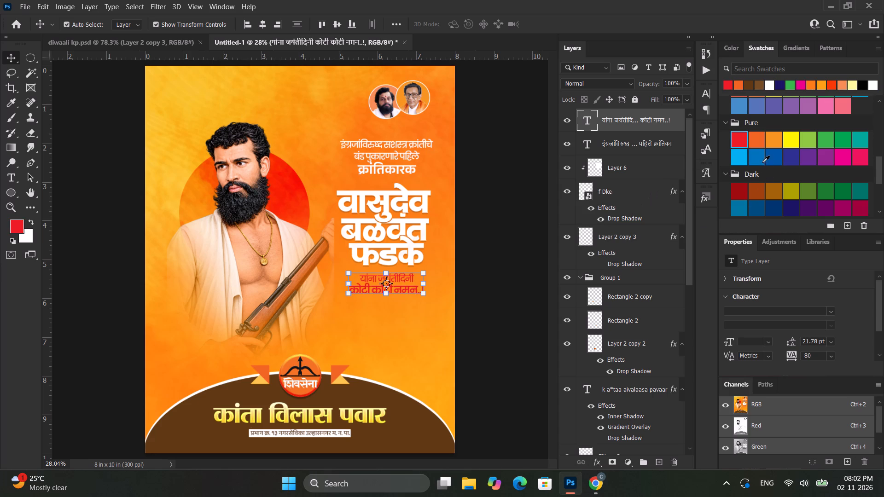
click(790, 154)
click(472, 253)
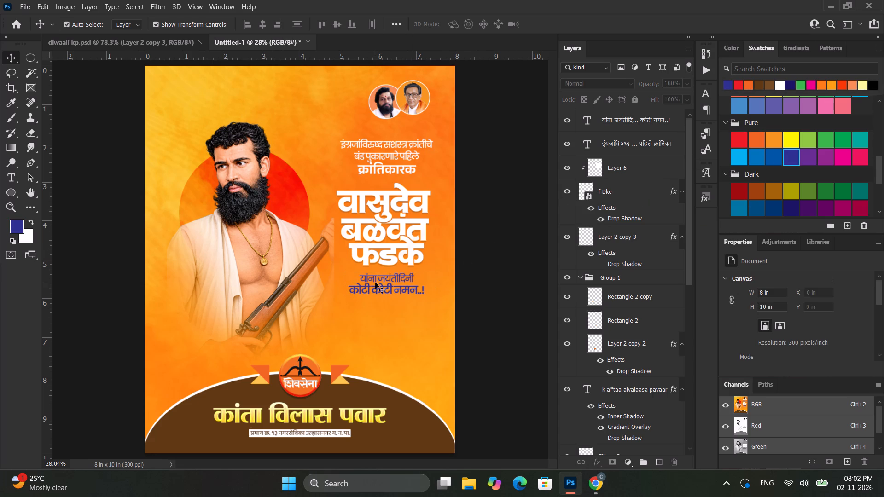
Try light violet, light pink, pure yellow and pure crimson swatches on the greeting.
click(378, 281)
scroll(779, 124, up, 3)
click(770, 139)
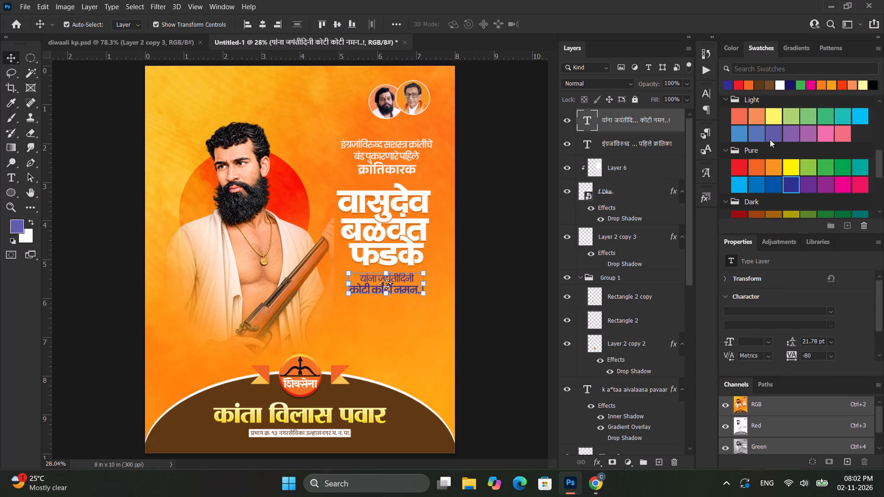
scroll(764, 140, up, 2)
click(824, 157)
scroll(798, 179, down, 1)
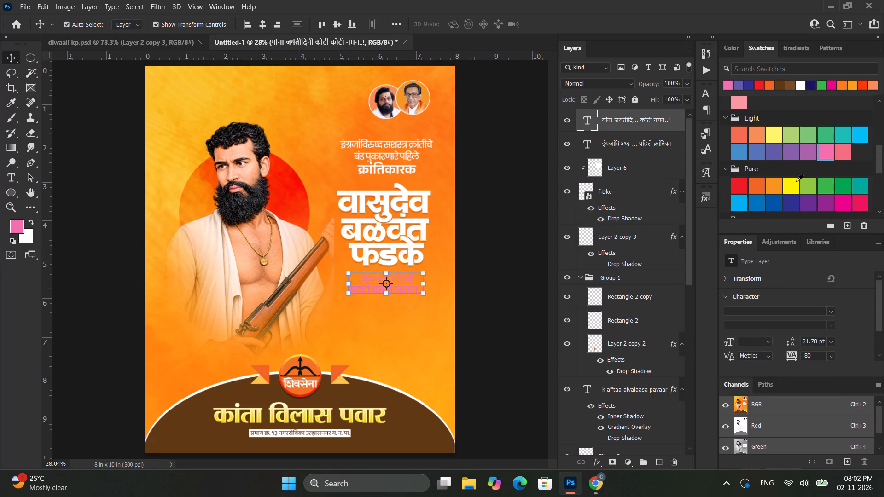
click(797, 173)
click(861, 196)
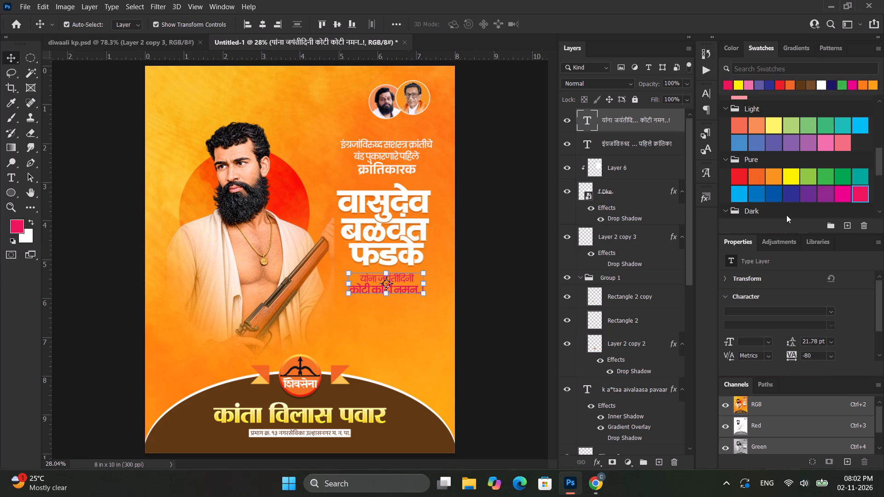
Recolour both lines of the greeting with the white swatch from the Grayscale group.
scroll(734, 168, up, 7)
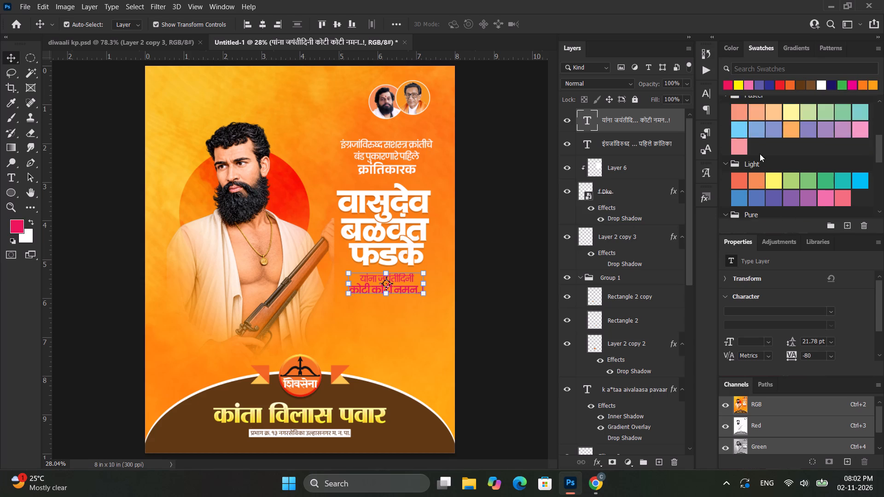
scroll(760, 154, up, 11)
click(739, 151)
click(496, 238)
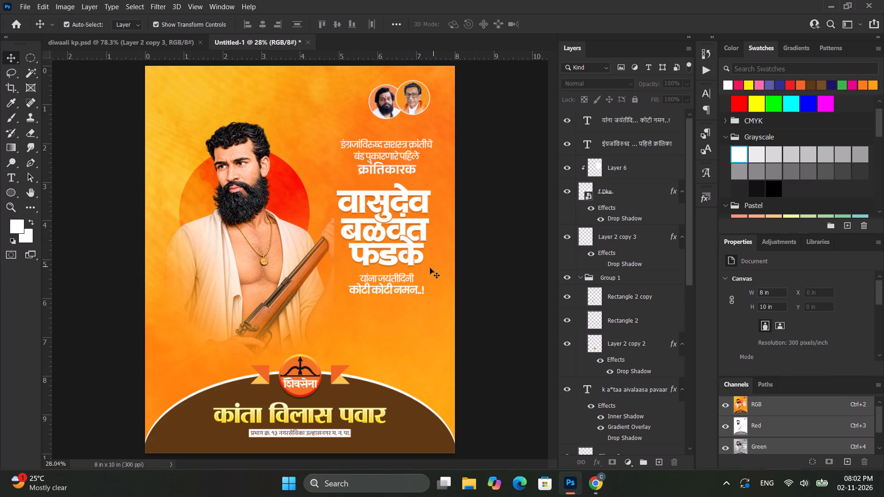
Examine the legibility of the all-white greeting and its balance with the title and tagline.
alt+scroll(426, 268, up, 17)
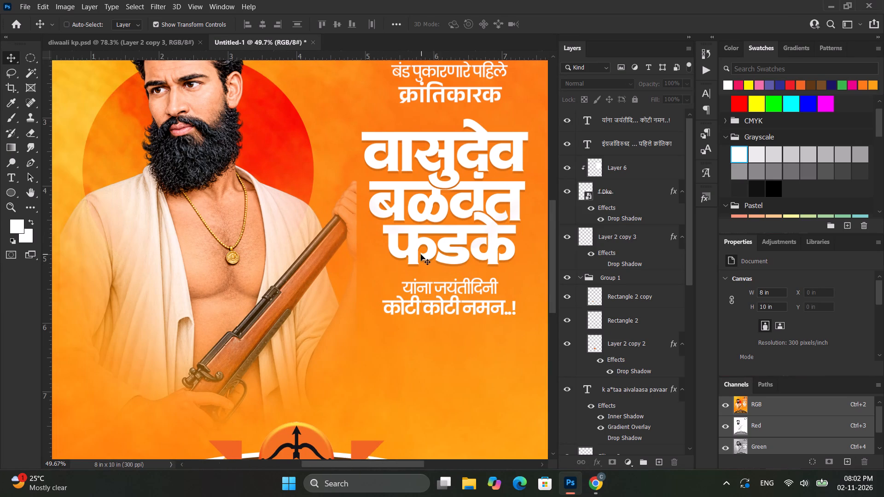
alt+scroll(421, 254, up, 2)
alt+scroll(421, 254, down, 8)
alt+scroll(421, 252, up, 7)
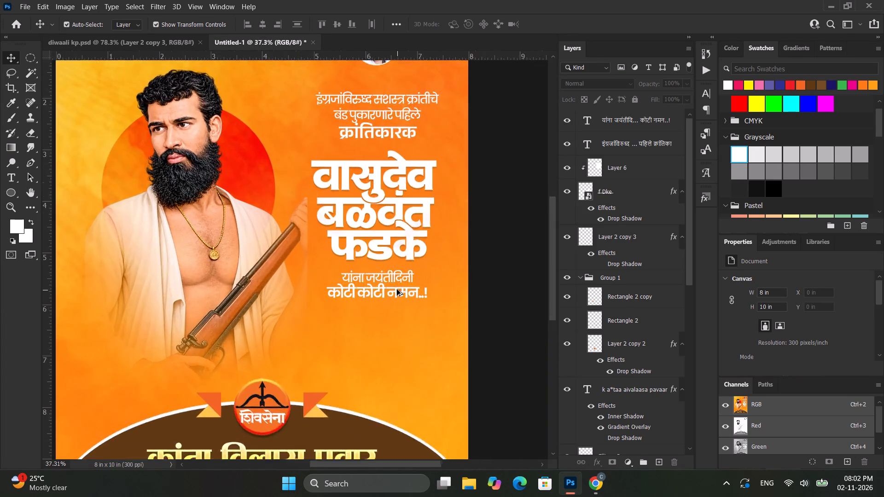
alt+scroll(397, 289, up, 2)
ctrl+scroll(397, 289, down, 11)
click(488, 243)
alt+scroll(405, 249, up, 3)
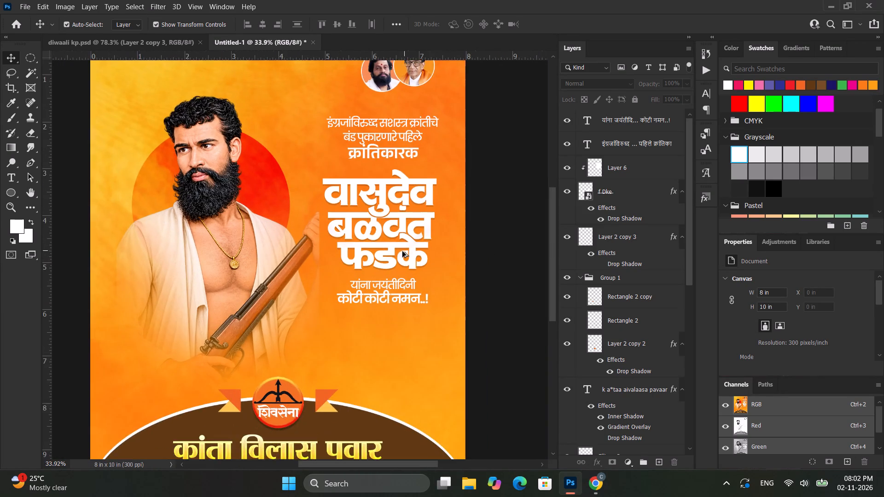
Colour the tagline's third line "क्रांतिकारक" with the pale yellow swatch from the Pastel group.
alt+scroll(402, 251, up, 19)
click(420, 181)
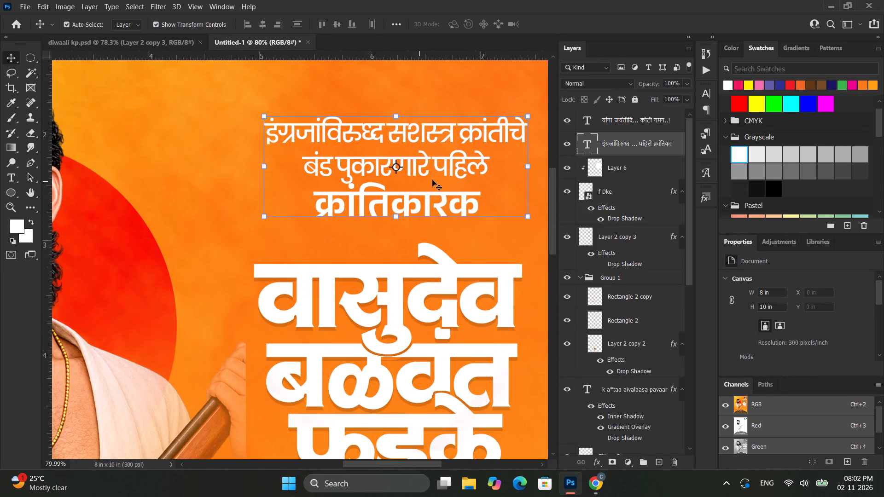
double_click(438, 177)
drag(314, 204, 517, 205)
scroll(805, 130, down, 5)
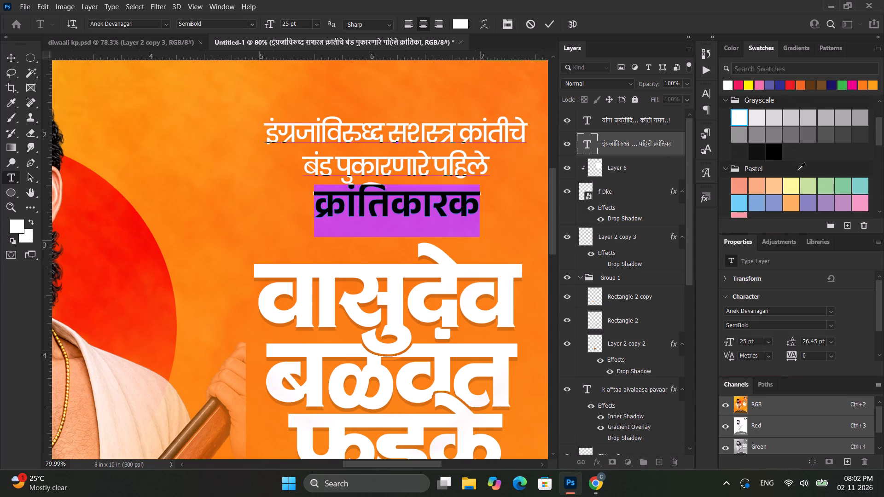
click(798, 170)
click(553, 20)
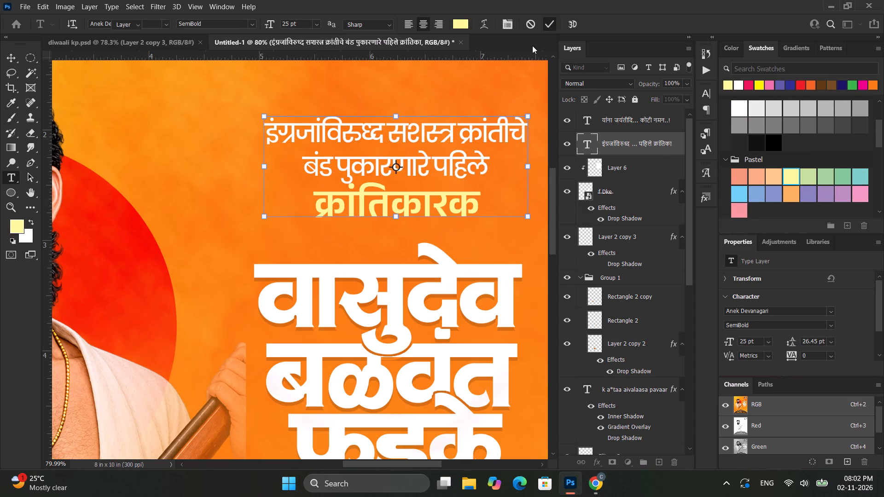
shift+click(434, 206)
alt+scroll(433, 205, down, 4)
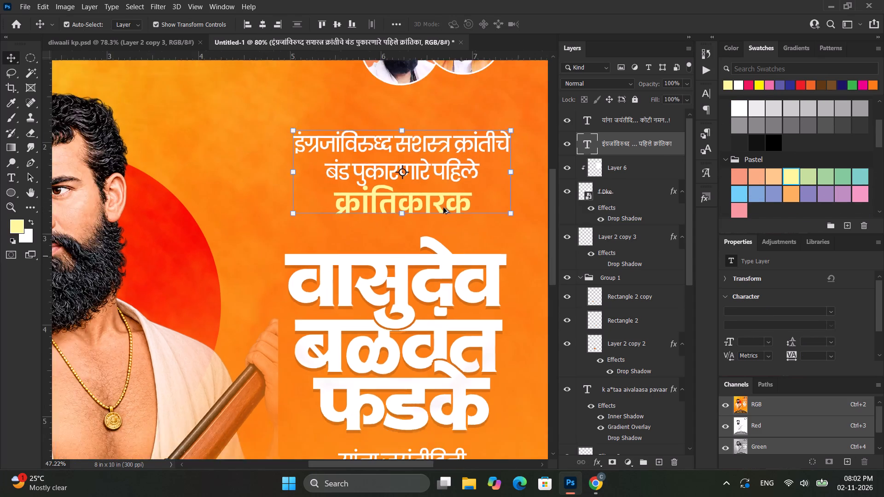
alt+scroll(443, 208, down, 8)
click(520, 221)
Set the font size of the tagline's third line "क्रांतिकारक" to 30 pt.
alt+scroll(414, 187, up, 10)
click(383, 164)
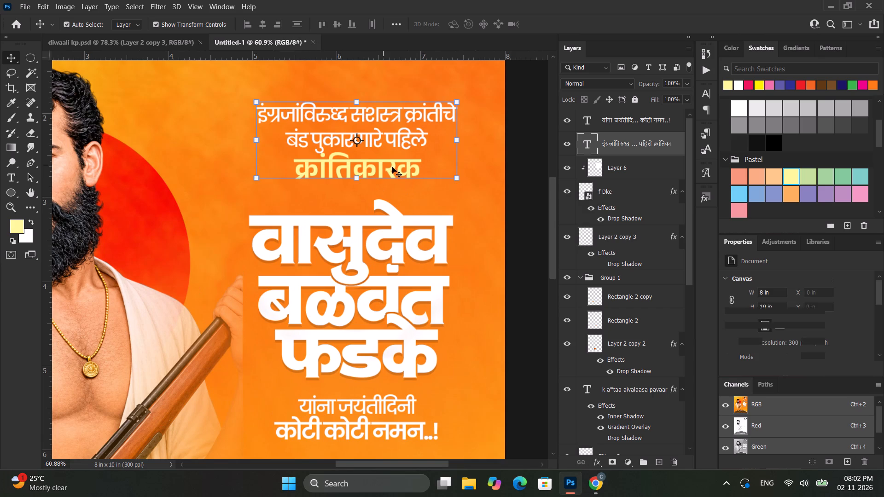
double_click(392, 167)
drag(293, 174, 468, 185)
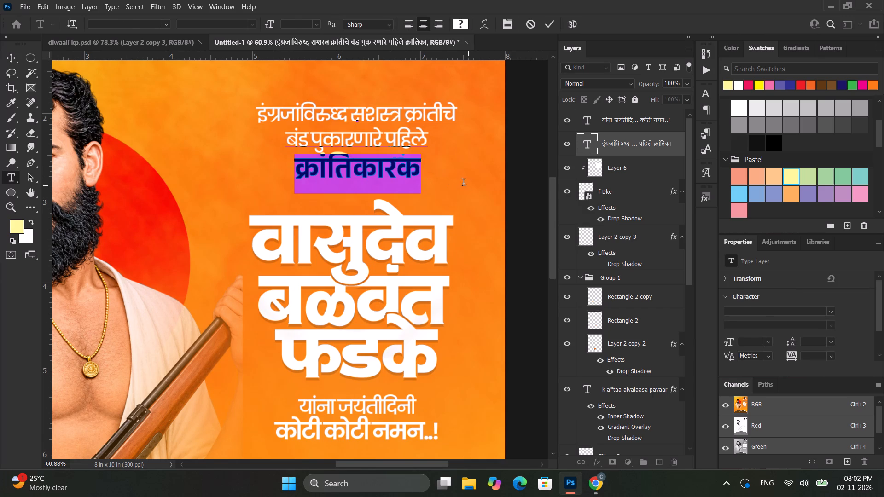
double_click(282, 24)
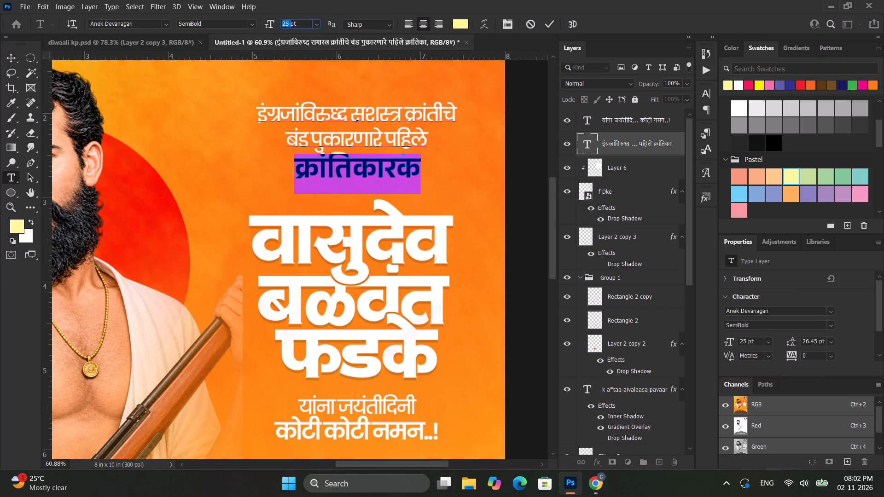
key(3)
key(0)
key(Return)
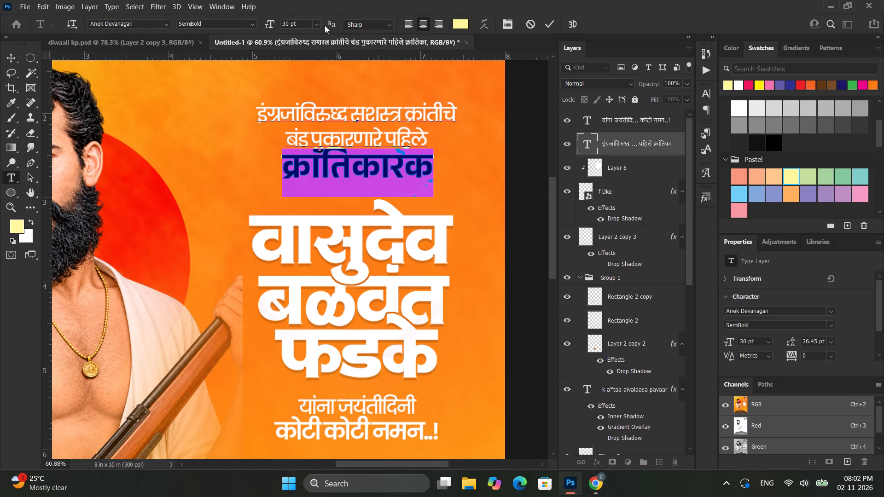
Increase the leading of the tagline line "क्रांतिकारक" to 31.78 pt, keeping its text intact, and finish the text edit.
key(alt+Down)
key(alt+Down)
key(alt+Down)
key(alt+Down)
key(alt+Down)
key(alt+Down)
key(alt+Down)
key(alt+Down)
key(alt+Down)
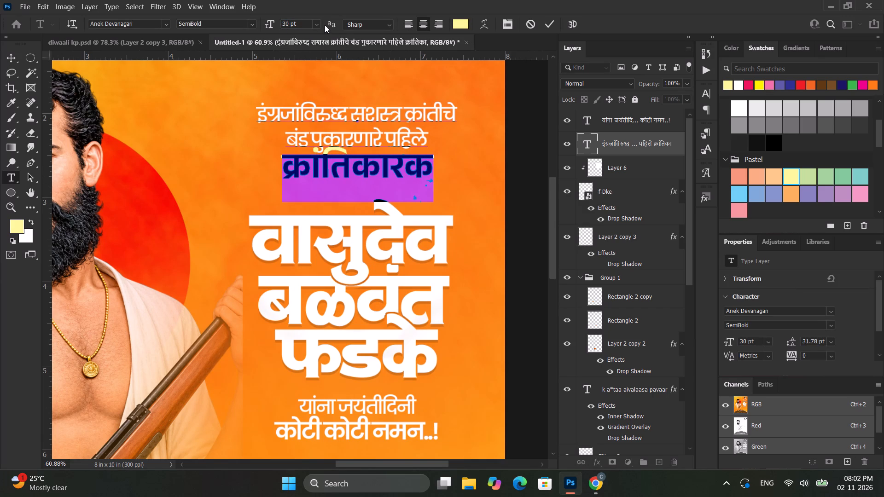
key(alt+Down)
key(alt+Down)
key(alt+Up)
key(alt+Up)
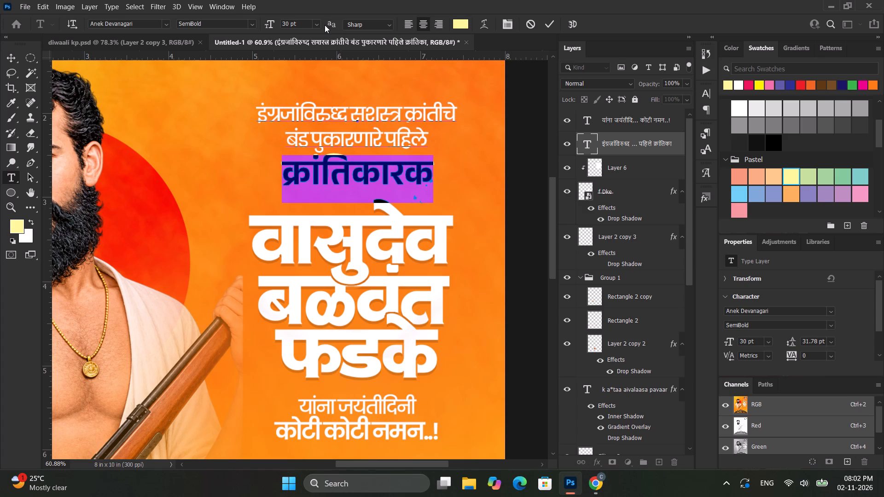
key(ctrl+x)
key(ctrl+z)
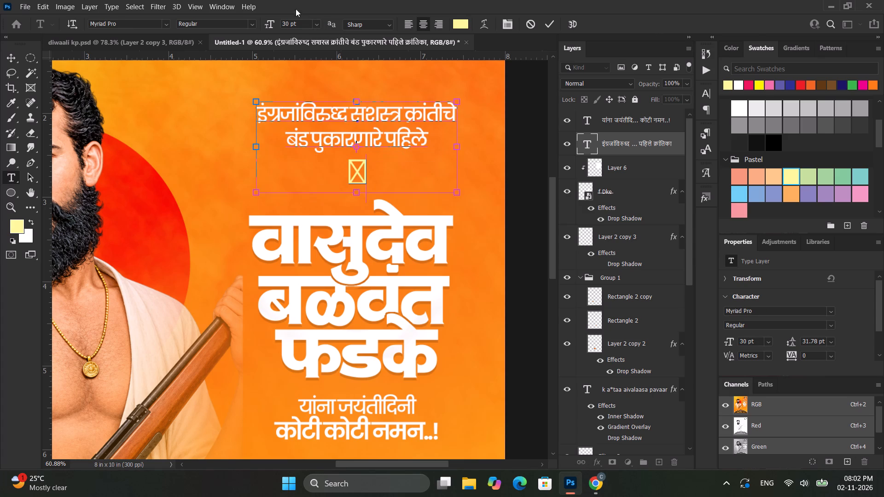
click(6, 57)
alt+scroll(441, 183, down, 5)
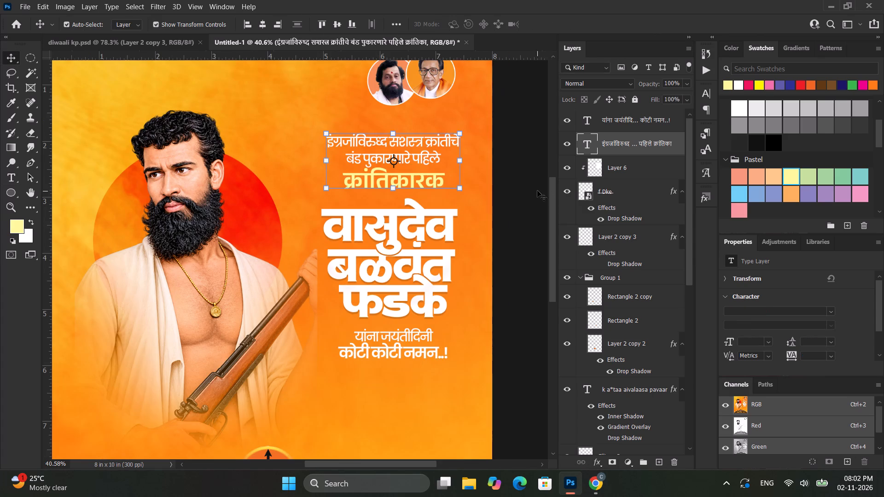
Examine the whole poster's balance with the tagline's third line in pale yellow.
click(512, 181)
alt+scroll(512, 183, down, 5)
click(512, 183)
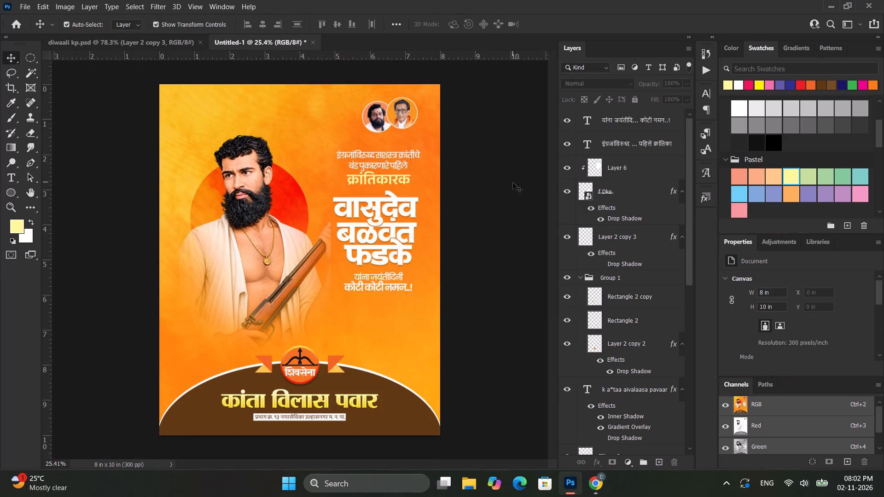
alt+scroll(426, 210, up, 3)
ctrl+scroll(426, 210, up, 2)
alt+scroll(426, 210, down, 5)
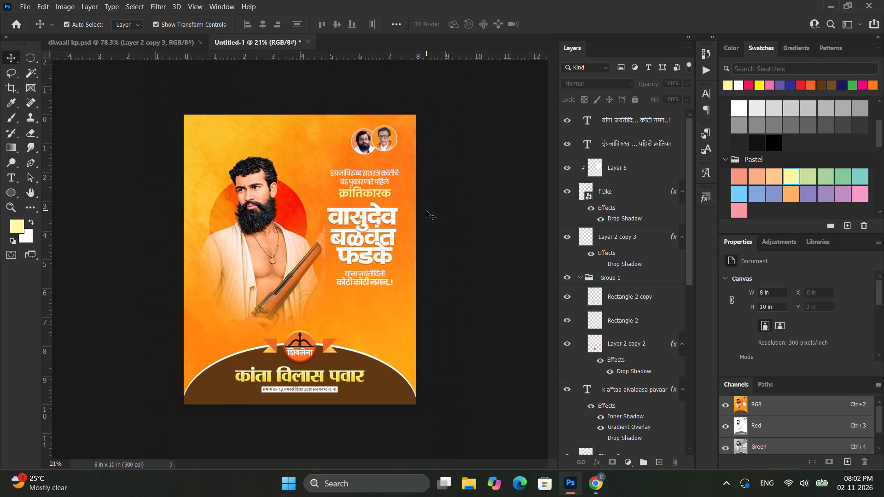
click(461, 205)
Draw a pale yellow circle about 0.65 in across near the poster's upper-left corner, slightly inset from the edges.
alt+scroll(276, 207, up, 2)
alt+scroll(224, 143, up, 9)
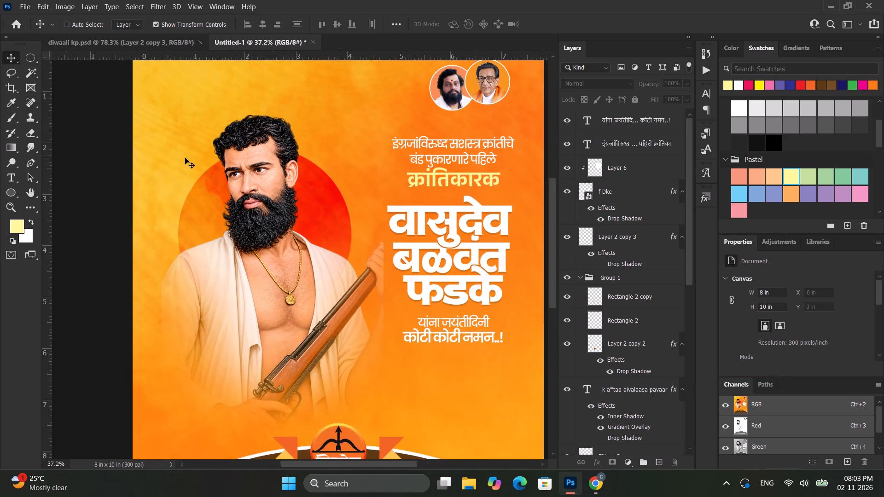
alt+scroll(185, 158, up, 17)
click(10, 193)
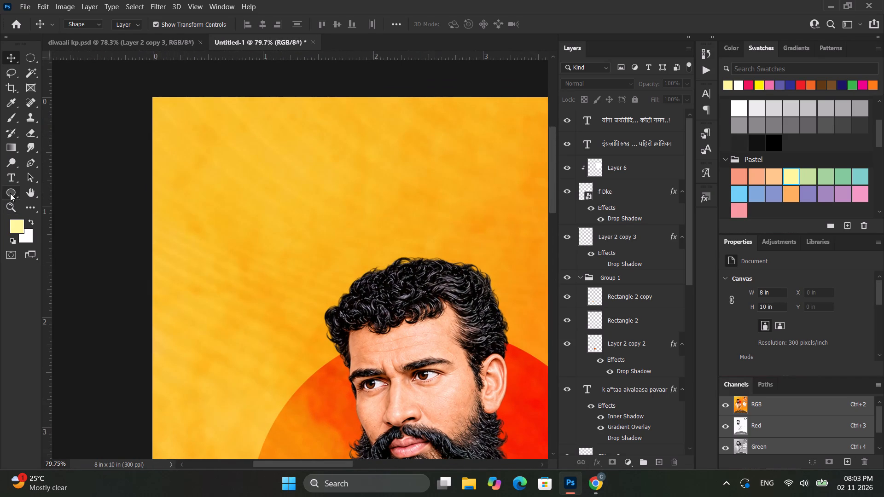
shift+drag(167, 133, 251, 205)
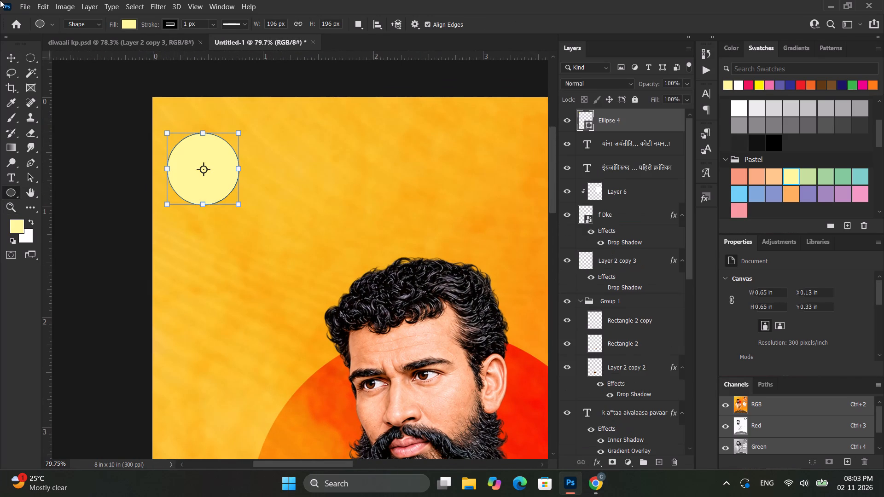
click(8, 57)
alt+scroll(232, 162, up, 3)
drag(214, 149, 219, 140)
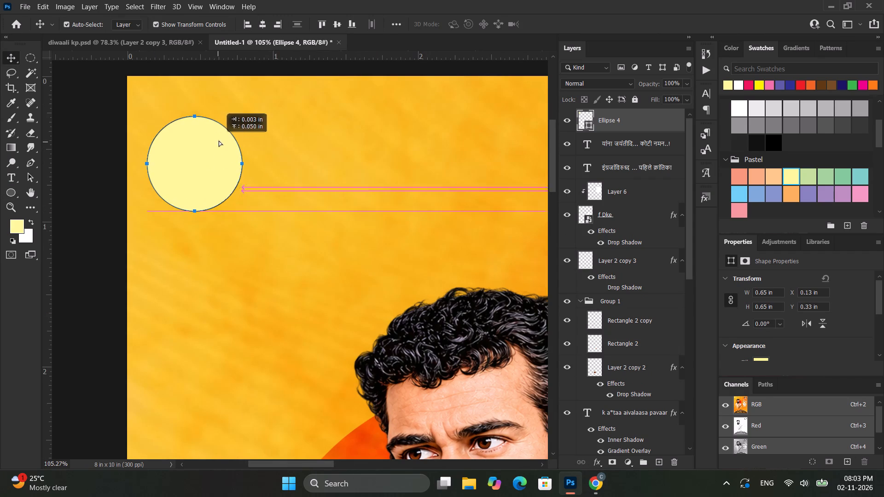
drag(219, 140, 227, 143)
Remove the stroke from the pale yellow circle.
scroll(852, 343, down, 6)
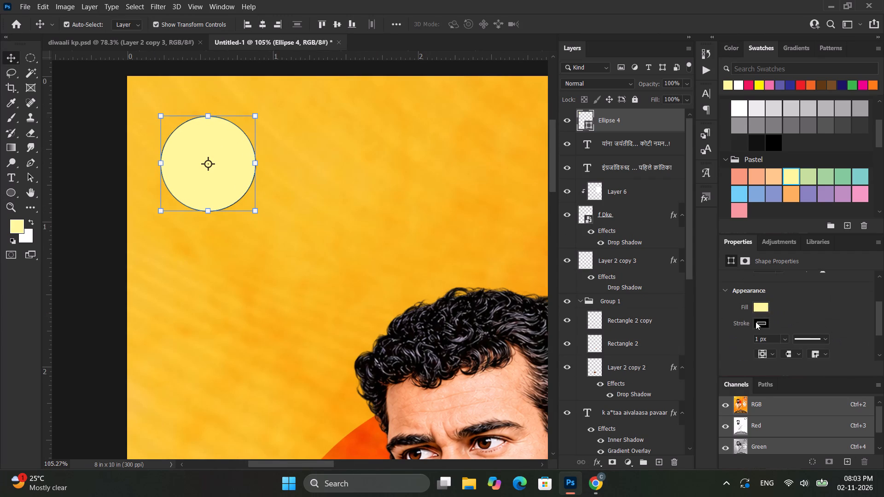
click(756, 324)
click(726, 298)
click(75, 156)
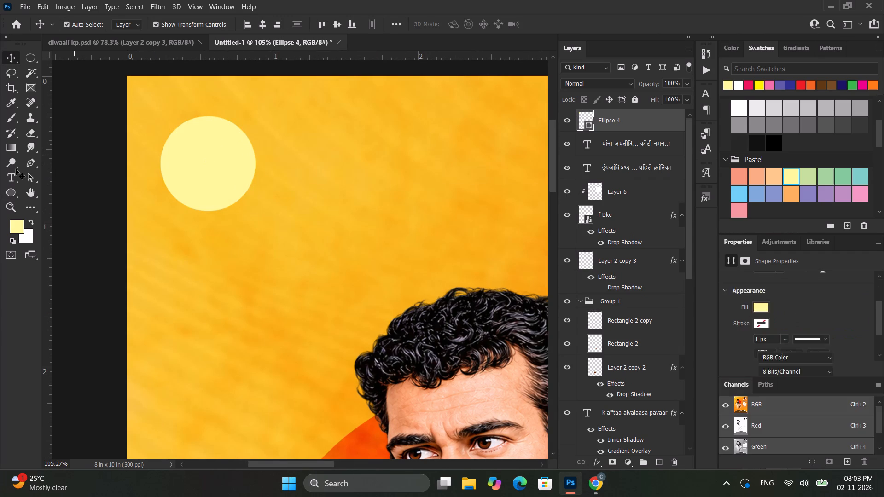
Add the numeral 4 as text over the circle and set its font to SHREE-DEV7-3690 Regular.
click(10, 176)
click(193, 163)
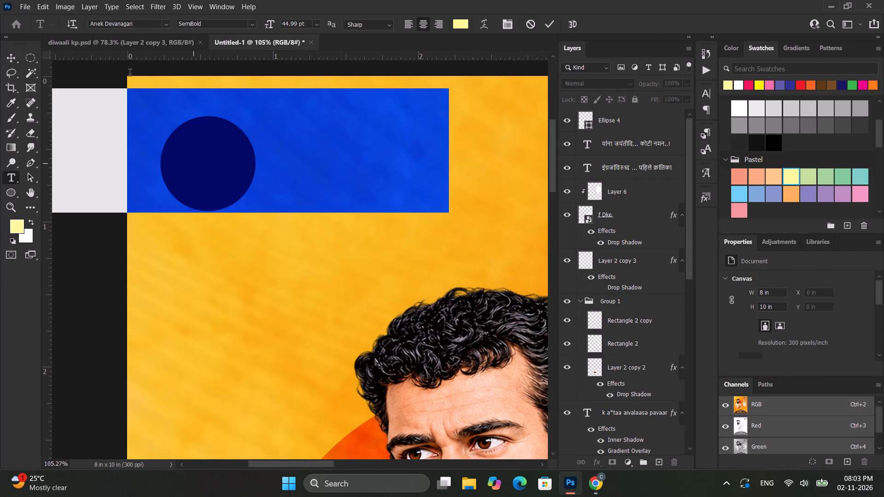
key(4)
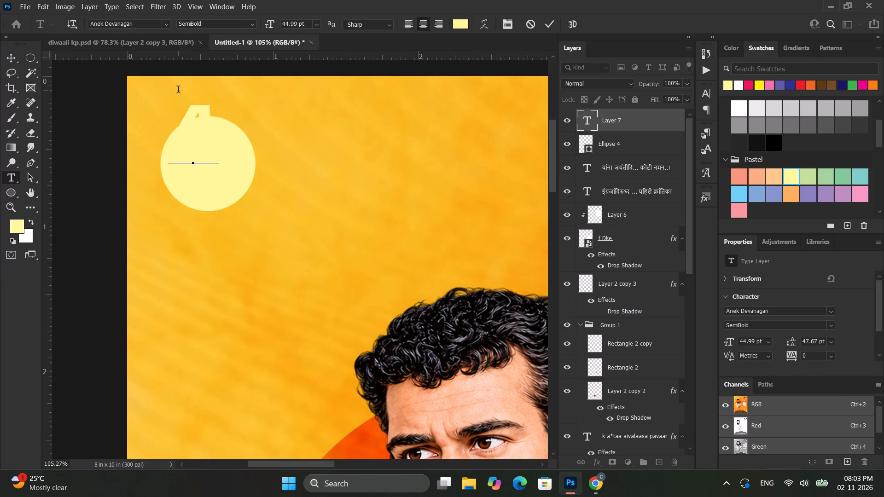
key(ctrl+a)
click(135, 22)
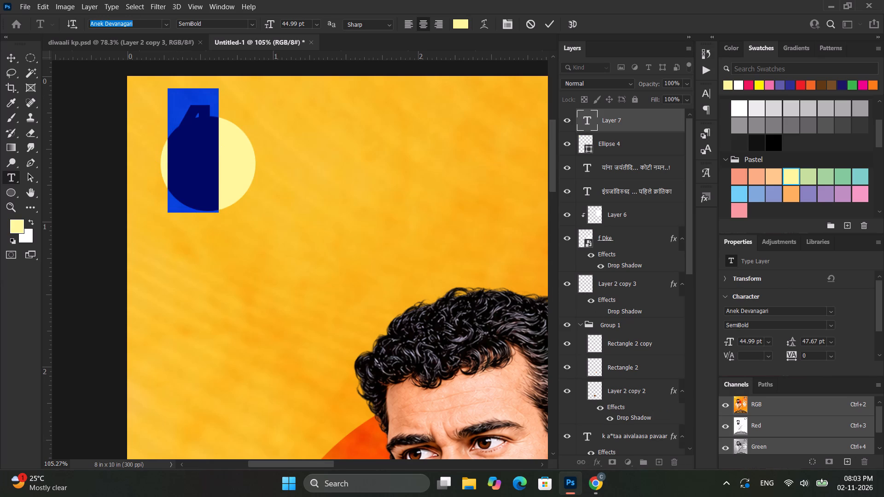
key(6)
text(90)
key(Return)
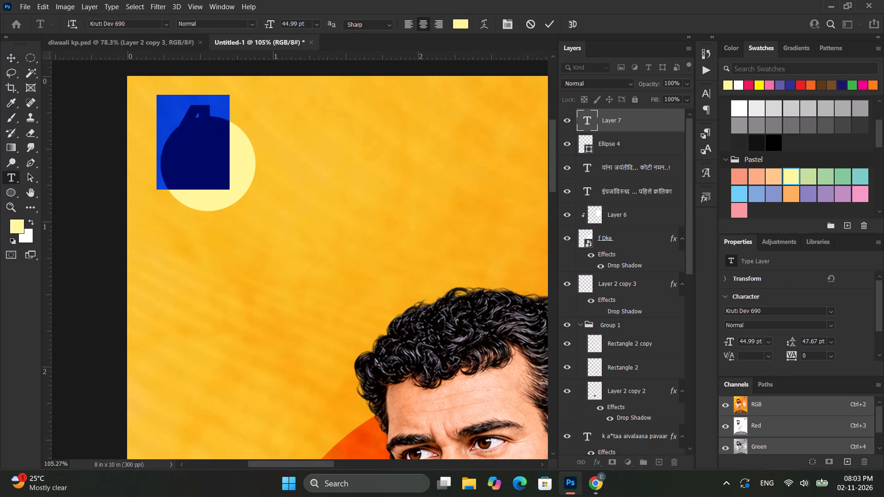
click(135, 27)
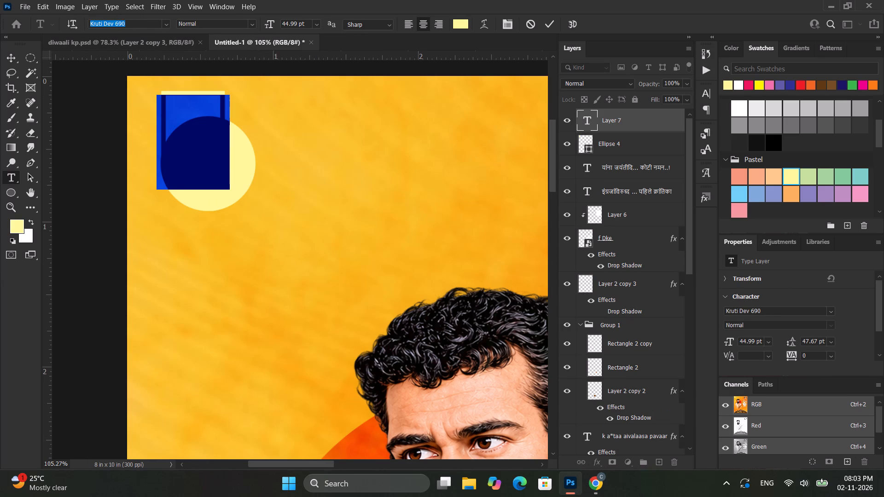
text(690)
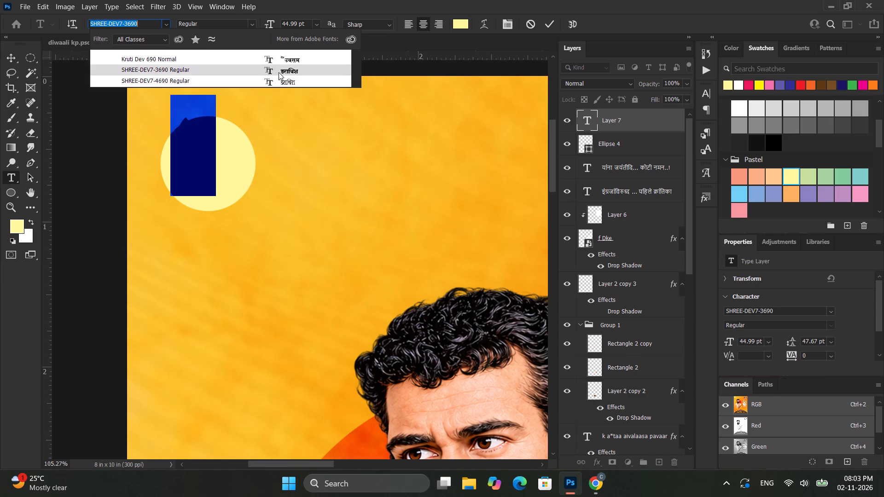
click(278, 71)
click(10, 58)
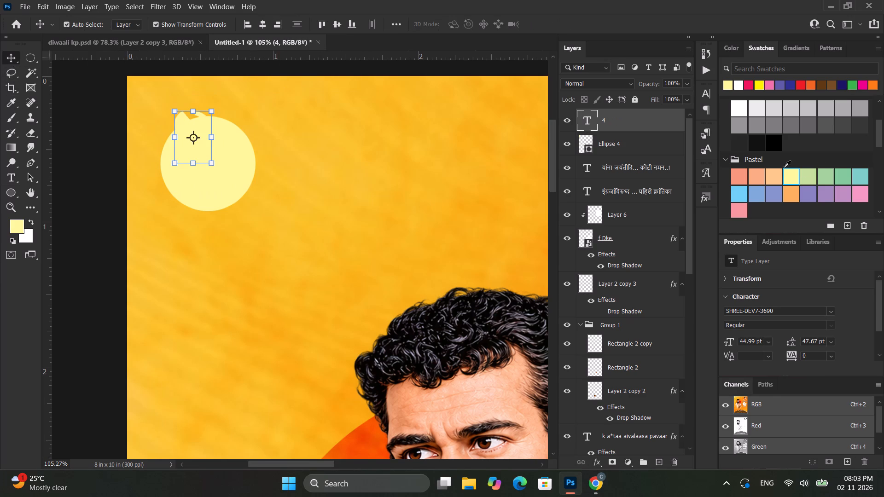
Colour the numeral with the orange swatch from the Pure group.
scroll(764, 139, down, 9)
click(778, 178)
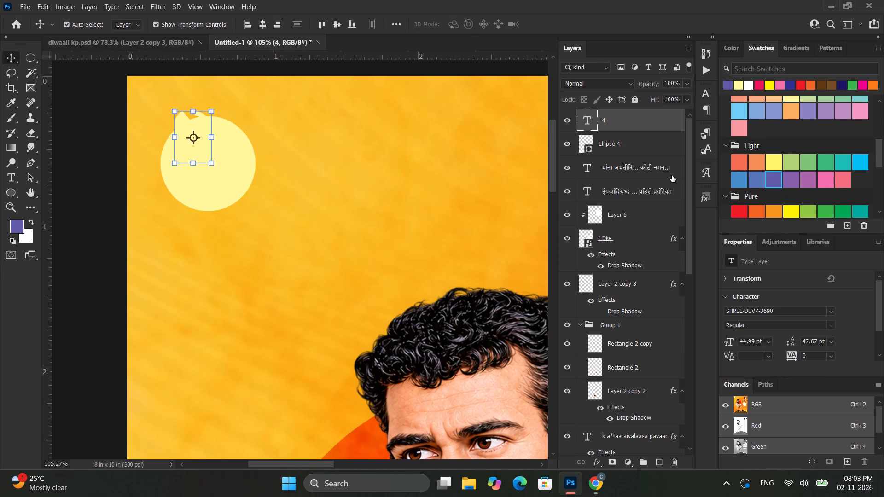
scroll(813, 168, down, 3)
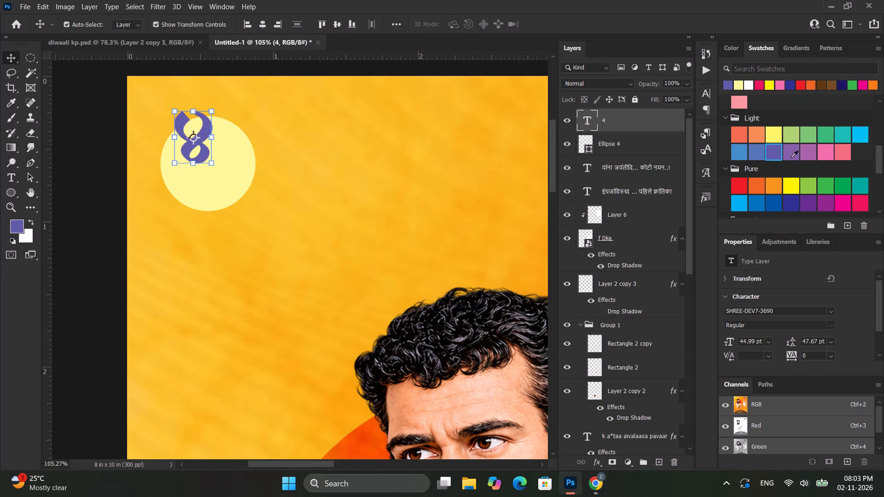
click(749, 189)
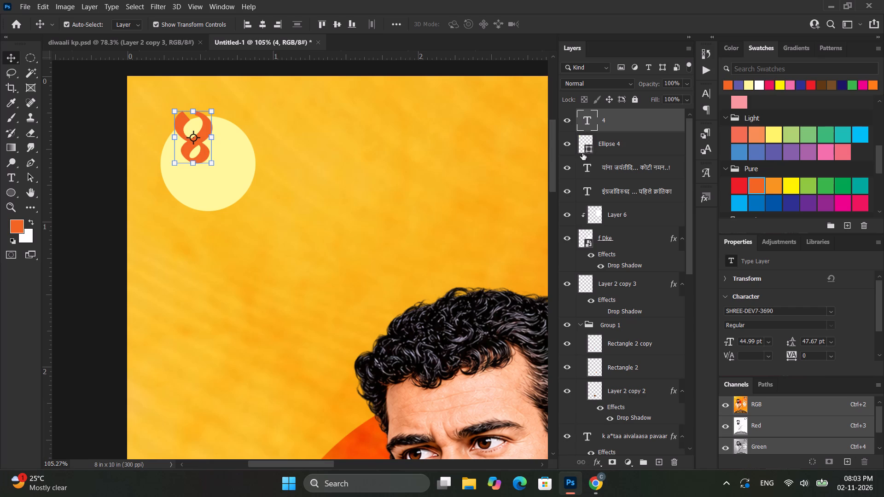
click(11, 57)
click(123, 147)
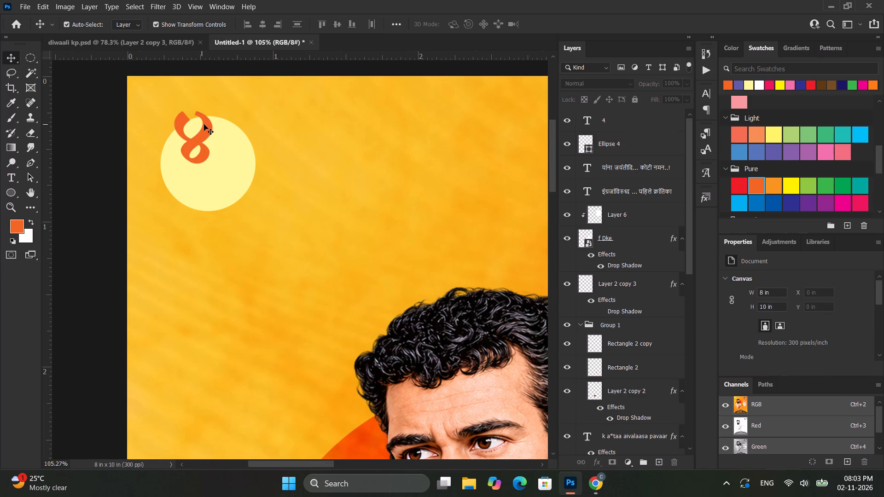
Centre the orange numeral in the circle and enlarge it to 112.26%.
click(205, 124)
alt+scroll(206, 134, up, 3)
drag(207, 127, 221, 155)
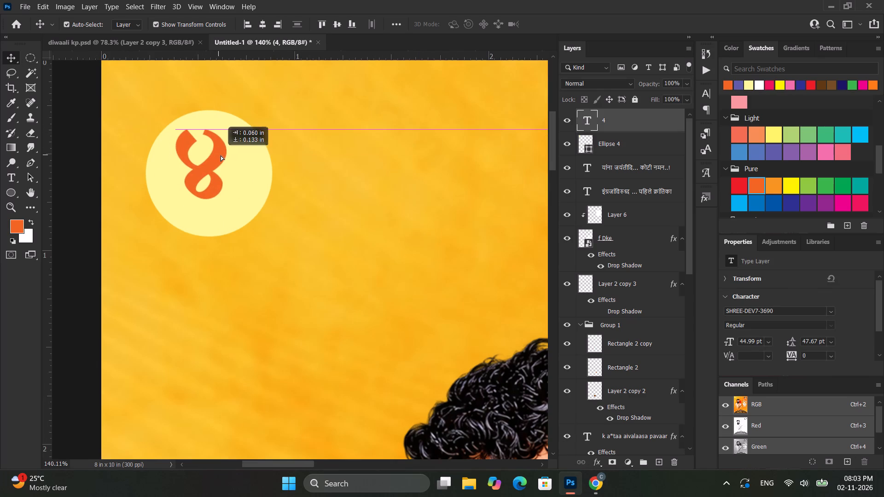
drag(221, 155, 224, 159)
alt+drag(237, 135, 243, 129)
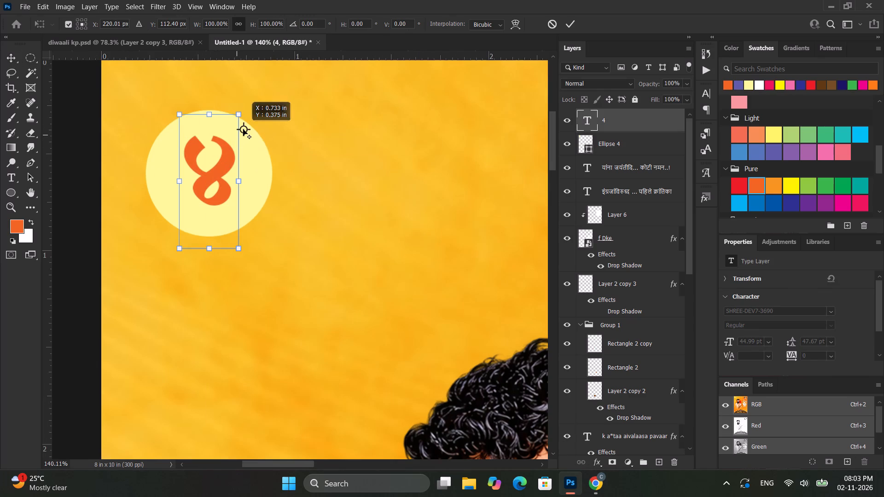
alt+drag(243, 129, 244, 129)
key(ctrl+z)
alt+drag(240, 111, 245, 104)
click(568, 22)
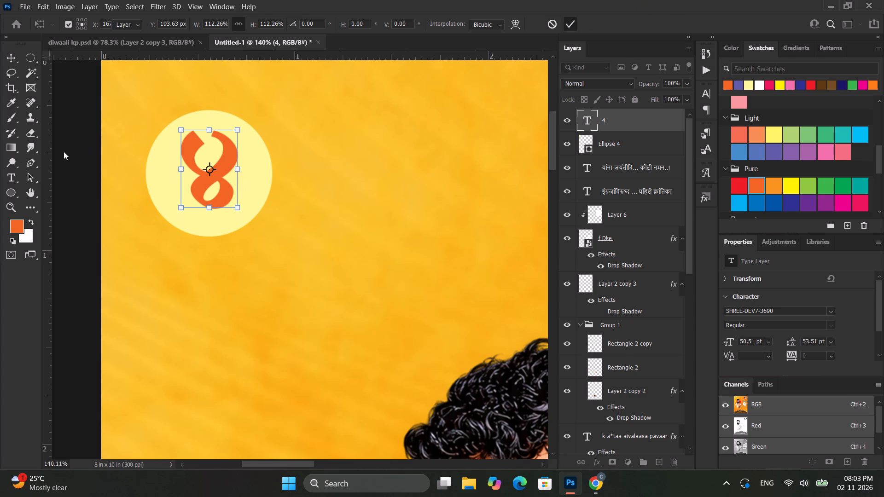
click(68, 146)
Scale the numeral and its circle together down to 67.59%.
alt+scroll(171, 162, down, 19)
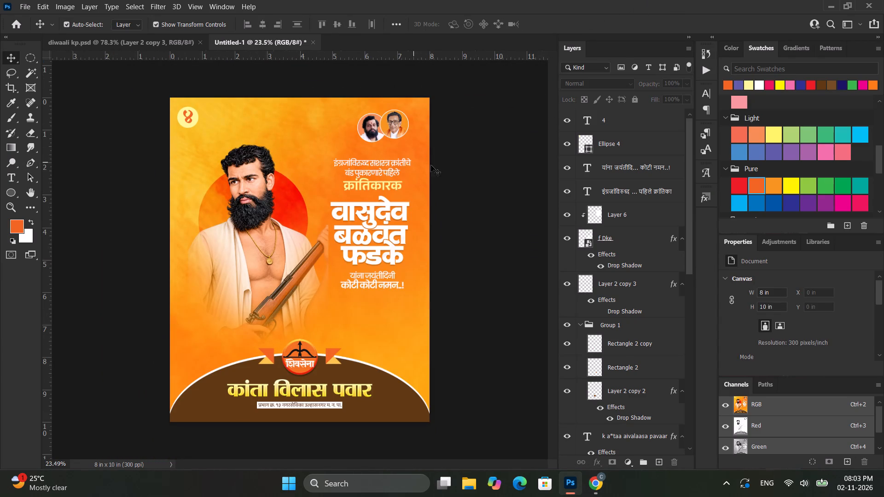
click(643, 131)
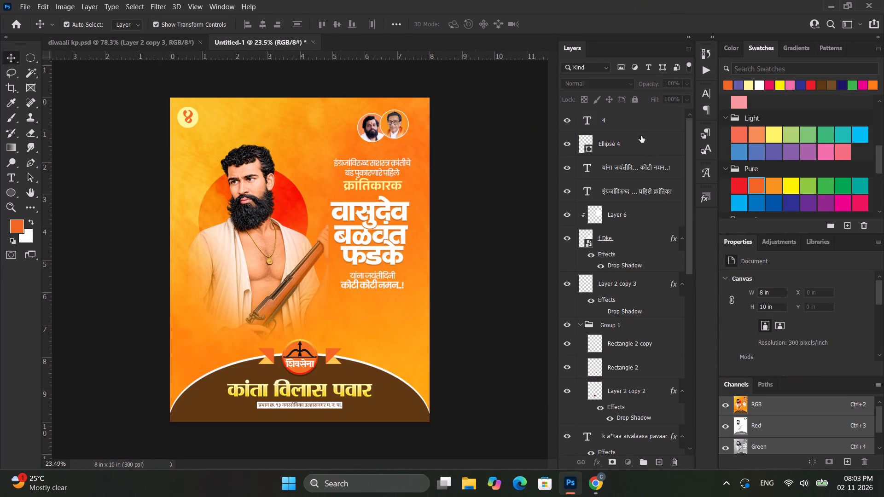
ctrl+click(637, 143)
alt+scroll(177, 119, up, 20)
alt+scroll(177, 119, up, 1)
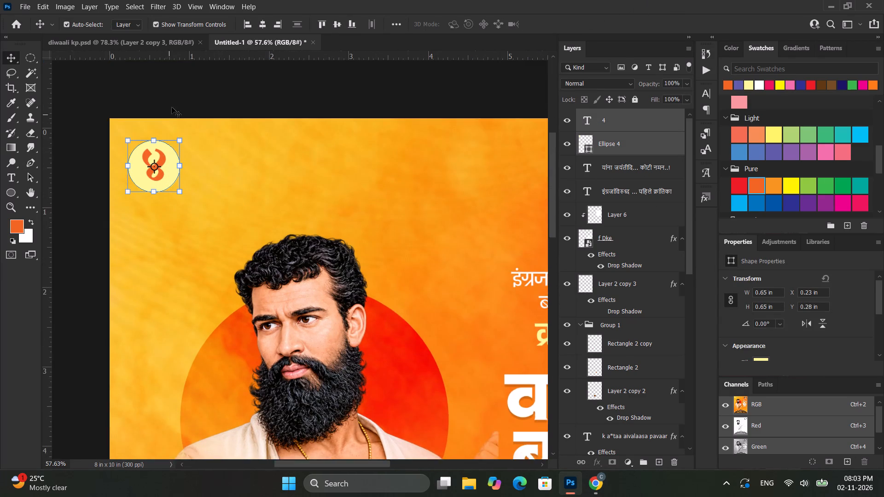
alt+scroll(172, 107, up, 6)
alt+drag(176, 142, 163, 156)
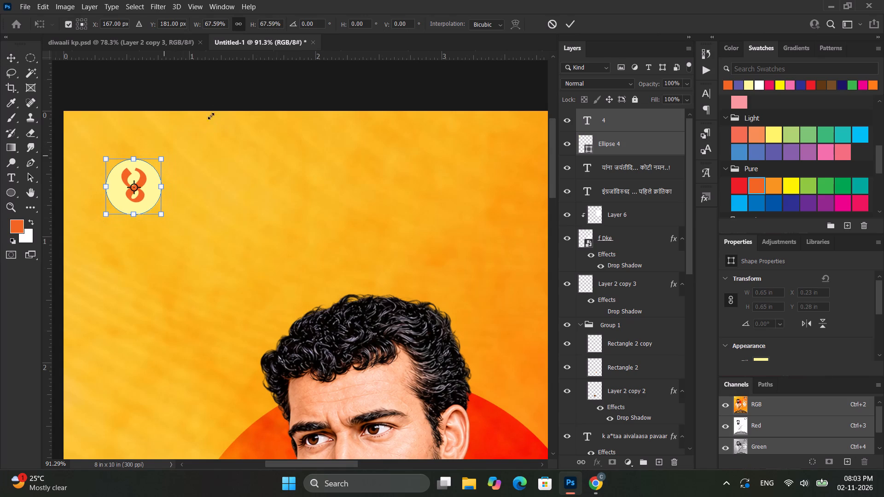
click(225, 92)
click(8, 58)
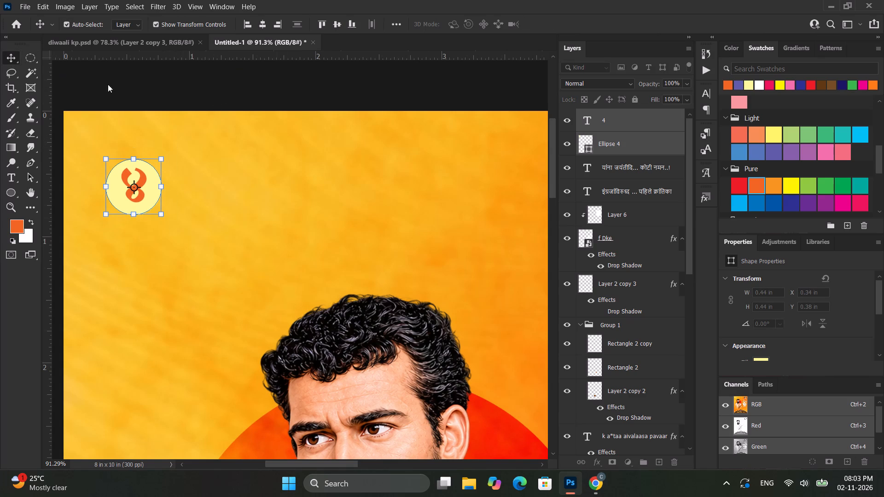
click(157, 94)
Duplicate the orange numeral and place the copy just to the right of the circle, at the same height.
alt+scroll(120, 157, up, 4)
click(155, 194)
alt+shift+drag(151, 190, 221, 196)
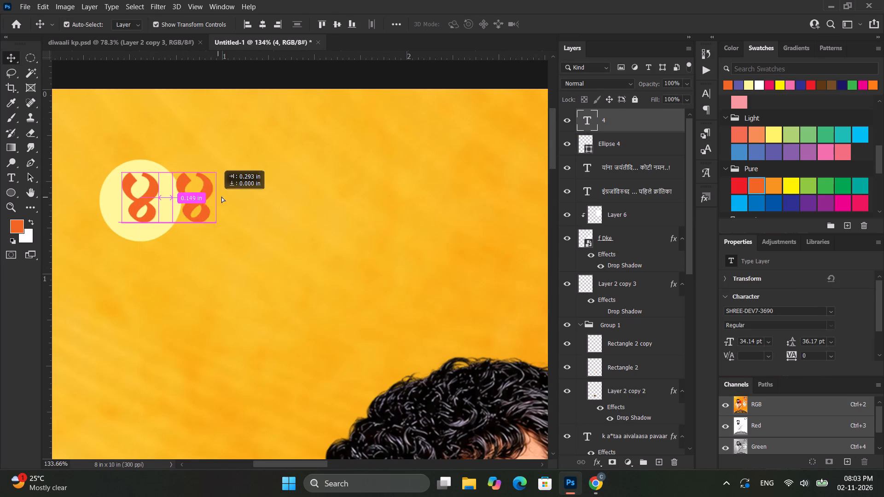
alt+shift+drag(221, 196, 243, 200)
click(306, 83)
alt+scroll(335, 176, down, 7)
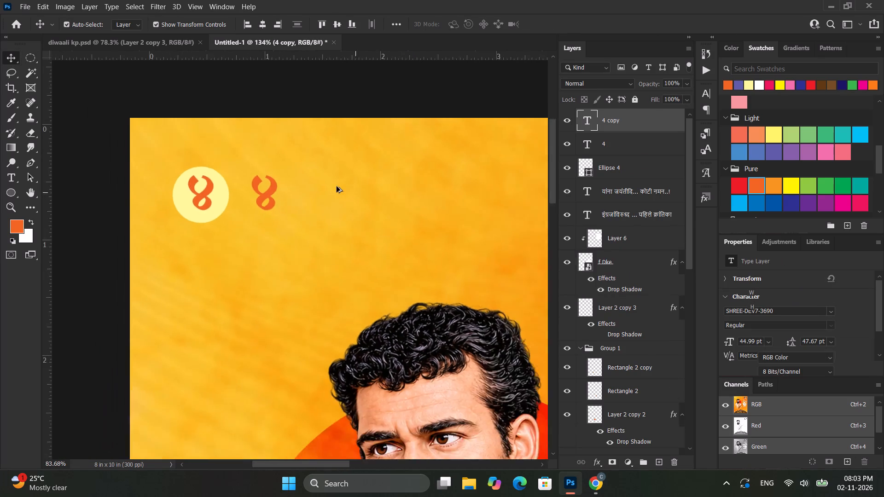
alt+scroll(337, 186, down, 12)
Switch to Chrome and open the Unicode to Shree-Lipi converter in a new tab.
click(601, 490)
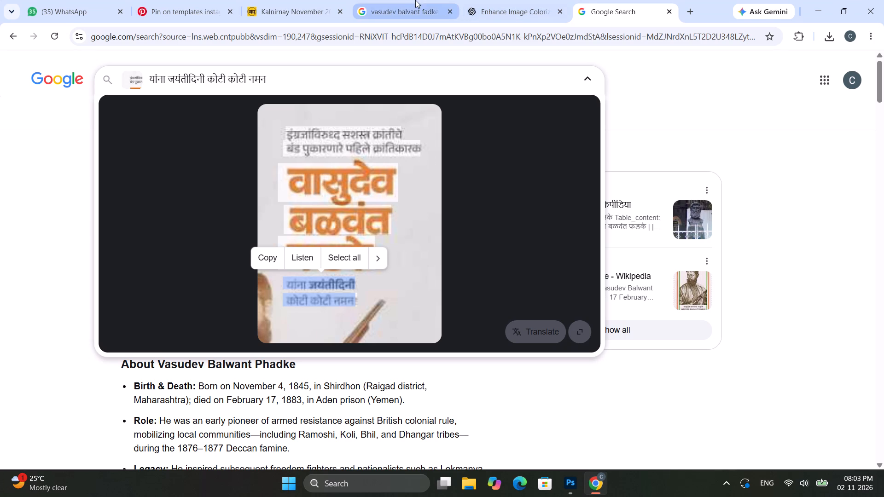
click(517, 8)
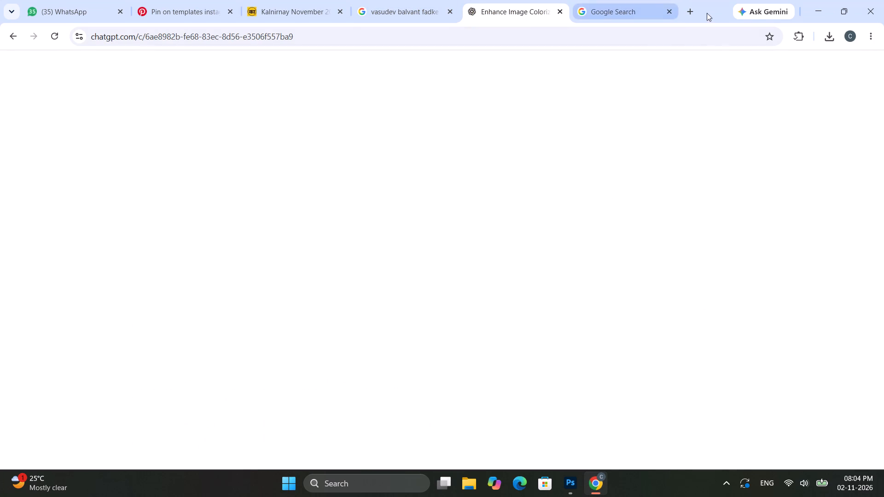
click(691, 16)
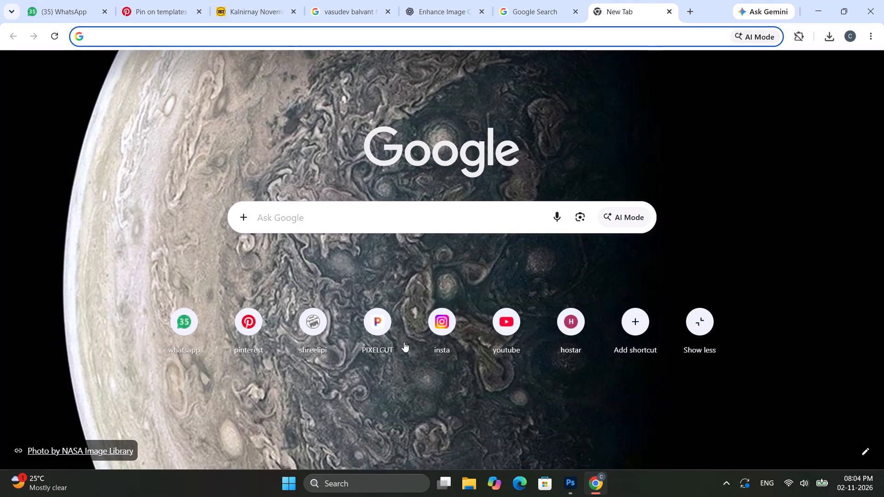
click(308, 347)
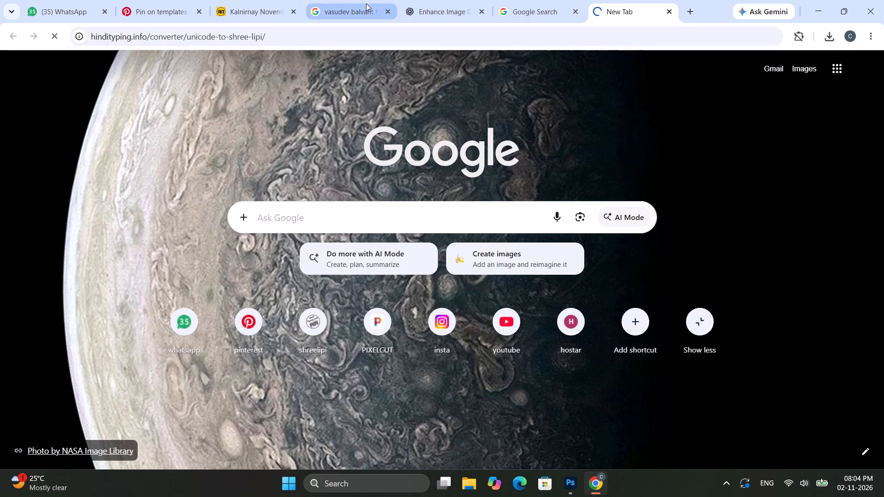
Look through the open reference tabs and the Kalnirnay November 2026 page for the month name written in Marathi.
click(530, 3)
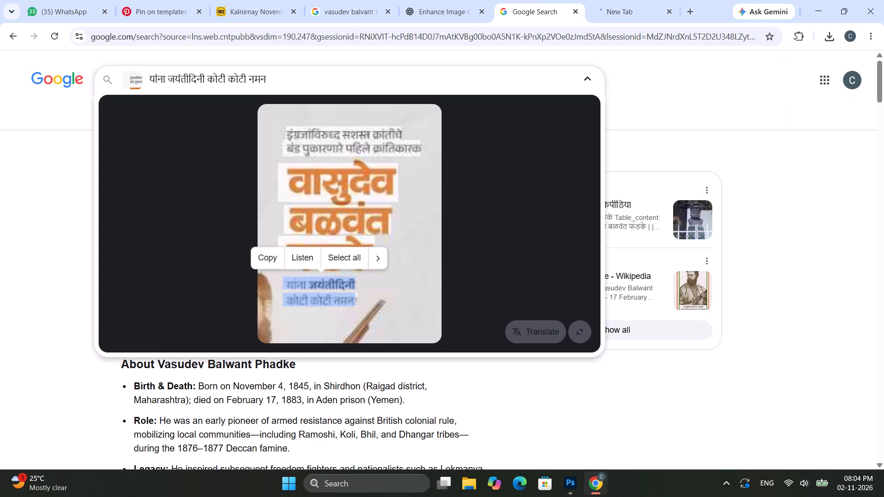
click(338, 0)
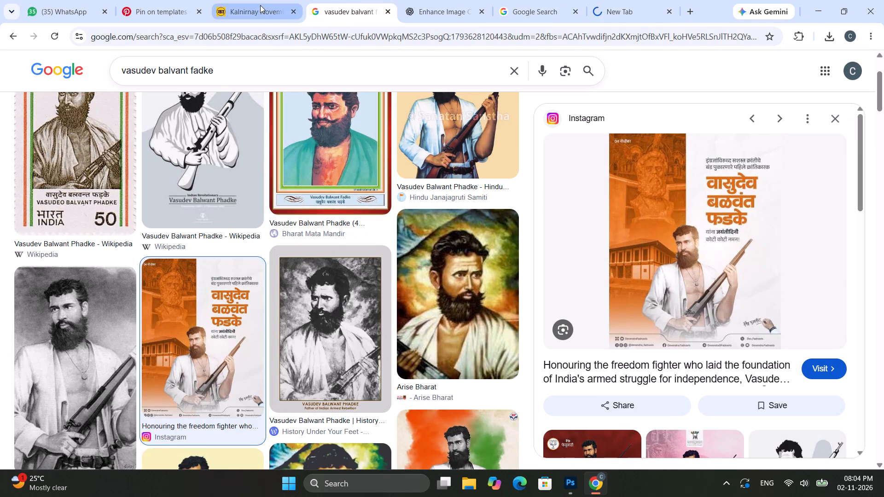
click(273, 6)
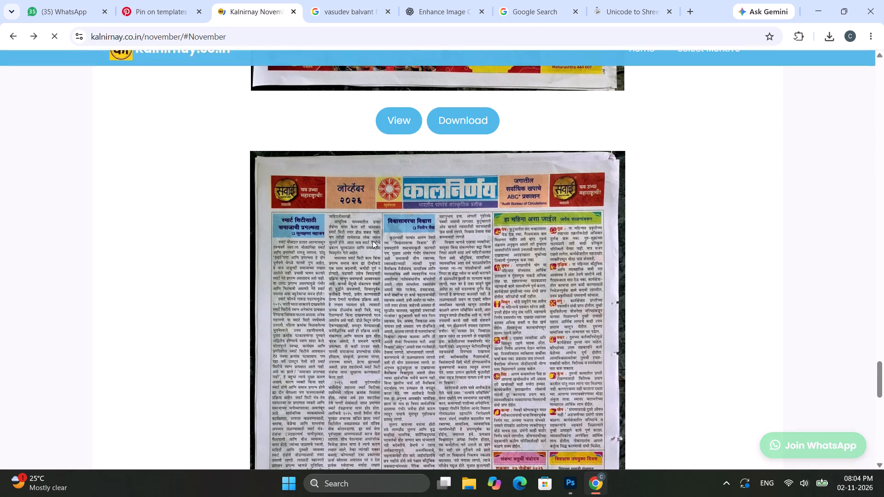
scroll(413, 284, up, 15)
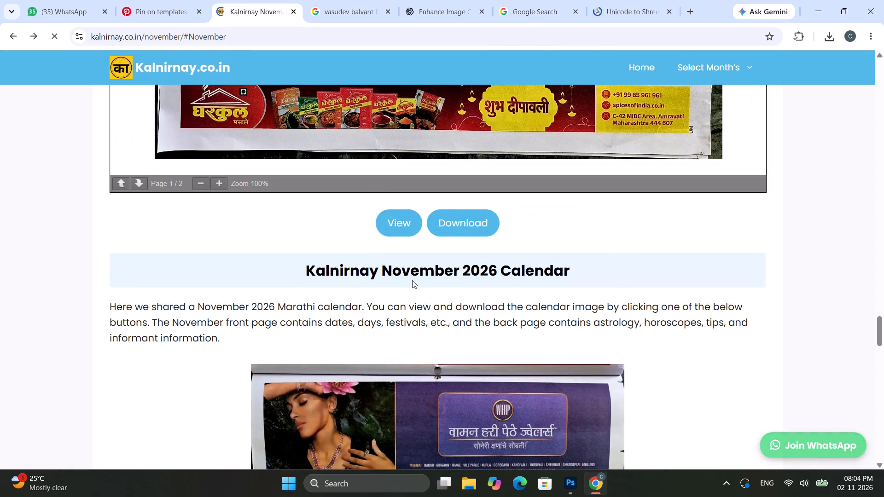
scroll(409, 280, up, 7)
scroll(412, 324, up, 6)
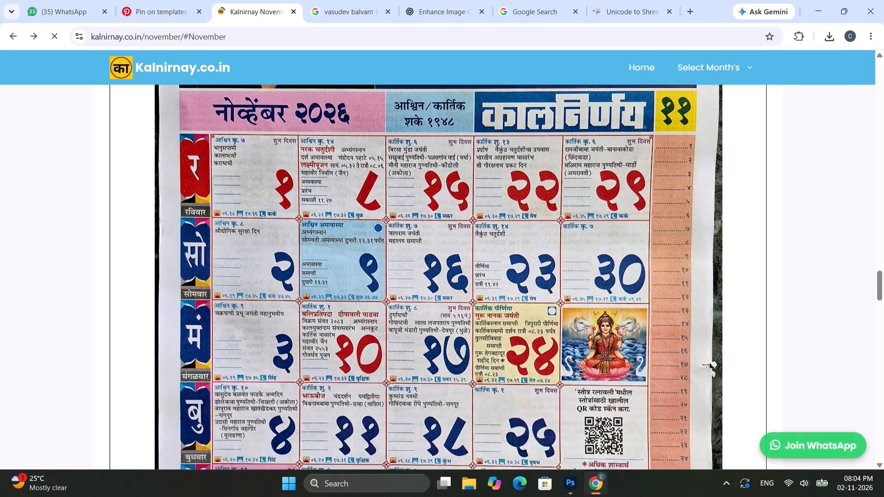
scroll(304, 220, up, 5)
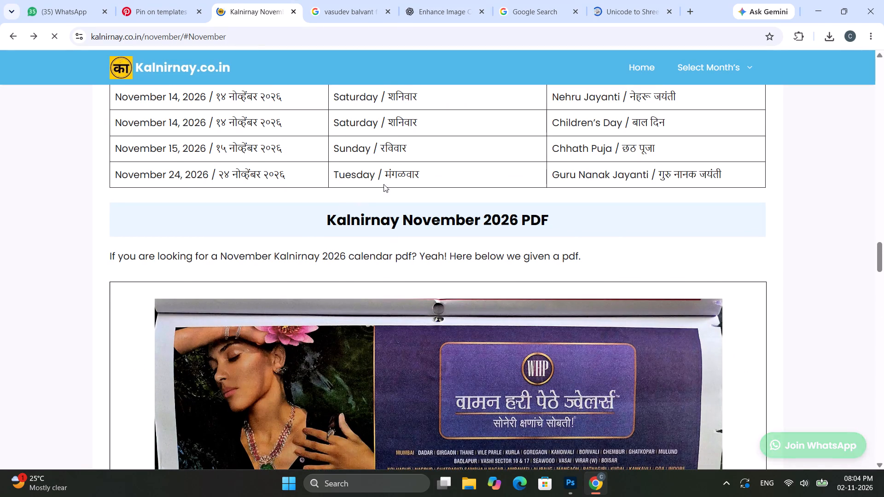
scroll(387, 183, up, 14)
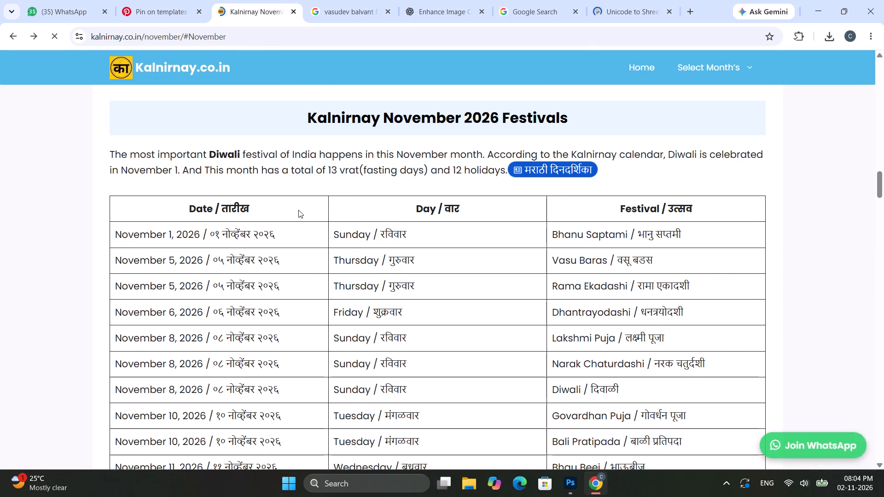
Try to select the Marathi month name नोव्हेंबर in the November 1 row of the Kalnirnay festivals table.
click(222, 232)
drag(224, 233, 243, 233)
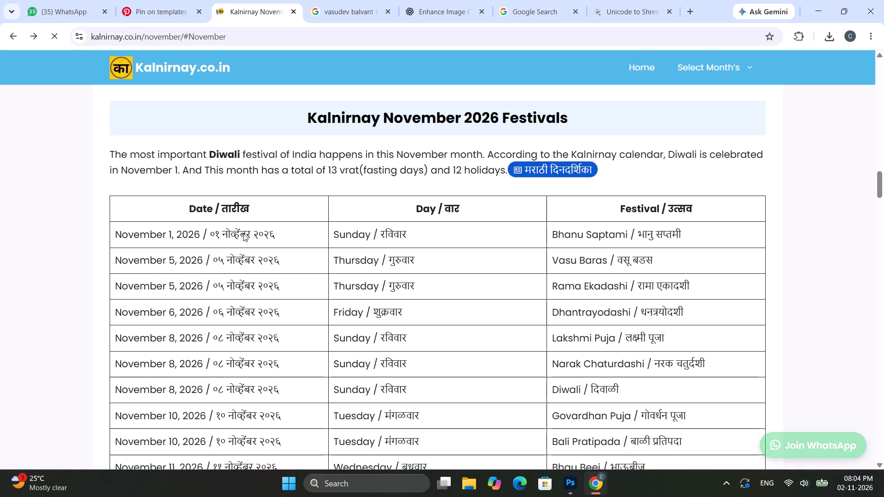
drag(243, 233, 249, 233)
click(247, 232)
Check the Kalnirnay page's horoscope and today's date sections above the festivals table for Marathi date text.
scroll(375, 231, up, 5)
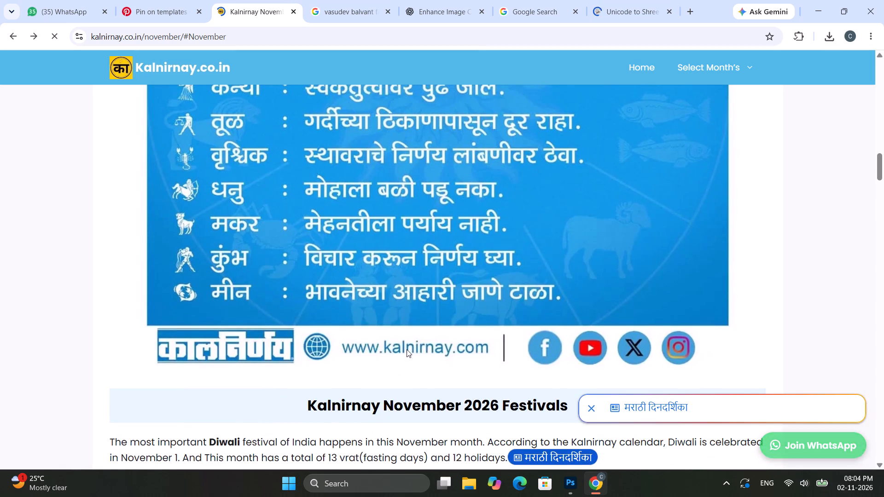
scroll(405, 354, down, 2)
scroll(404, 354, up, 20)
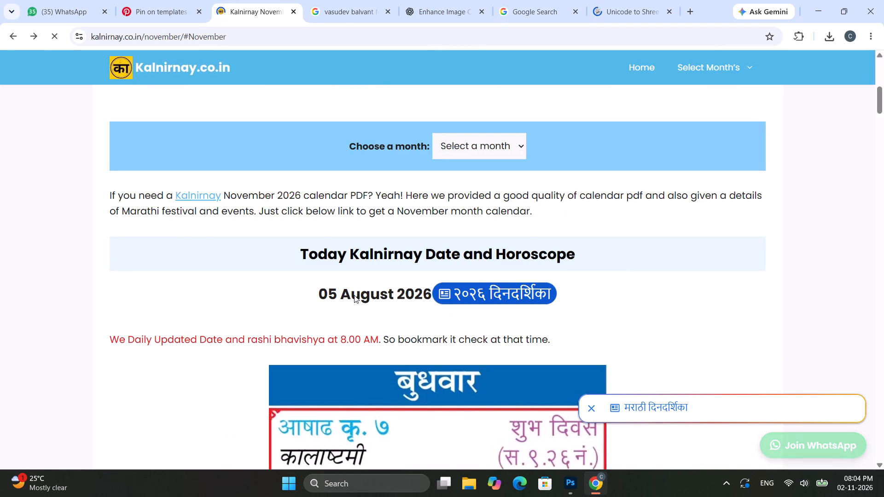
scroll(355, 301, down, 2)
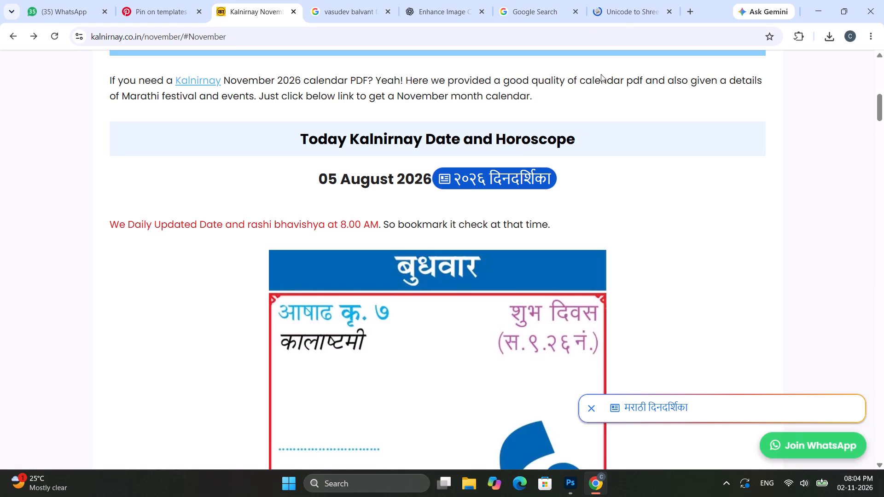
In the Unicode to Shree Lipi converter, turn on Marathi transliteration and enter the month name नोव्हेंबर.
click(620, 20)
click(373, 309)
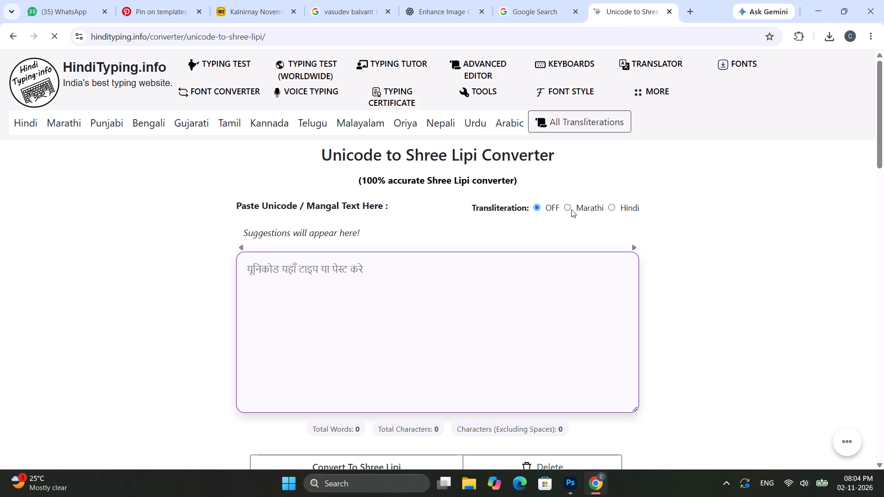
click(570, 208)
click(509, 278)
text(novhr)
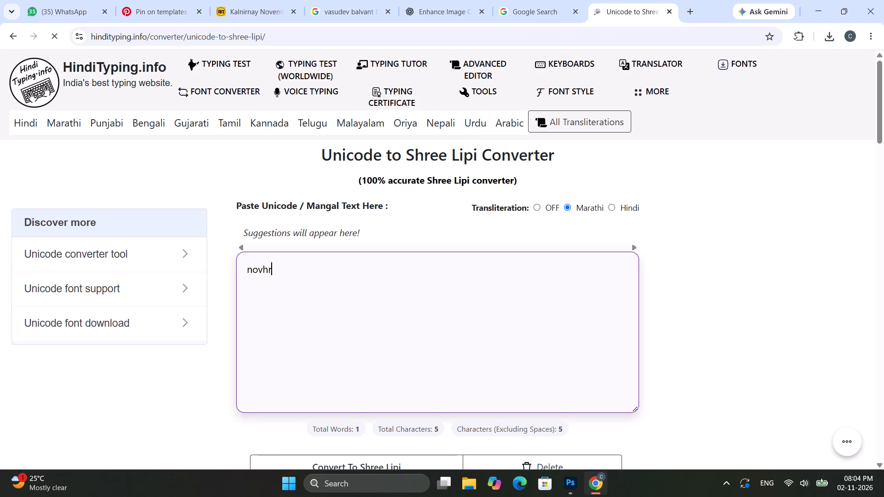
key(BackSpace)
text(embr)
key(BackSpace)
text(er)
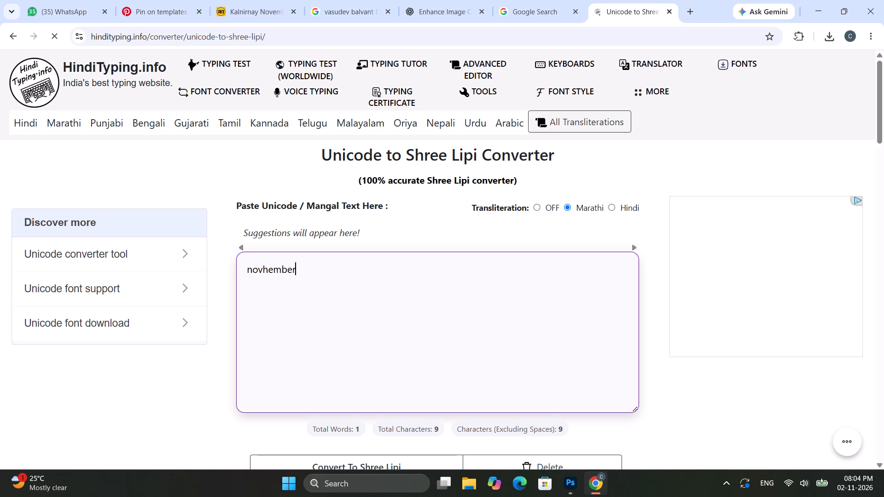
key(space)
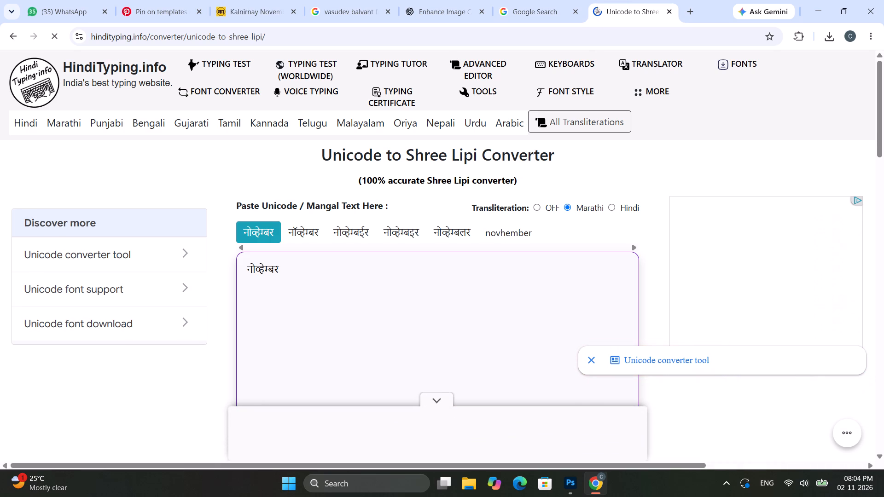
drag(321, 269, 211, 258)
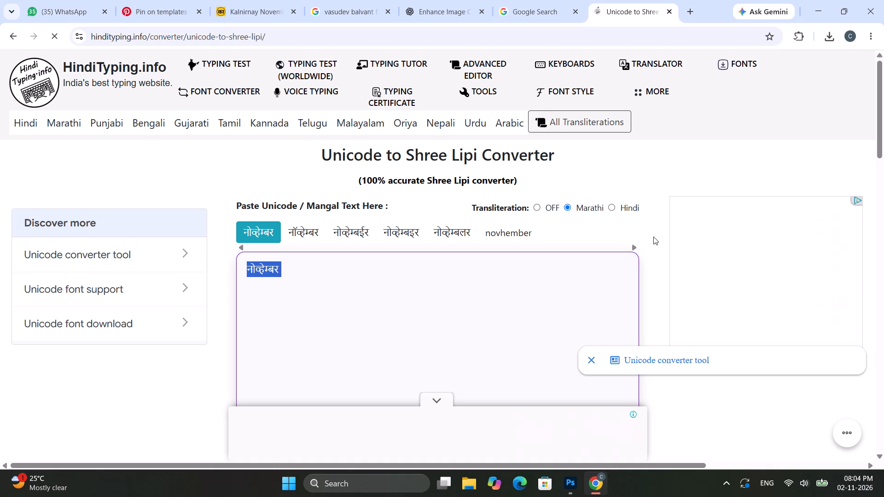
text(nove)
text(mber)
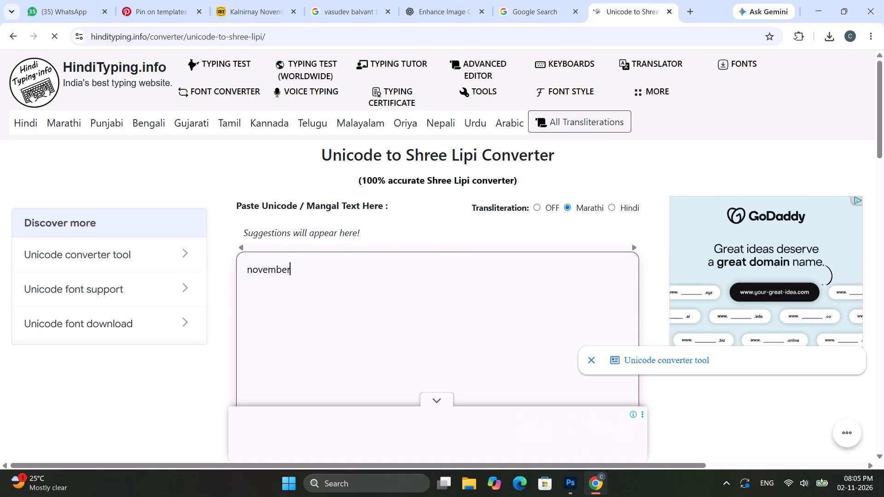
key(space)
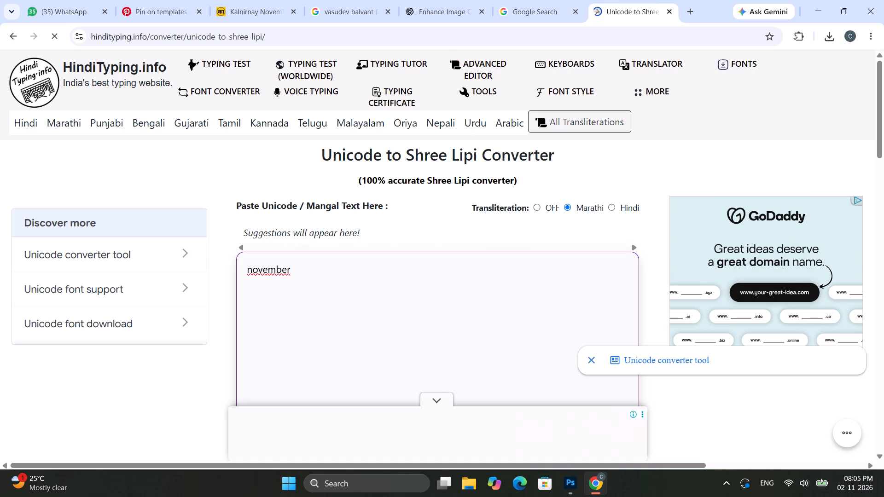
key(BackSpace)
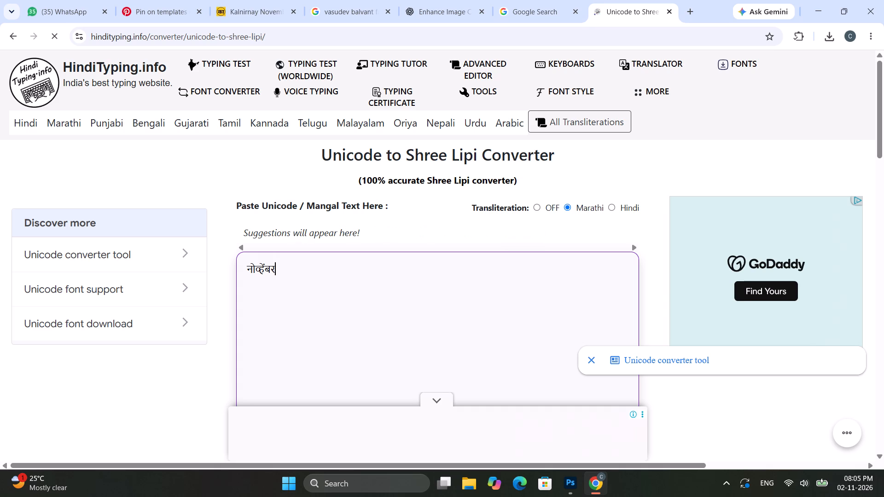
Convert नोव्हेंबर to Shree Lipi and copy the converted text.
scroll(650, 223, down, 4)
click(338, 232)
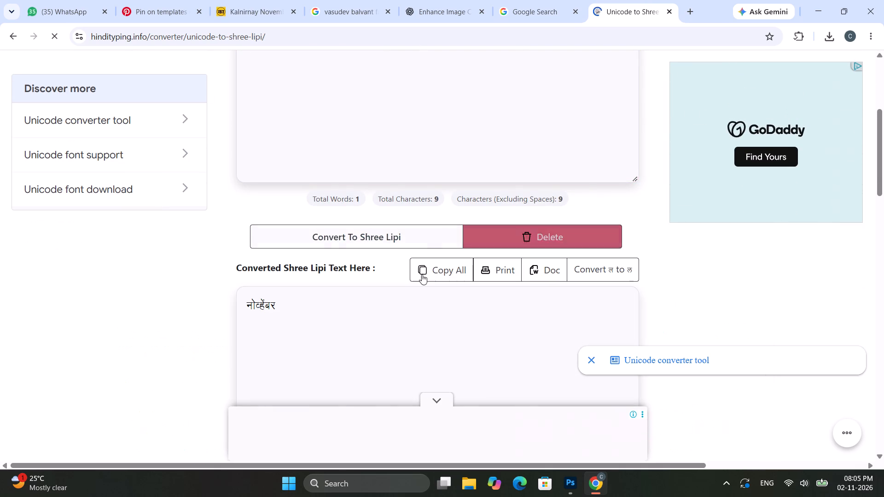
click(442, 267)
Switch to Photoshop and replace the duplicated numeral's text with the copied month name नोव्हेंबर.
click(809, 4)
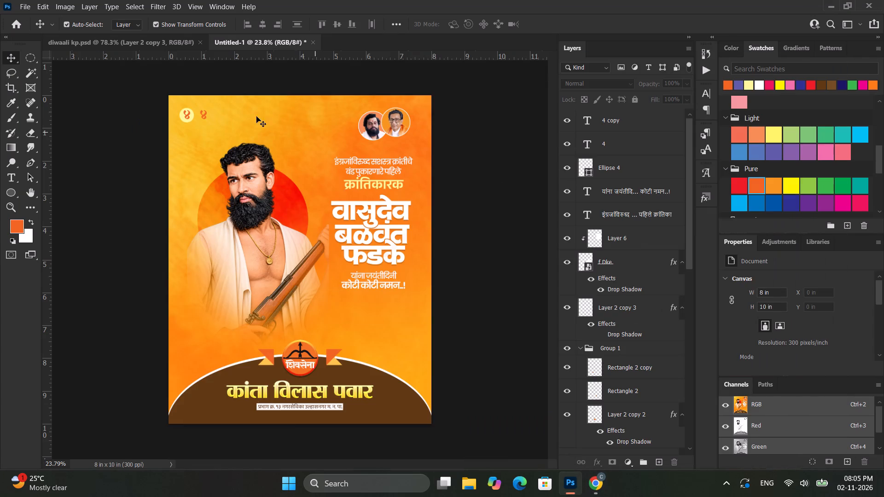
alt+scroll(227, 116, up, 20)
alt+scroll(227, 116, up, 9)
double_click(160, 116)
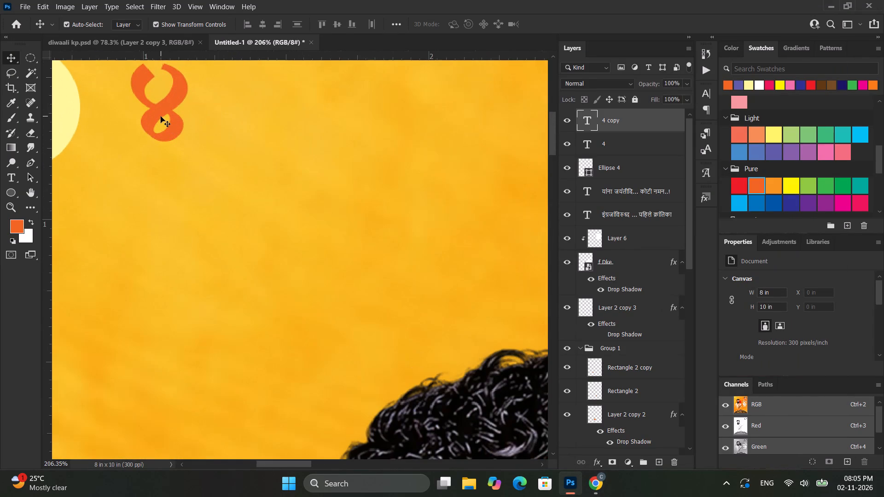
key(ctrl+v)
alt+scroll(160, 118, down, 2)
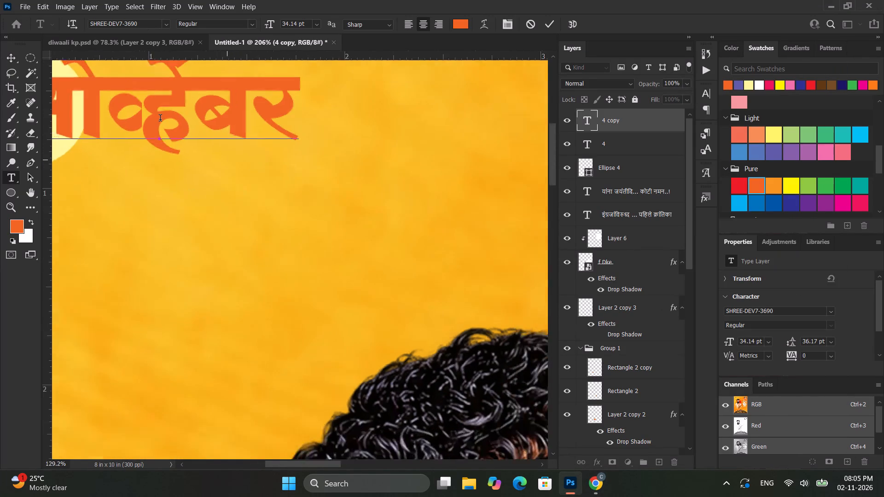
alt+scroll(160, 119, down, 10)
click(10, 56)
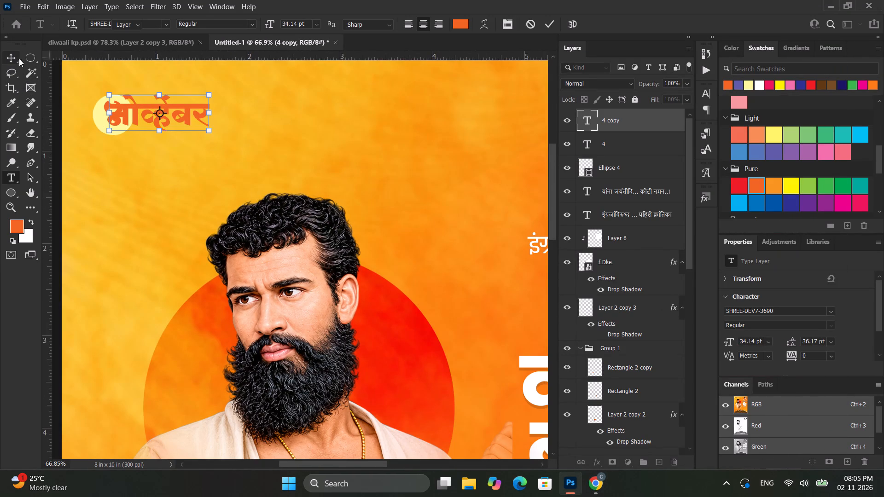
Move the orange month name to the right so it clears the numeral circle.
alt+scroll(148, 98, up, 2)
shift+drag(181, 107, 221, 110)
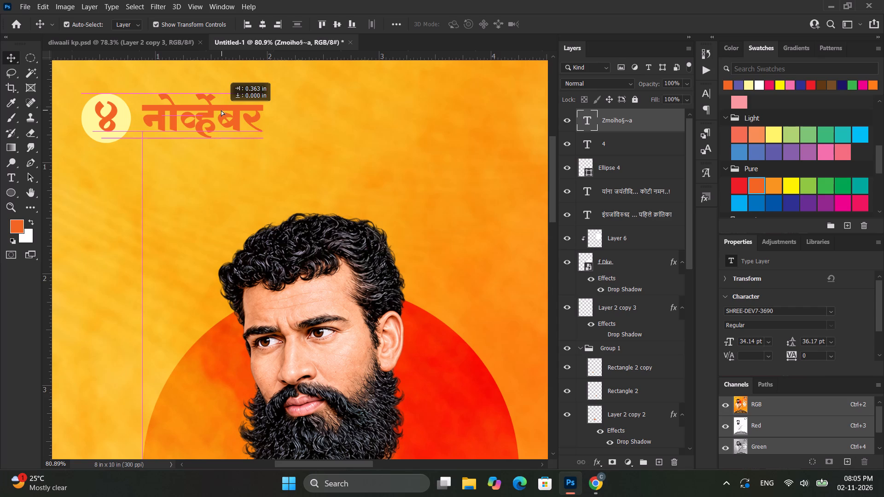
shift+drag(221, 110, 213, 109)
Scale the month name down proportionally to 71.90%.
alt+scroll(214, 108, up, 4)
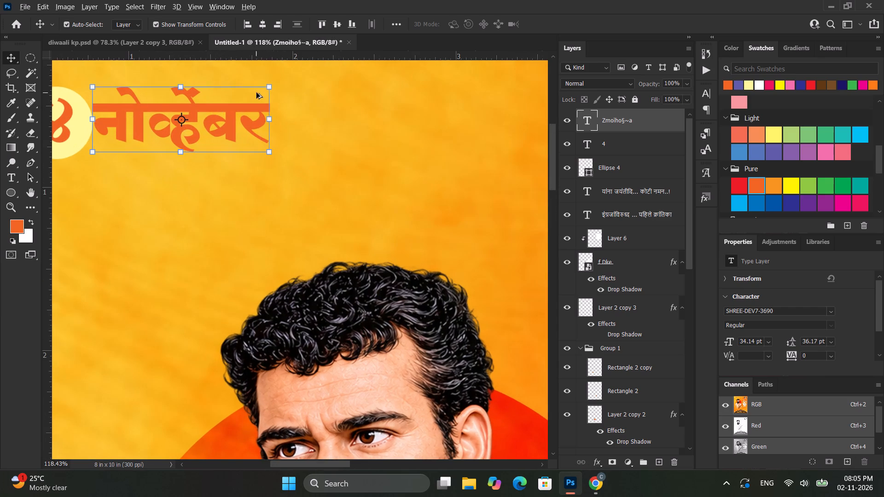
alt+drag(271, 84, 241, 86)
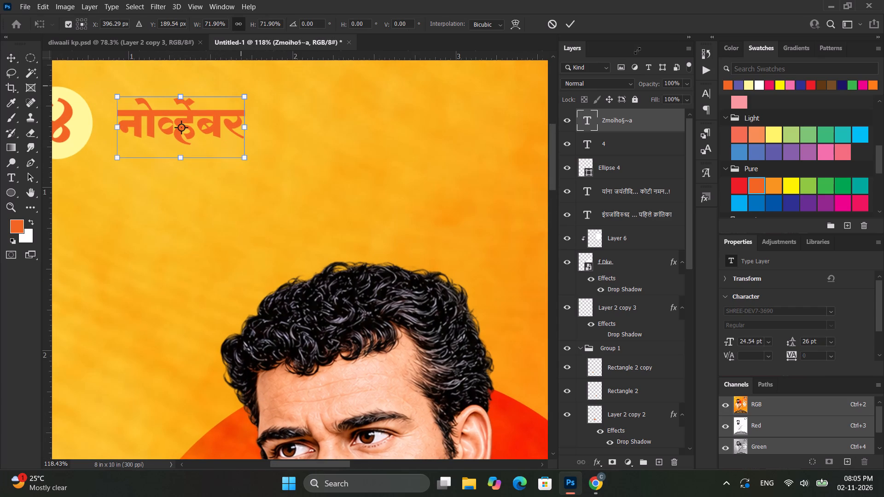
click(574, 24)
alt+scroll(471, 70, down, 5)
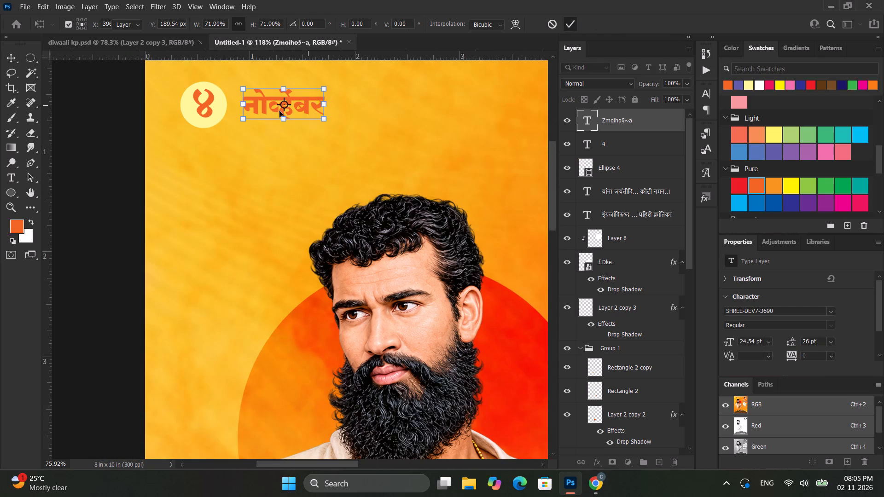
scroll(278, 111, up, 4)
click(95, 153)
alt+scroll(161, 155, down, 4)
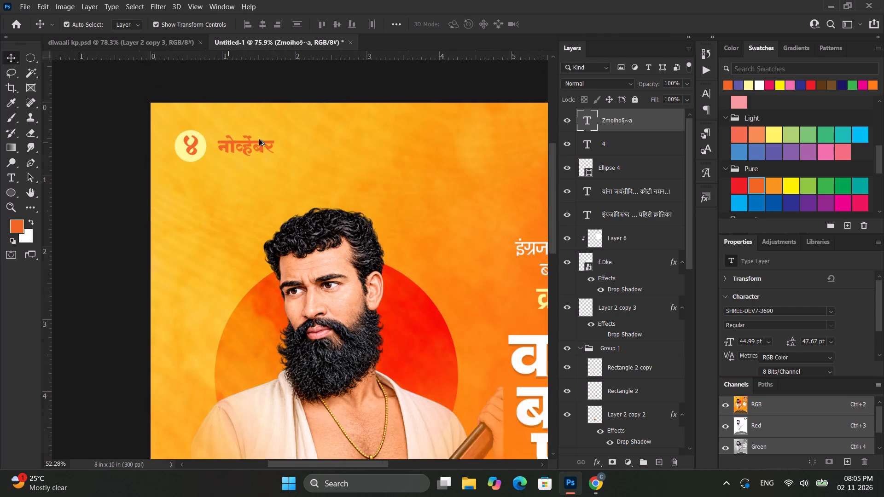
Shift the month name left so it sits close beside the numeral circle, vertically centred on it.
alt+scroll(259, 139, up, 15)
alt+scroll(238, 157, down, 14)
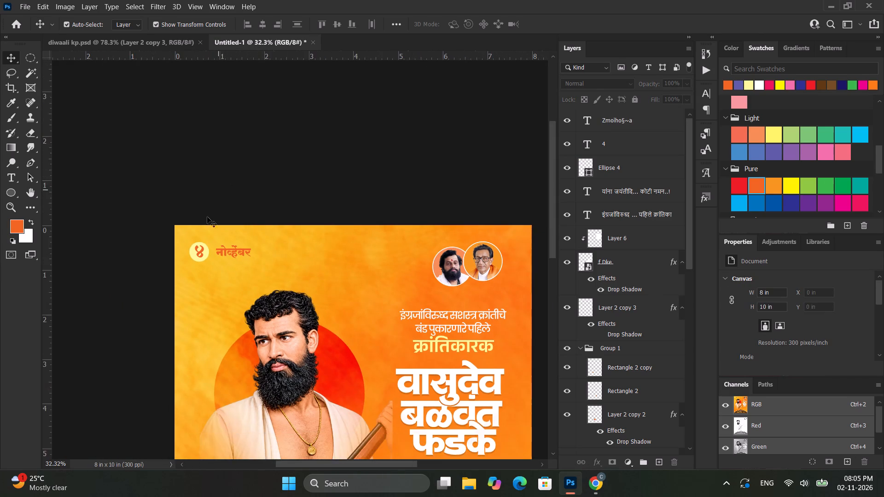
scroll(208, 224, up, 5)
scroll(227, 272, down, 4)
alt+scroll(221, 270, up, 17)
click(240, 240)
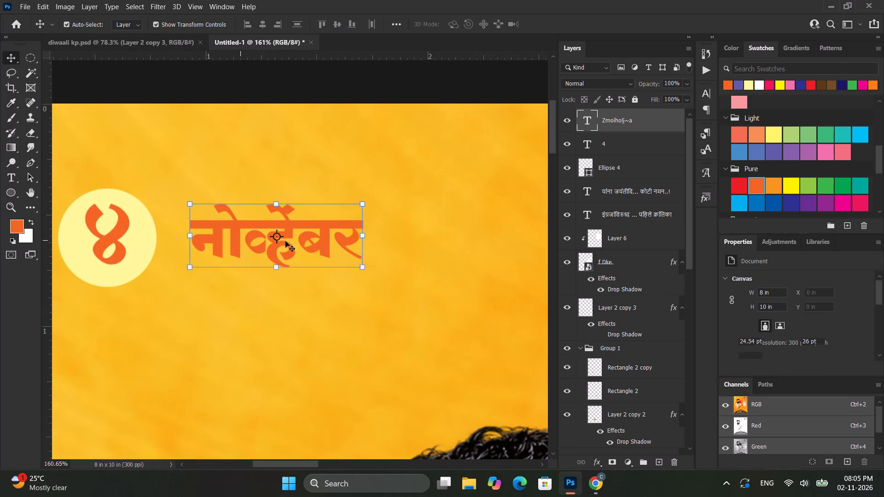
shift+drag(295, 239, 273, 238)
alt+scroll(272, 237, down, 5)
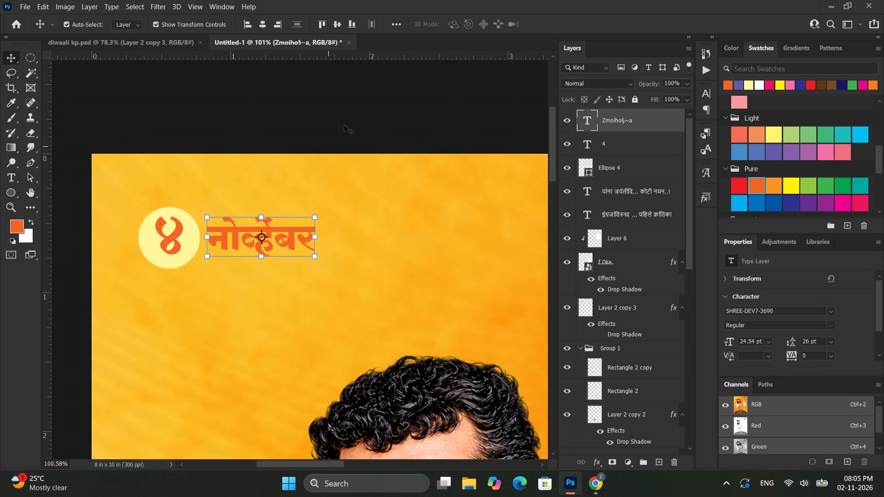
click(344, 120)
alt+scroll(344, 120, down, 18)
click(483, 187)
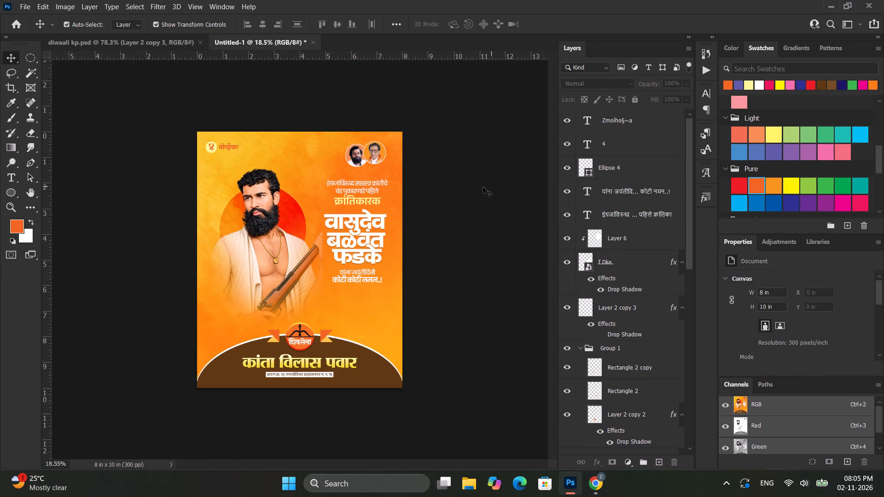
Recolour the month name नोव्हेंबर with the pale yellow of the numeral circle.
alt+scroll(98, 115, up, 20)
alt+scroll(98, 115, up, 4)
click(297, 106)
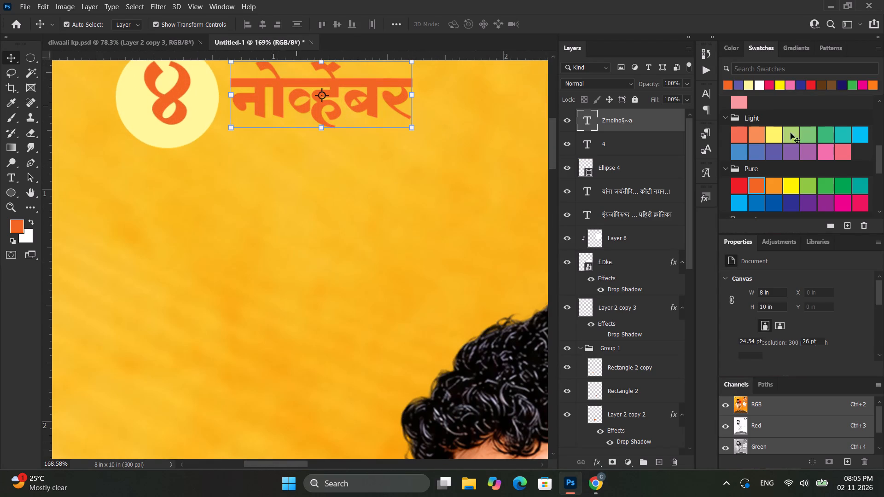
scroll(759, 126, up, 2)
click(754, 85)
scroll(274, 191, up, 9)
scroll(384, 98, up, 9)
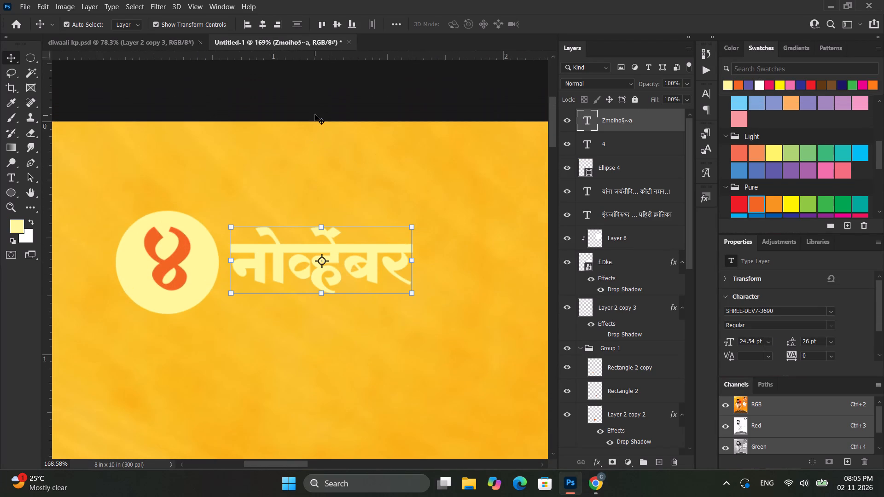
click(314, 111)
Draw a rounded rectangle about 1.16 x 0.3 in from the numeral circle across the month name.
right_click(11, 193)
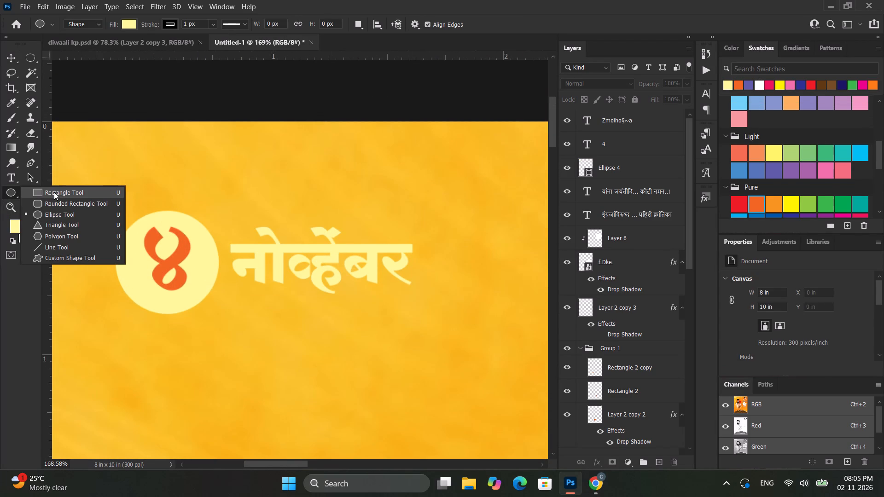
click(58, 200)
drag(162, 227, 164, 227)
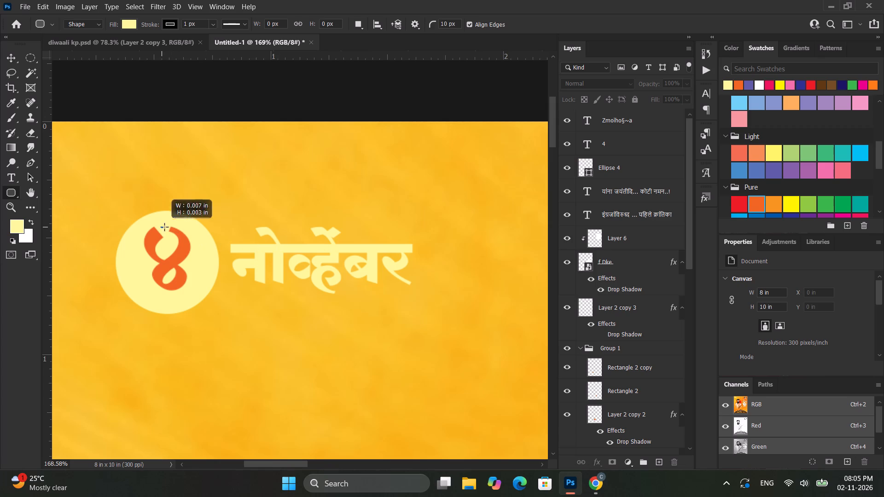
drag(164, 227, 430, 297)
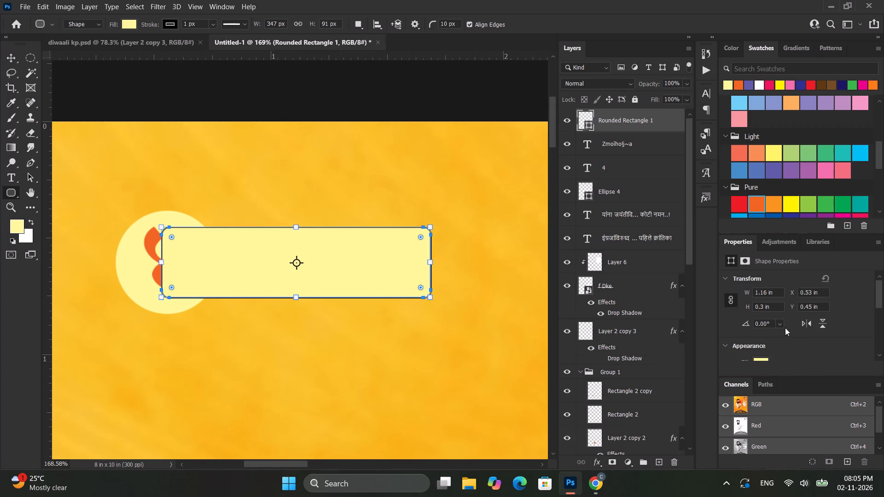
Give the rounded rectangle no stroke and the recently used orange as its fill.
scroll(783, 326, down, 5)
click(757, 330)
click(730, 294)
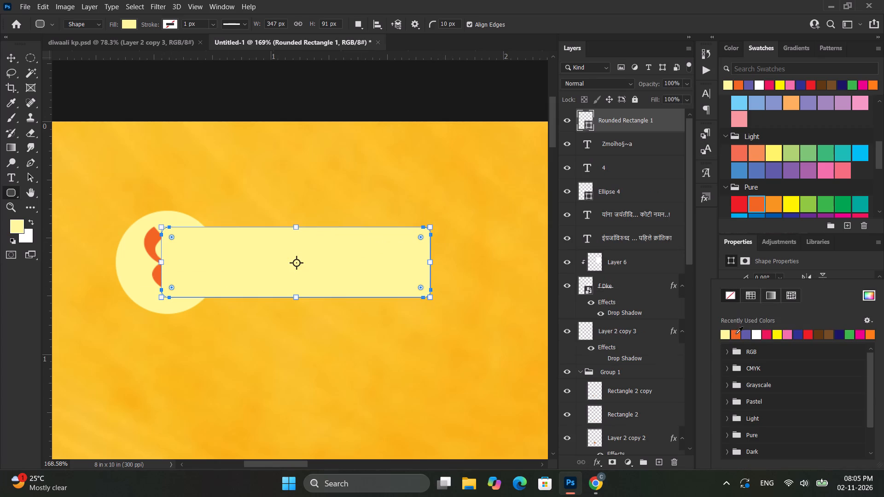
click(737, 335)
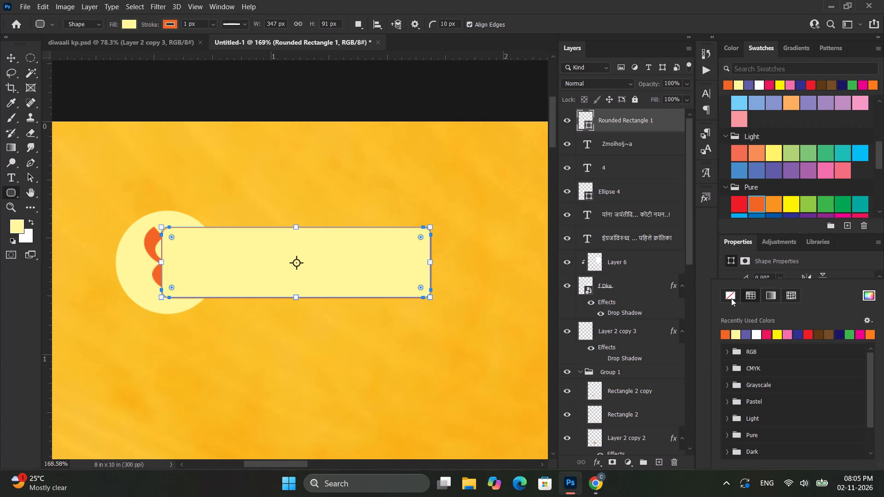
click(732, 296)
click(849, 258)
click(756, 312)
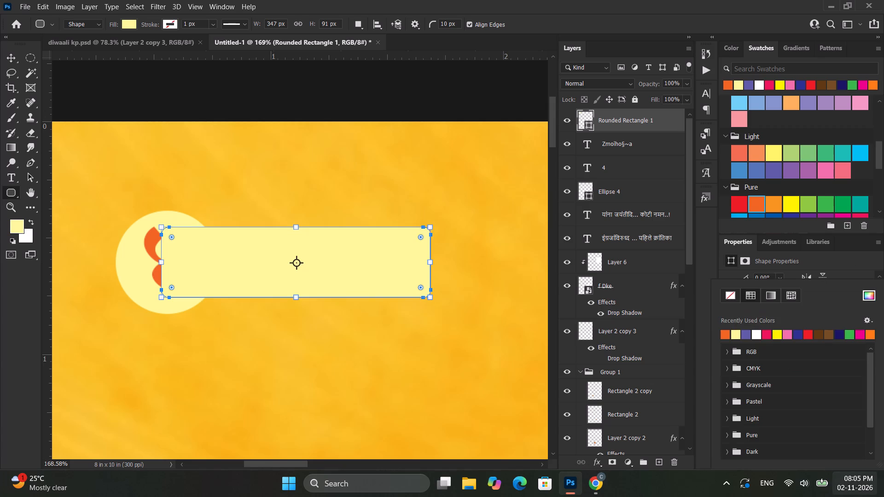
click(724, 335)
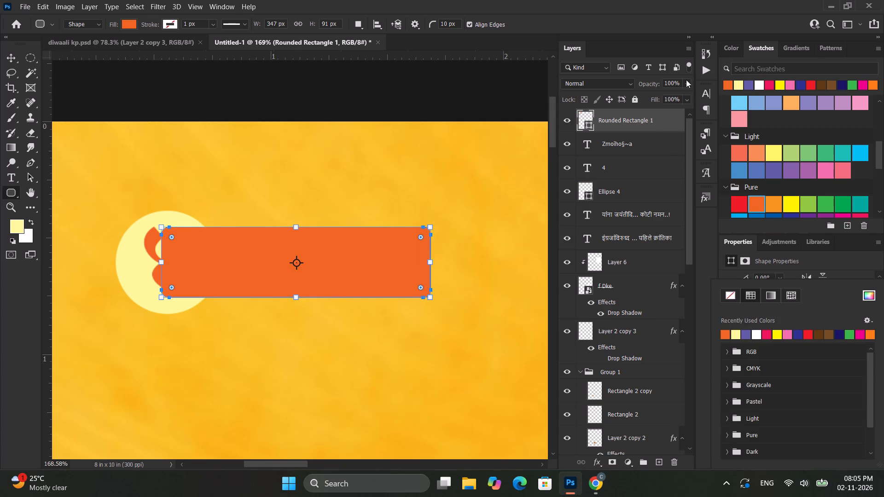
Move the rounded rectangle's layer below the month name, numeral and circle layers.
drag(640, 132, 640, 170)
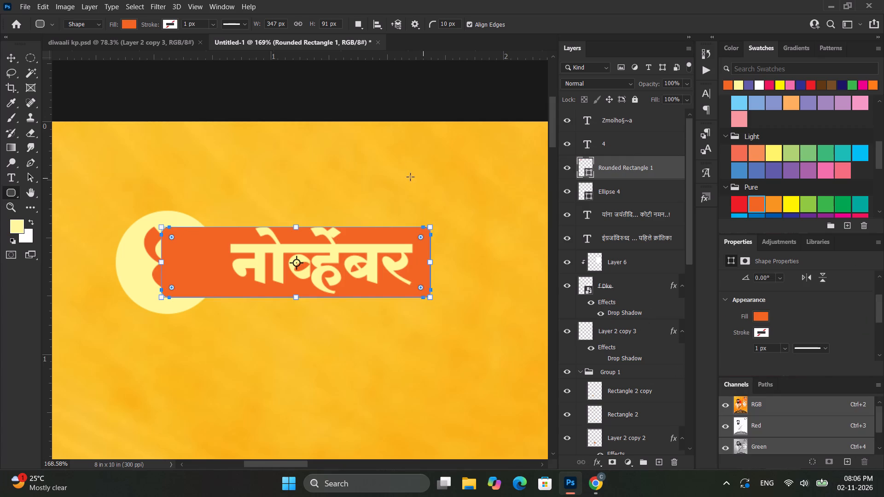
drag(643, 165, 640, 202)
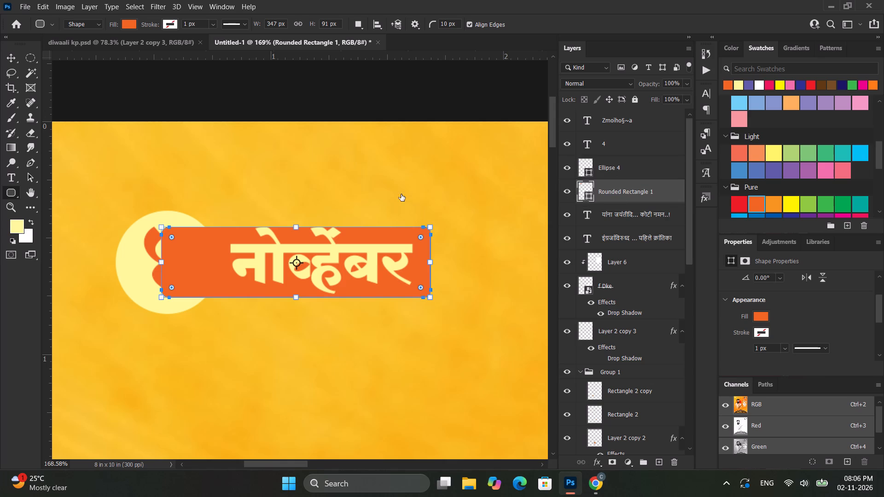
Nudge the orange rounded rectangle slightly up behind the month name, to a Y position of 0.44 in.
click(13, 57)
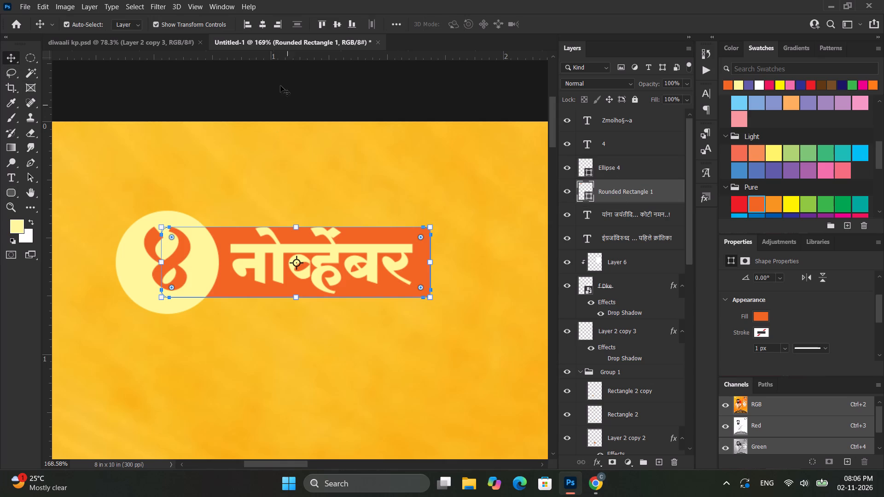
click(278, 80)
click(418, 230)
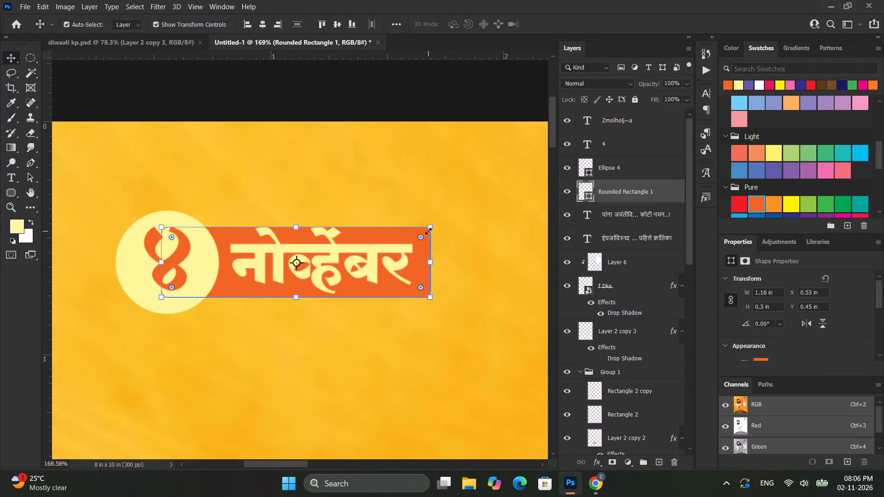
key(shift+Up)
key(Down)
key(Down)
key(Down)
key(Down)
key(Down)
key(Down)
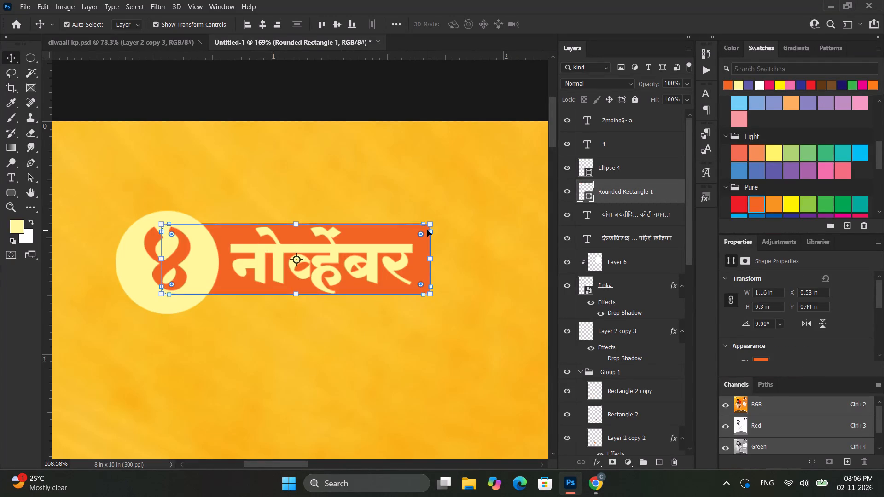
key(Down)
key(Down)
key(Up)
click(403, 85)
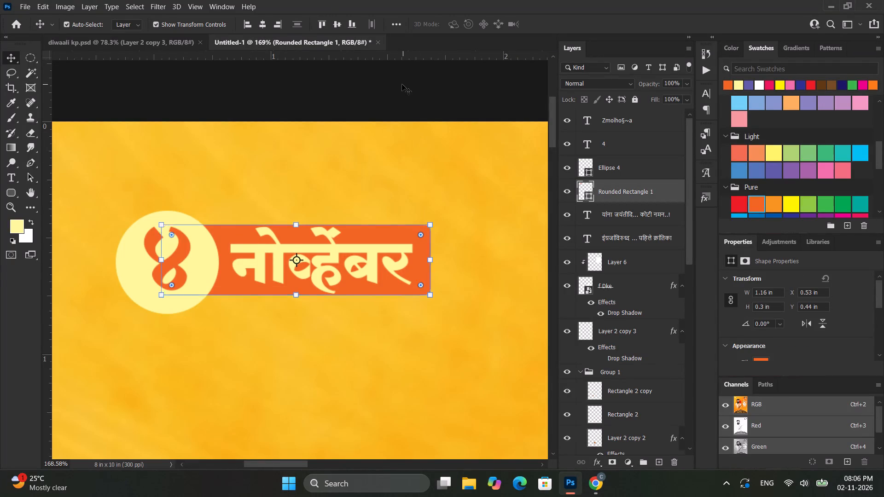
Examine the overall poster layout with the finished date badge, both as a whole and closer up.
scroll(311, 174, down, 19)
alt+scroll(384, 148, down, 6)
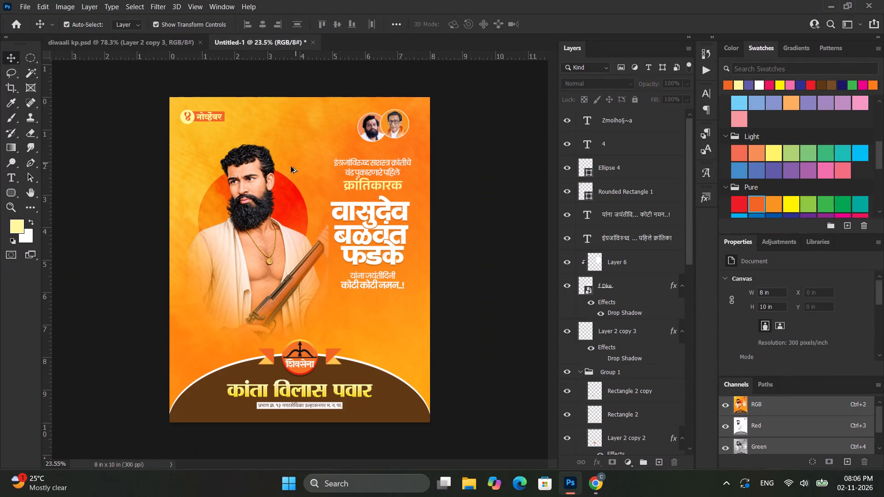
click(465, 162)
alt+scroll(333, 192, up, 1)
ctrl+scroll(325, 187, up, 2)
alt+scroll(309, 177, up, 1)
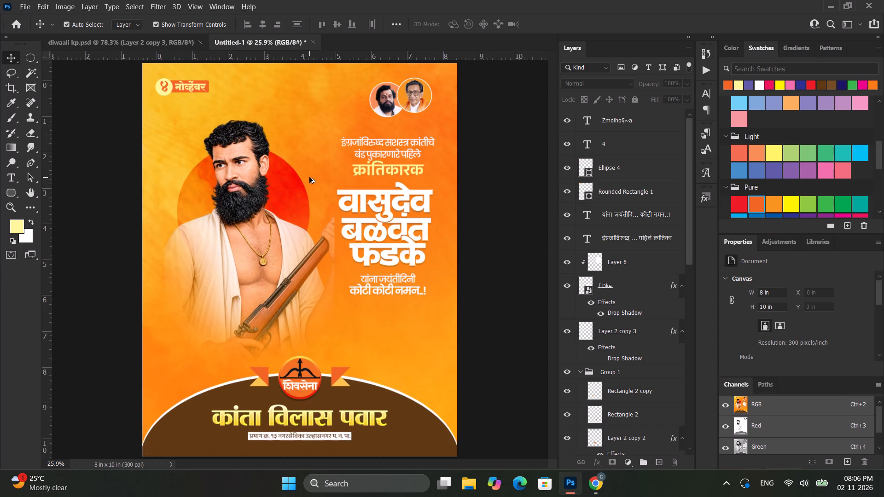
alt+scroll(313, 175, down, 2)
alt+scroll(340, 154, up, 1)
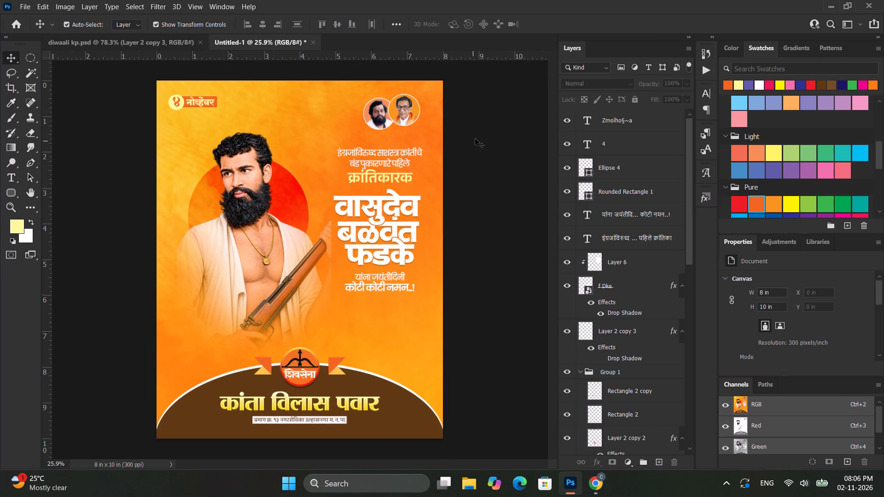
click(477, 139)
alt+scroll(425, 189, down, 2)
alt+scroll(423, 196, up, 3)
ctrl+scroll(422, 198, up, 2)
alt+scroll(421, 197, down, 3)
alt+scroll(394, 132, up, 4)
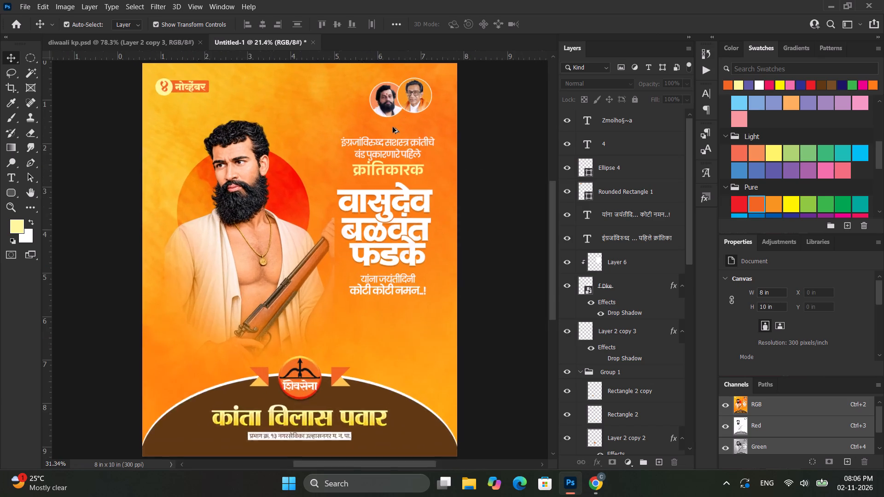
alt+scroll(393, 127, up, 10)
scroll(407, 107, down, 14)
click(481, 217)
alt+scroll(455, 235, up, 2)
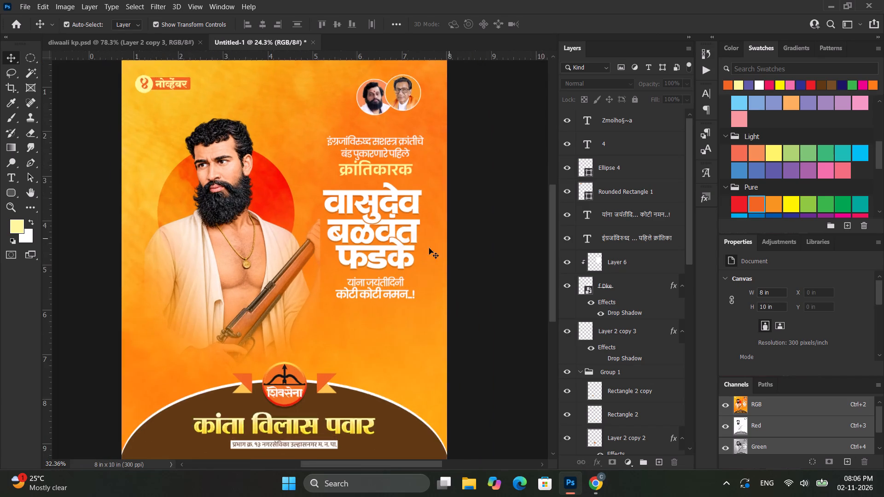
alt+scroll(429, 248, up, 5)
ctrl+scroll(388, 290, up, 4)
alt+scroll(388, 290, down, 8)
click(481, 274)
alt+scroll(316, 274, up, 3)
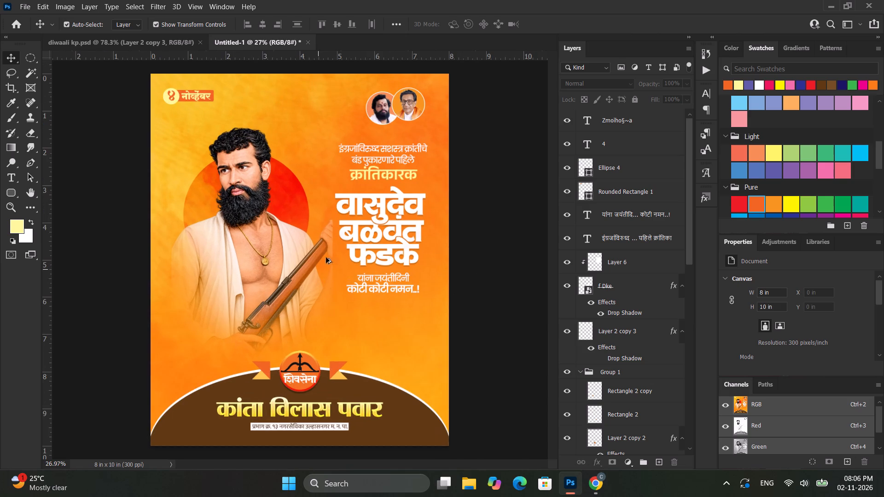
alt+scroll(268, 212, up, 1)
alt+scroll(267, 211, down, 2)
Sample the red of the circle behind the portrait and dab it with the soft brush at 50% opacity behind the name on Layer 5.
click(7, 119)
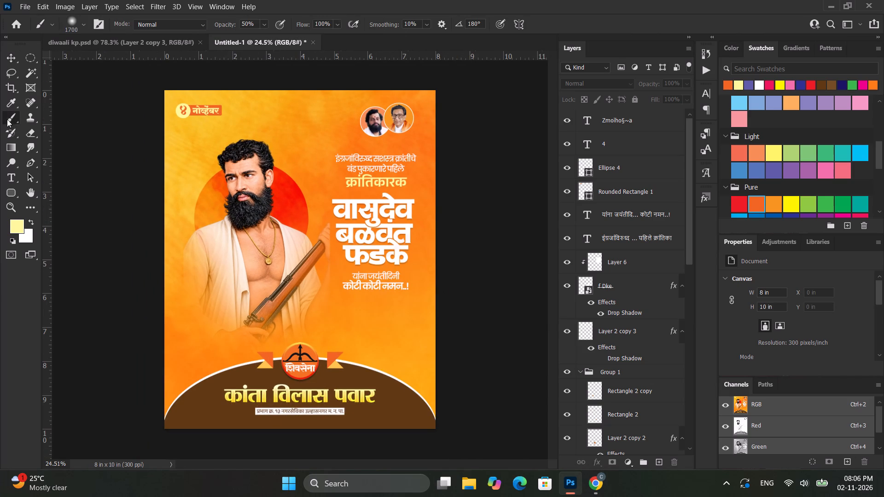
alt+click(282, 186)
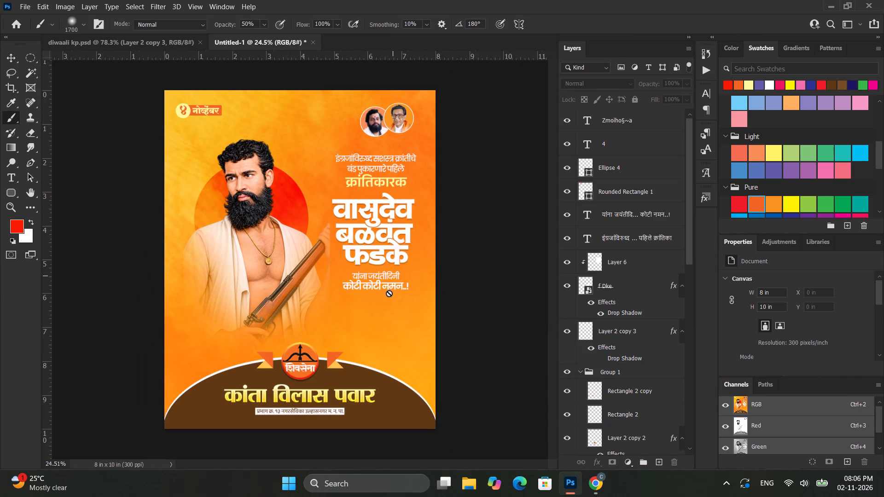
scroll(670, 345, down, 18)
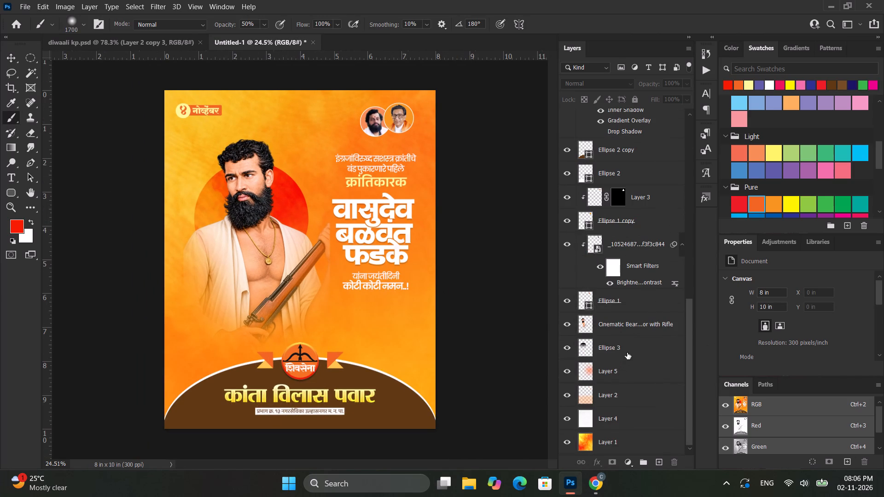
click(627, 353)
click(382, 234)
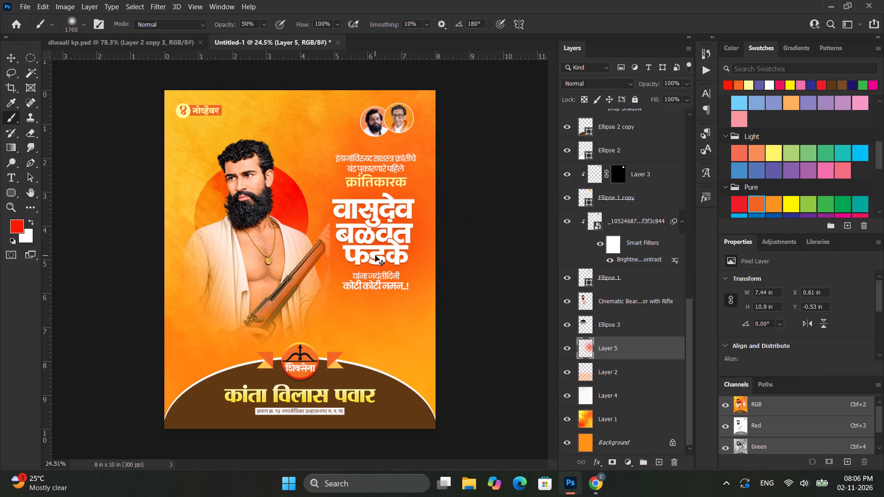
key(ctrl+z)
click(376, 260)
key(ctrl+z)
click(378, 237)
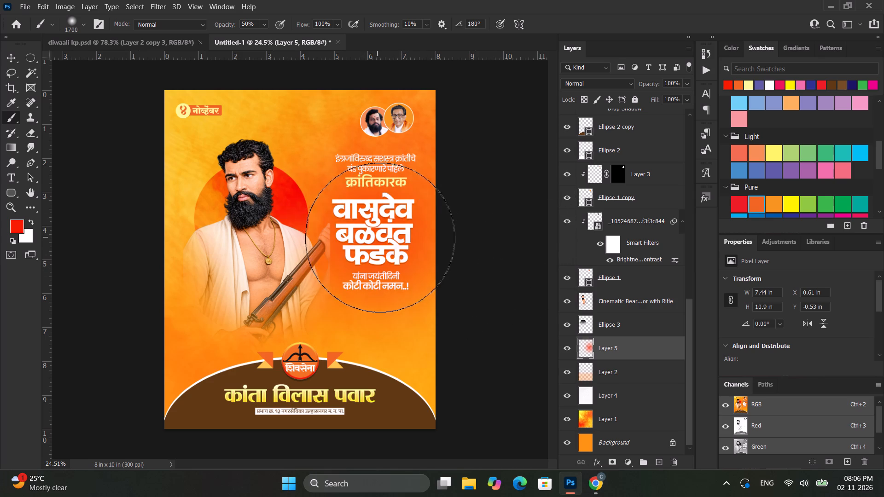
Set the opacity of Layer 5 to 50%.
double_click(245, 26)
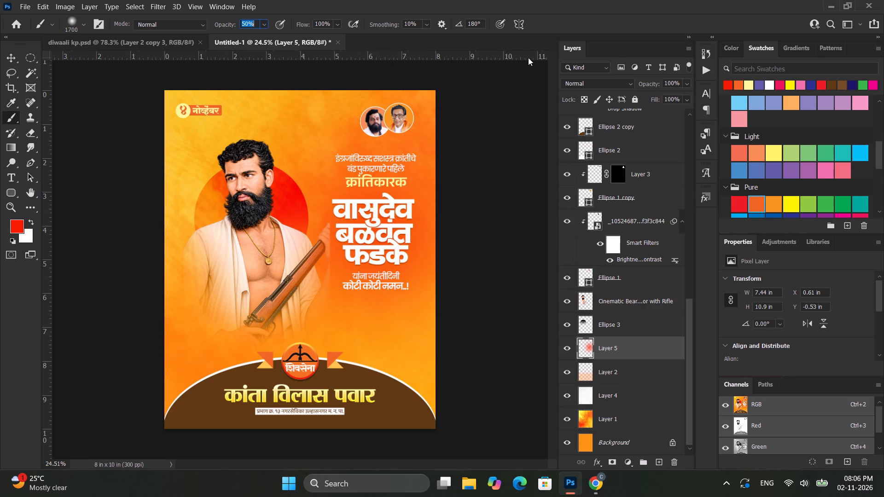
double_click(670, 84)
key(5)
key(0)
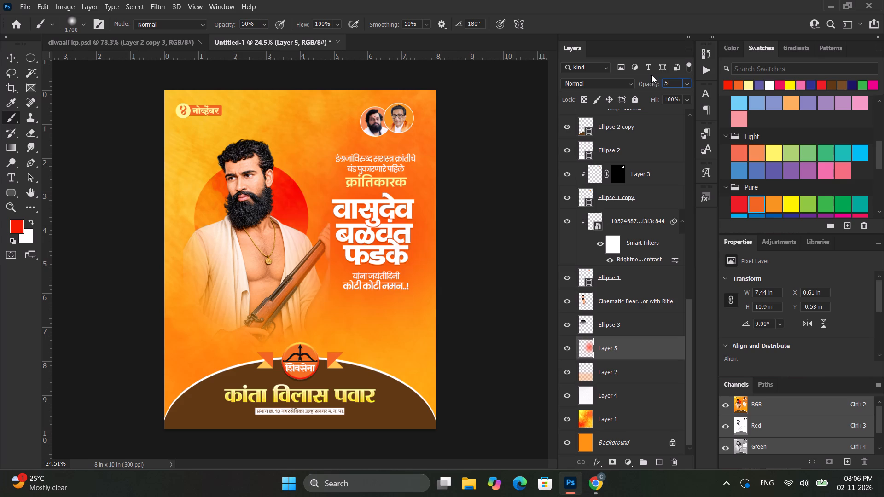
key(Return)
Move Layer 5's red glow straight down behind the name, to a reference-point Y of 1749.5 px.
click(12, 54)
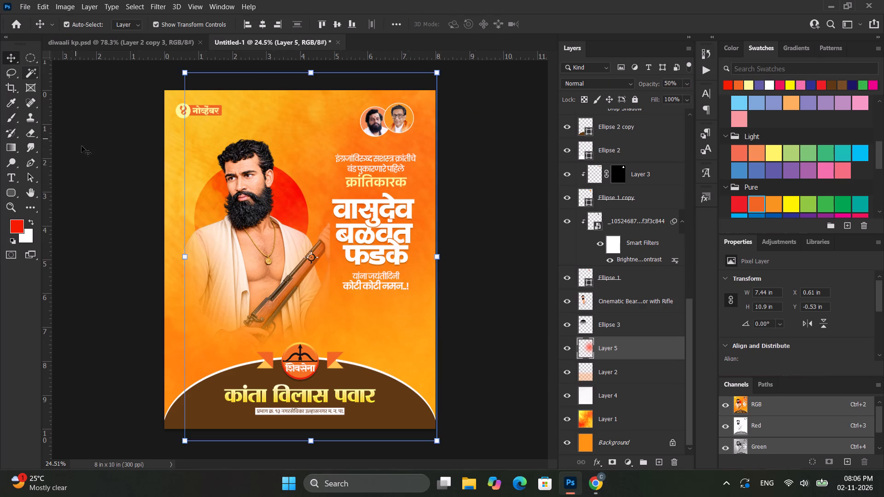
click(81, 146)
click(486, 239)
scroll(354, 310, up, 3)
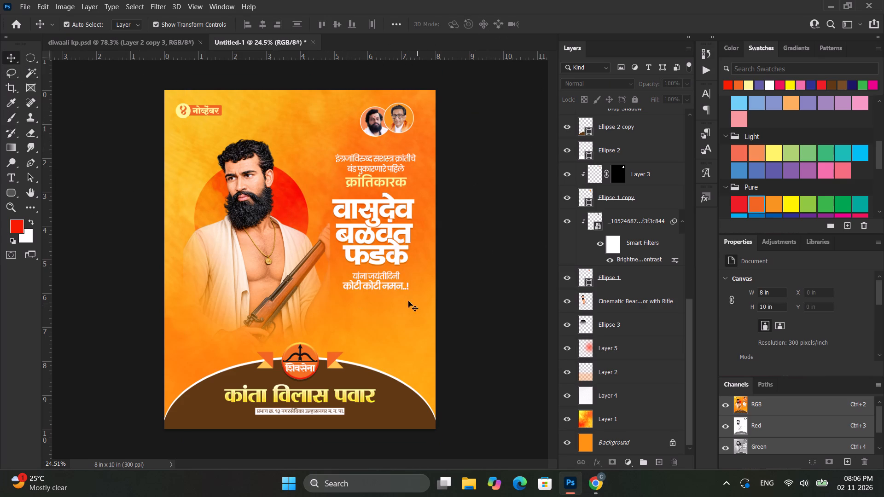
alt+scroll(392, 295, up, 4)
click(650, 347)
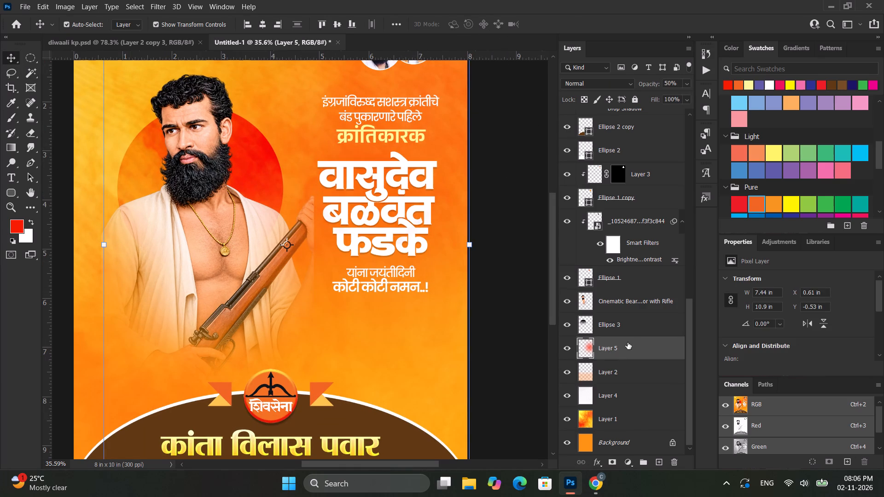
key(ctrl+t)
shift+drag(446, 190, 448, 211)
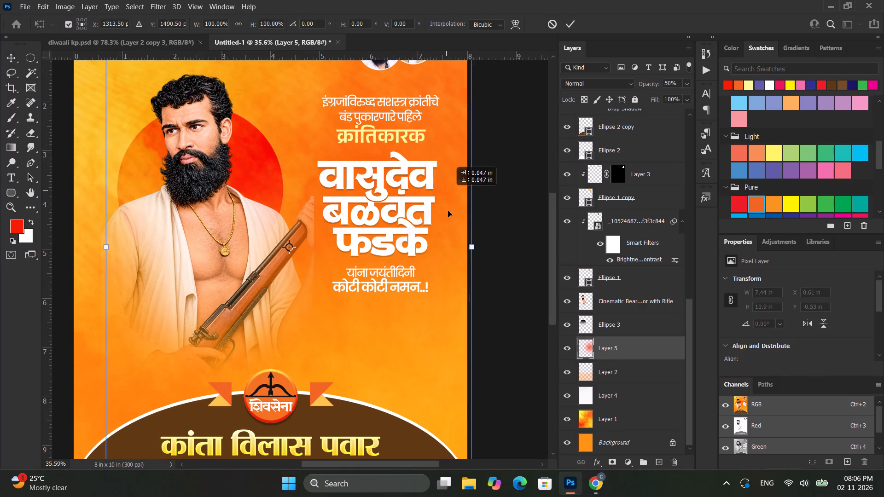
shift+drag(448, 211, 450, 234)
click(578, 31)
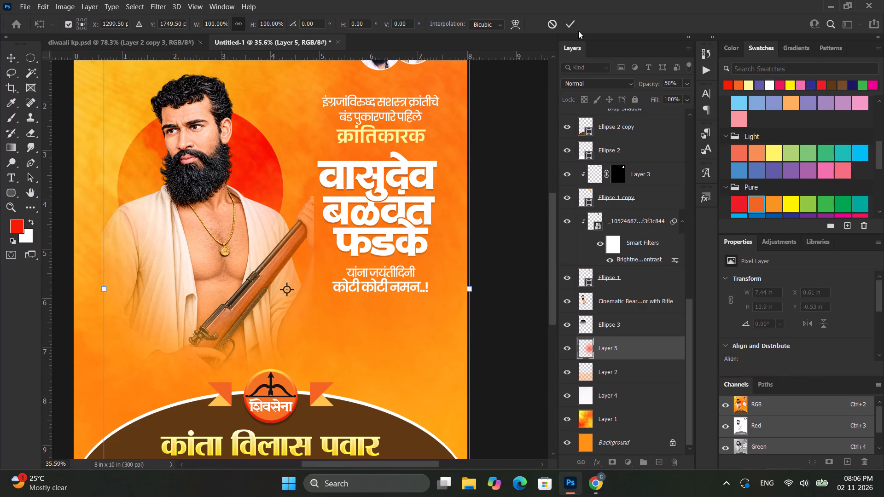
click(566, 22)
click(509, 152)
Examine the whole poster with the softened, repositioned red glow.
alt+scroll(502, 176, down, 5)
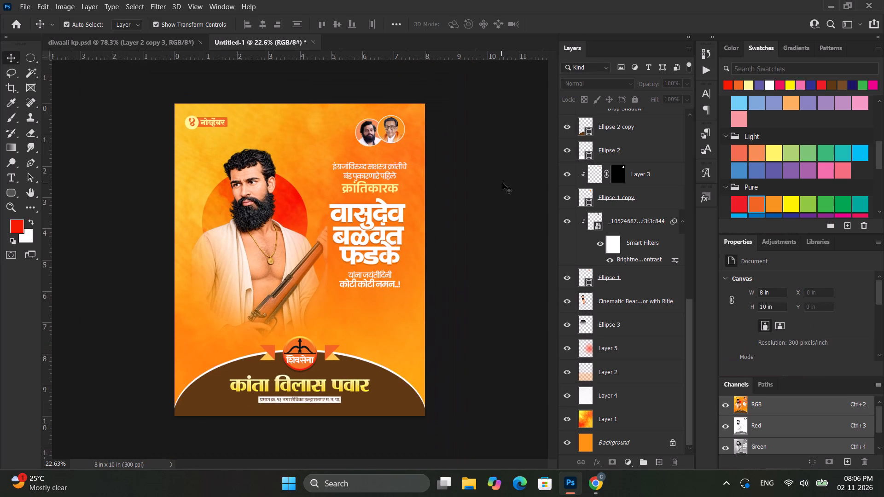
click(502, 183)
alt+scroll(451, 222, down, 2)
alt+scroll(437, 229, up, 3)
alt+scroll(412, 195, up, 2)
alt+scroll(411, 193, down, 3)
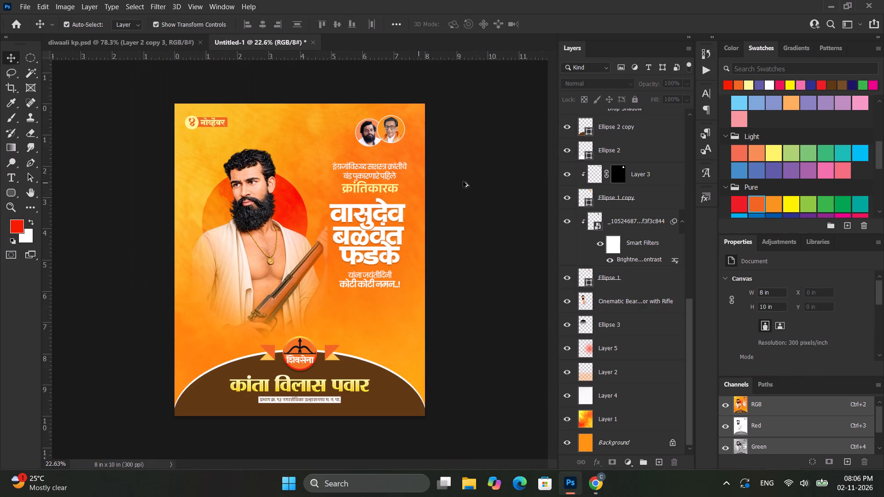
click(473, 185)
alt+scroll(469, 193, down, 2)
alt+scroll(463, 198, up, 2)
Switch to Chrome and browse the Pinterest home feed for background and design ideas, then return to Photoshop.
click(590, 490)
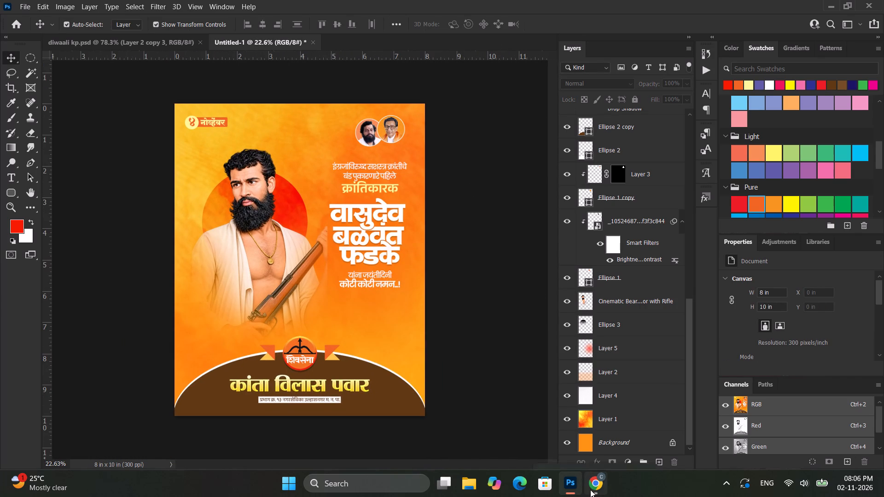
click(180, 5)
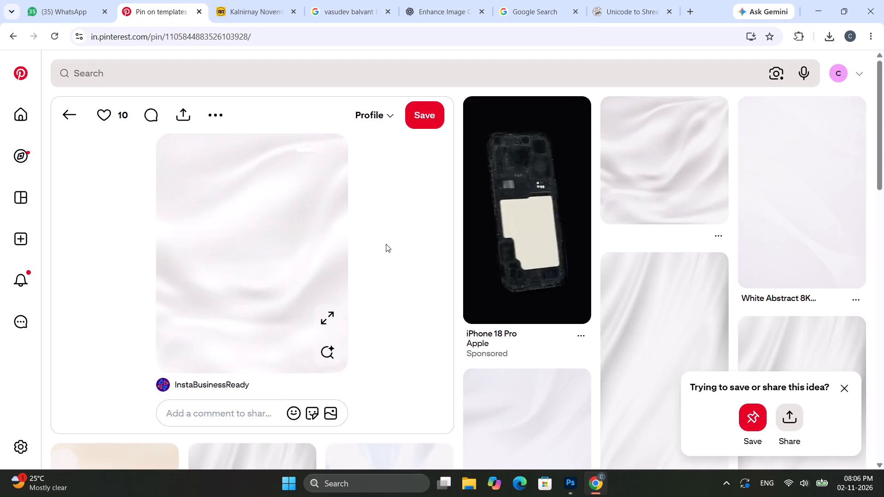
scroll(430, 243, down, 7)
scroll(100, 251, up, 6)
click(21, 110)
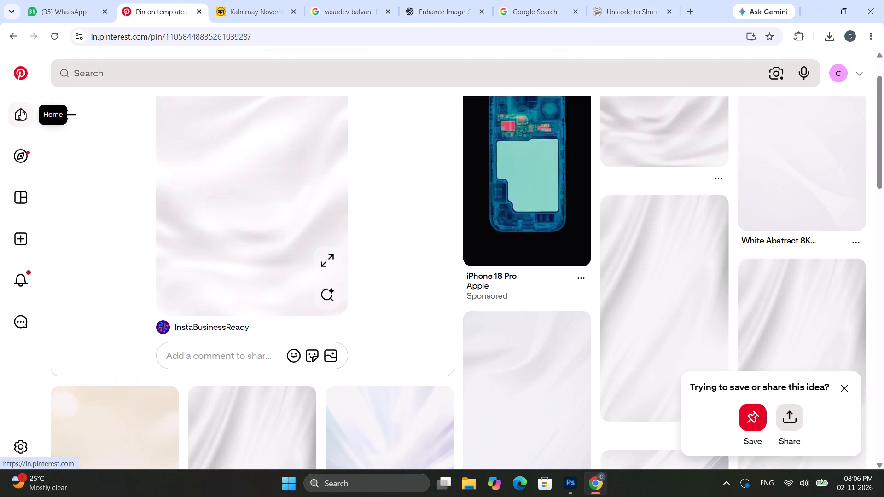
scroll(348, 254, down, 8)
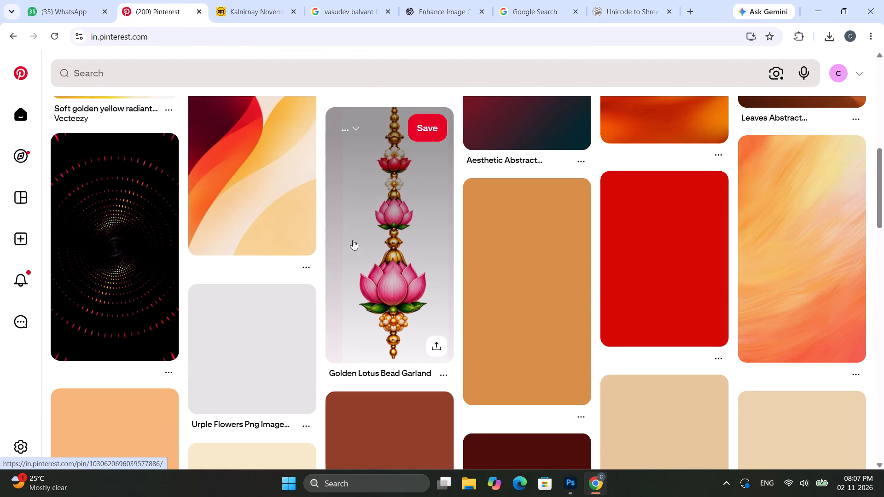
scroll(323, 239, down, 2)
scroll(363, 253, up, 5)
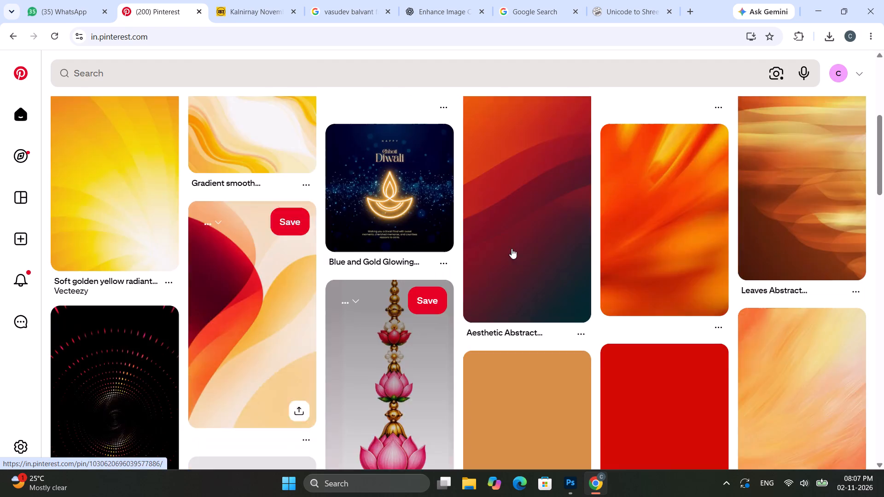
scroll(512, 248, up, 4)
scroll(682, 246, up, 7)
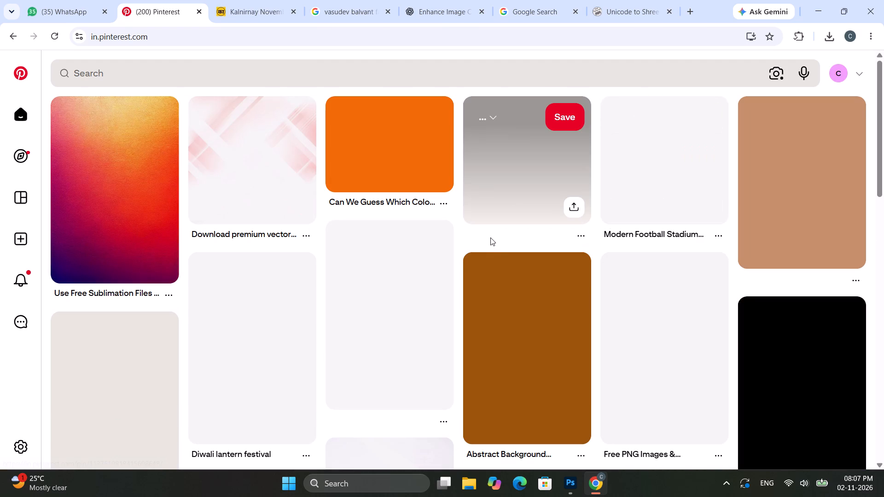
click(808, 2)
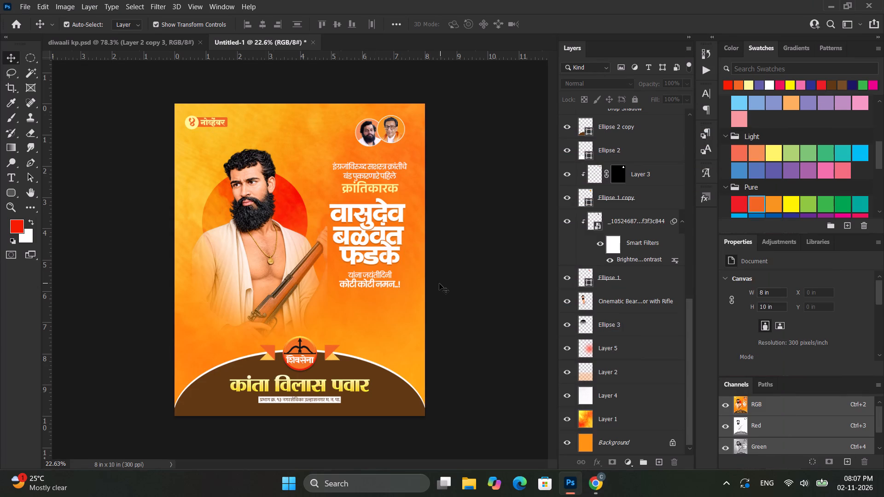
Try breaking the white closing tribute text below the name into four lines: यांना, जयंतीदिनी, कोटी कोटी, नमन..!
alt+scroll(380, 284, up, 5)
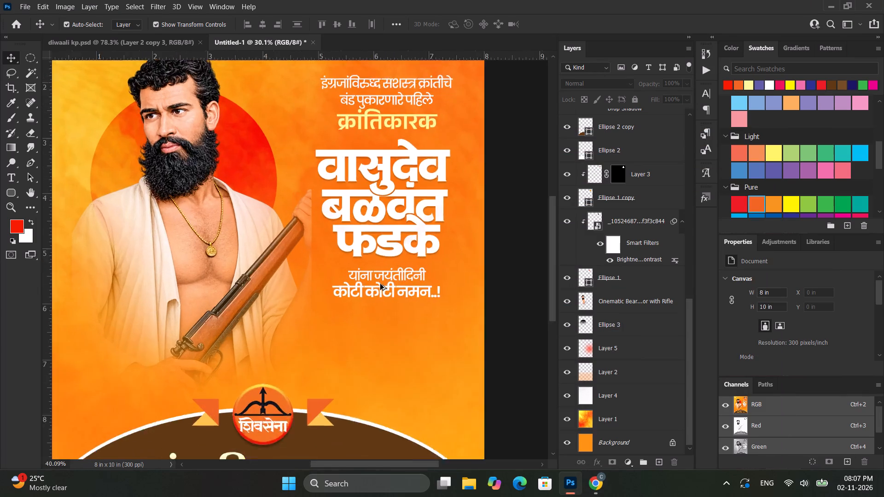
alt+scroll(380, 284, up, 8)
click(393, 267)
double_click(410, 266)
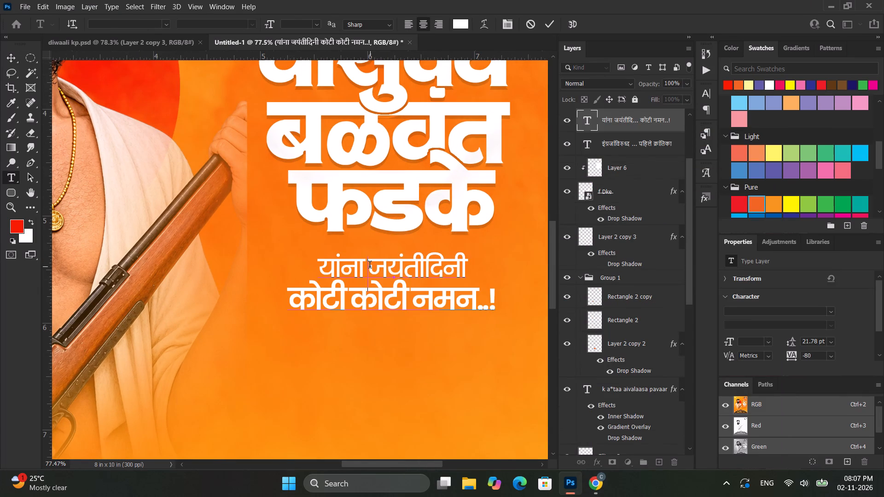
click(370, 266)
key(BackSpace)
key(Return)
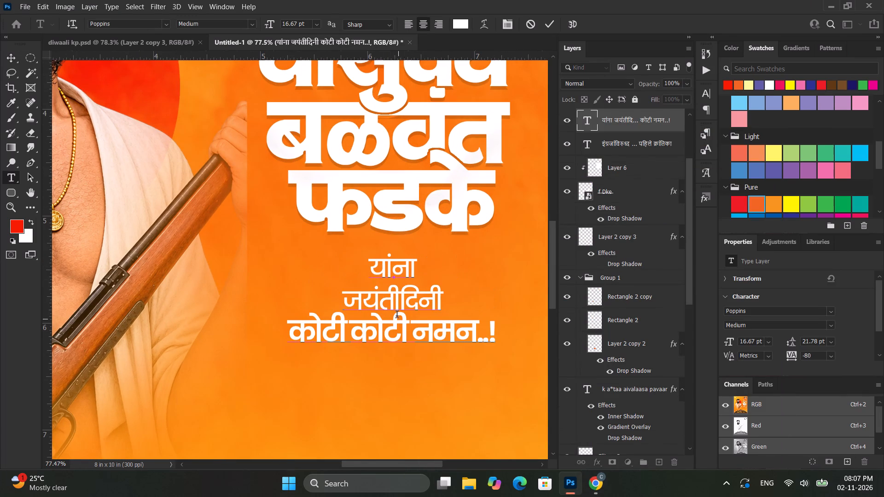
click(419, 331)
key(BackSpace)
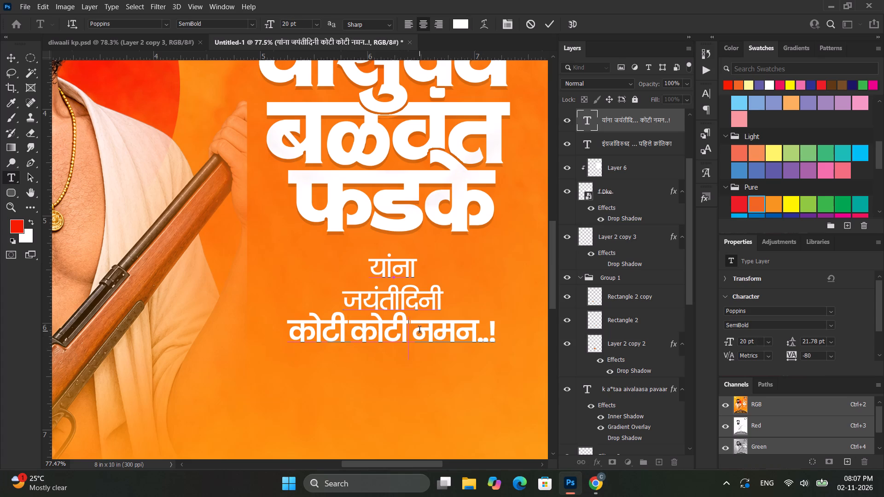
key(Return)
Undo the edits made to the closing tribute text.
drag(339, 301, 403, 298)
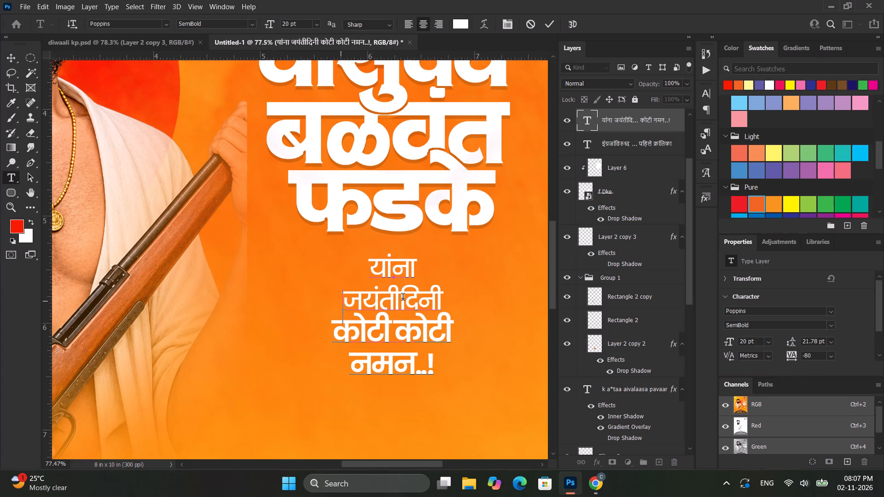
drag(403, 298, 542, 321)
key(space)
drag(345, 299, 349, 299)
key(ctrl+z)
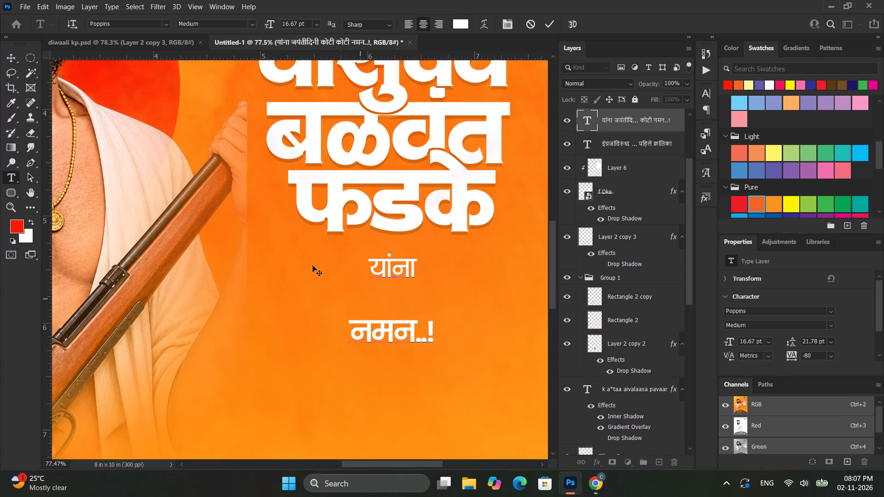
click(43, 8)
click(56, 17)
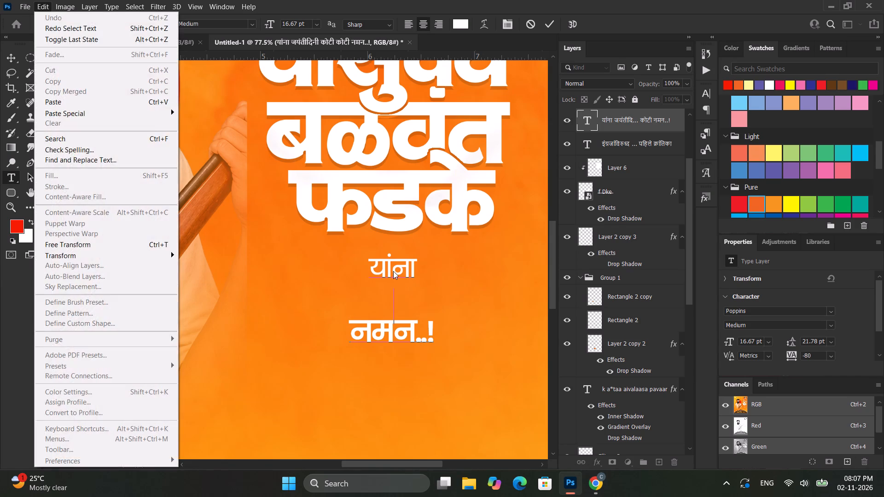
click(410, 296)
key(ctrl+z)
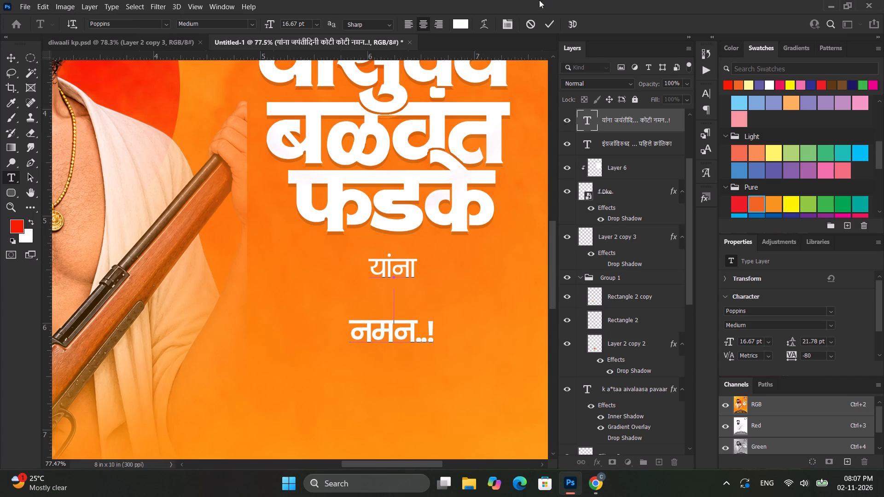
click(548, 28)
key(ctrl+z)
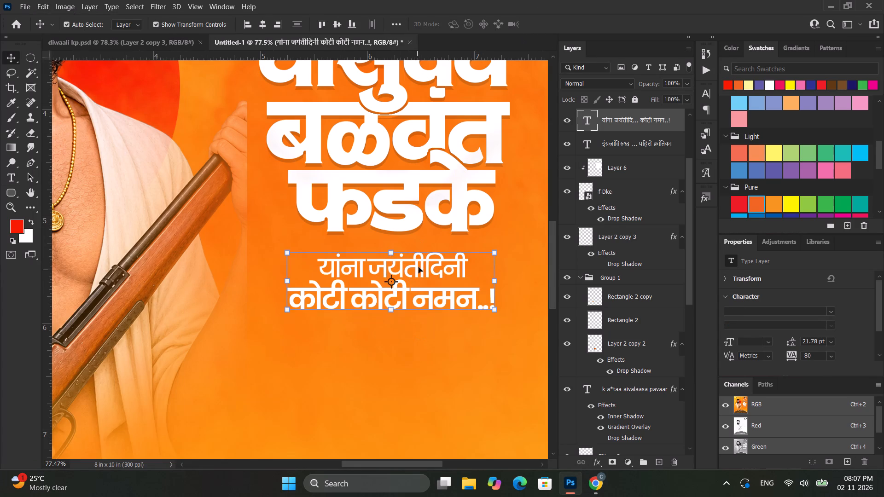
Break the closing tribute text below the name into four lines: यांना, जयंतीदिनी, कोटी कोटी, नमन..!
double_click(419, 267)
click(370, 266)
key(BackSpace)
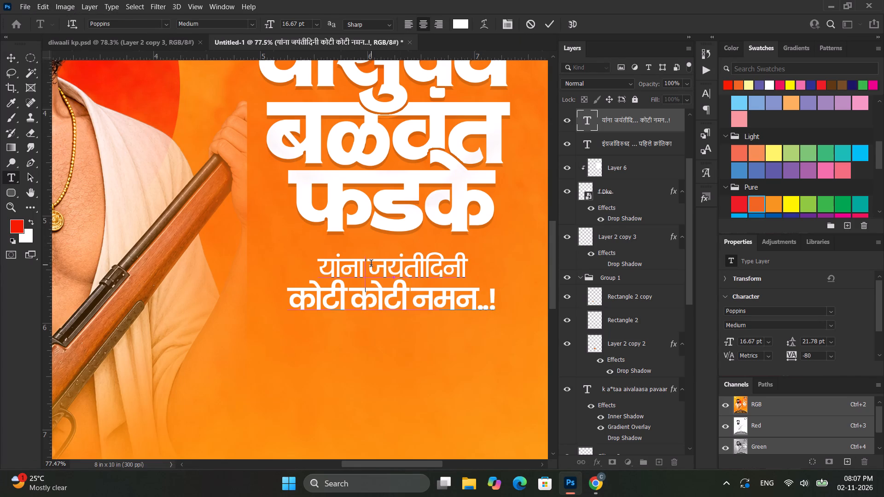
key(Return)
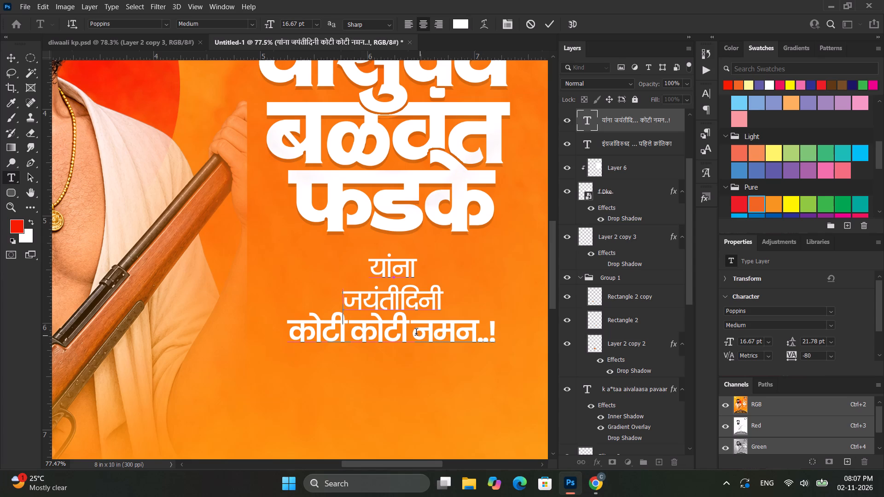
click(416, 333)
key(BackSpace)
key(Return)
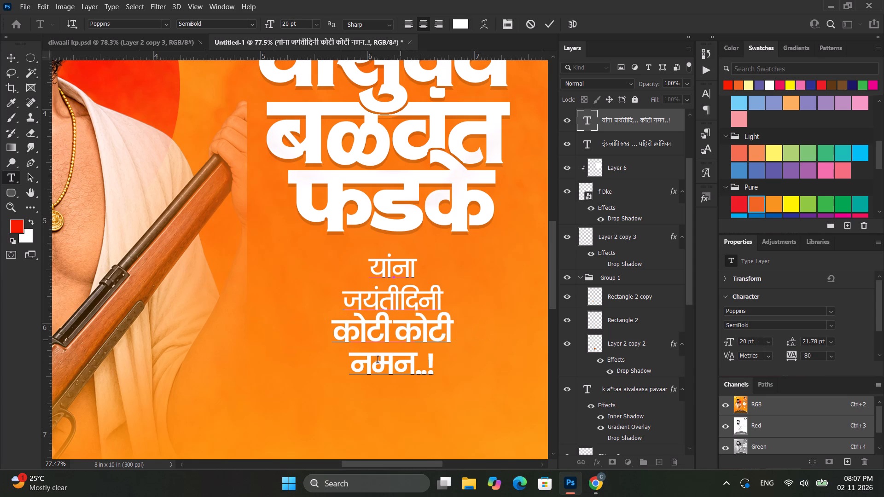
Indent the second line, जयंतीदिनी, with 21 leading spaces.
click(342, 298)
key(space)
key(space)
key(space)
key(space)
key(space)
key(space)
key(space)
key(space)
key(space)
key(space)
key(space)
key(space)
key(space)
key(space)
key(space)
key(space)
key(space)
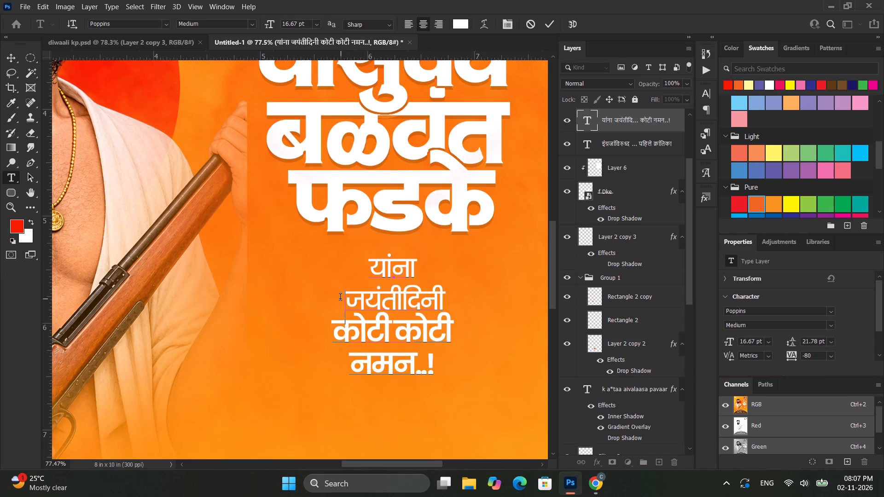
key(space)
key(space)
key(space)
key(space)
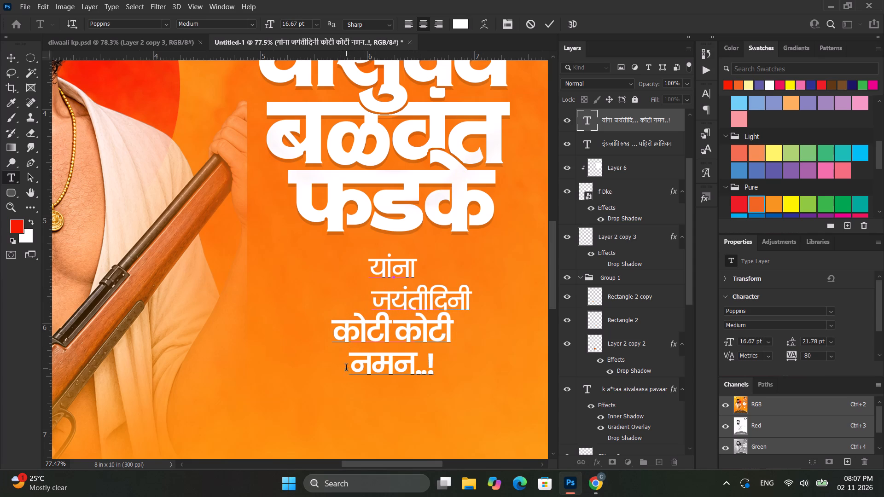
Indent the last line, नमन..!, with 20 leading spaces.
click(345, 363)
key(space)
key(space)
key(space)
key(space)
key(space)
key(space)
key(space)
key(space)
key(space)
key(space)
key(space)
key(space)
key(space)
key(space)
key(space)
key(space)
key(space)
key(space)
key(space)
key(space)
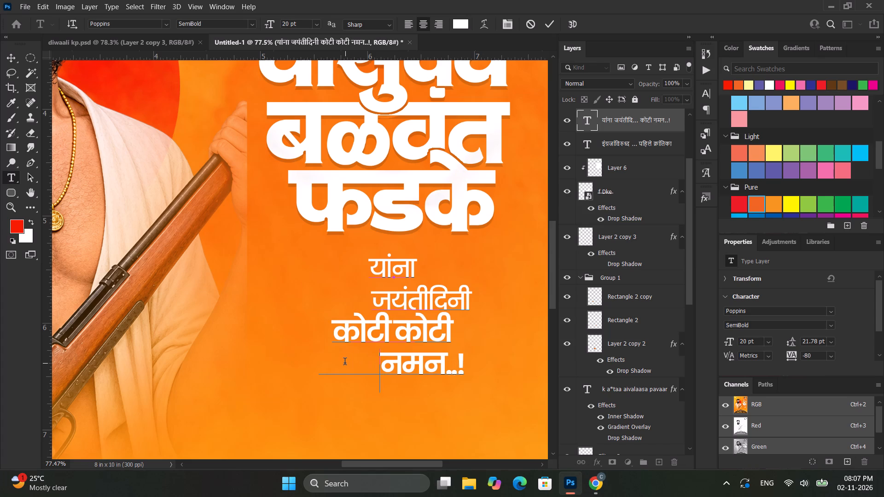
Indent the first line, यांना, with five leading spaces and finish editing the text.
click(369, 272)
key(space)
key(space)
key(space)
key(space)
key(space)
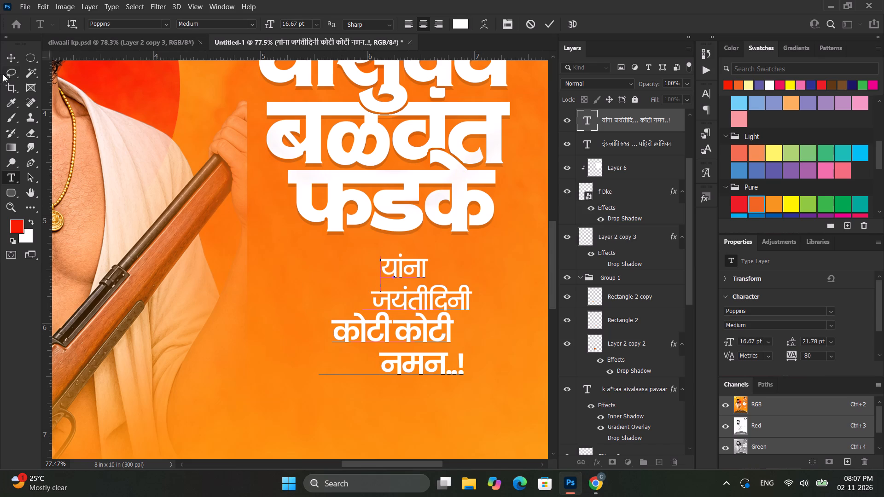
click(7, 54)
Move the staggered four-line tribute text up about 0.09 in, closer to the name.
drag(433, 307, 434, 298)
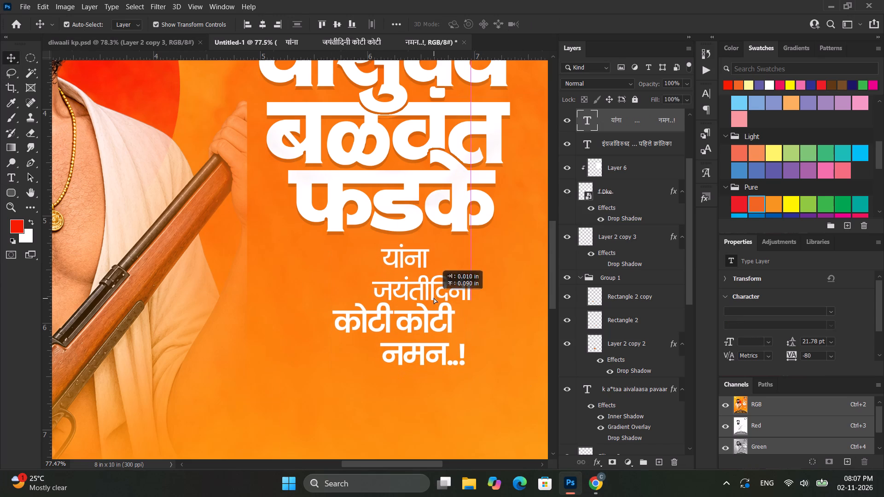
drag(434, 298, 434, 297)
alt+scroll(433, 299, down, 12)
click(476, 285)
Nudge the staggered tribute text slightly left and down beneath the name.
alt+scroll(410, 294, up, 2)
ctrl+scroll(410, 294, down, 2)
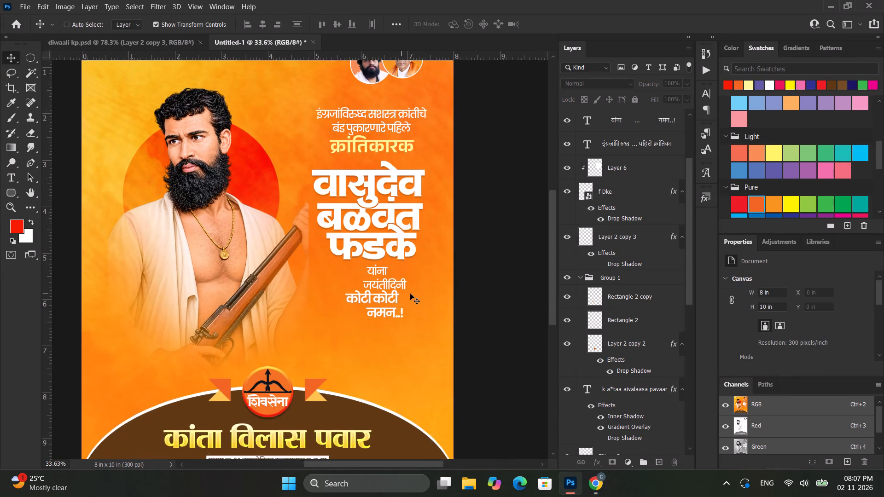
ctrl+scroll(410, 294, down, 4)
alt+scroll(415, 293, up, 7)
click(393, 283)
drag(406, 287, 400, 287)
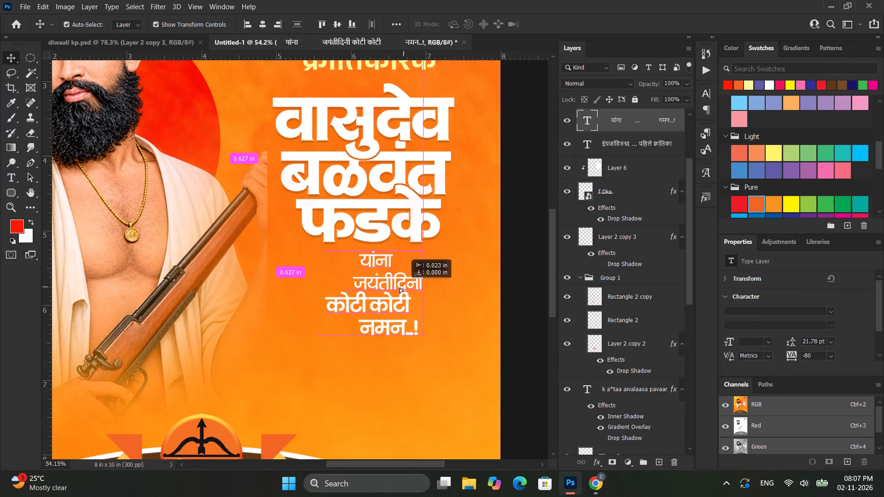
drag(400, 287, 399, 290)
alt+scroll(416, 288, down, 5)
click(483, 292)
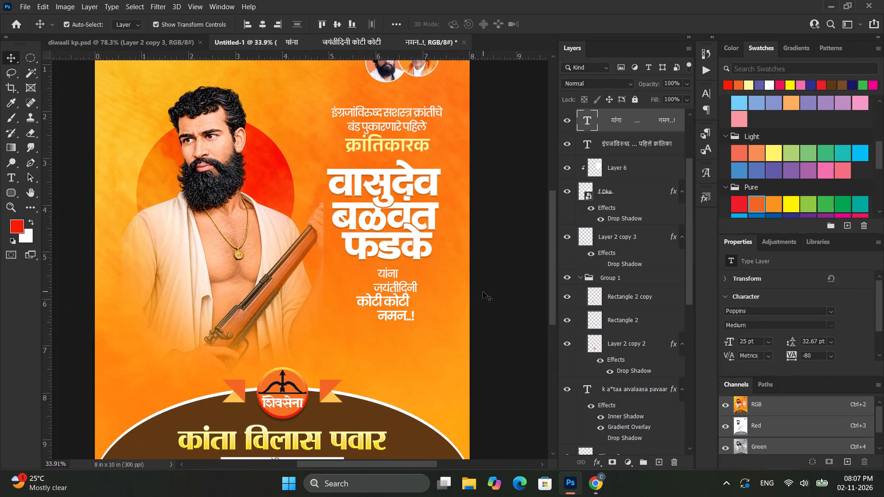
Examine the whole poster with the staggered tribute text beneath the name.
alt+scroll(483, 292, down, 4)
click(483, 292)
alt+scroll(481, 292, up, 3)
ctrl+scroll(476, 290, up, 2)
alt+scroll(476, 290, down, 4)
alt+scroll(476, 293, up, 2)
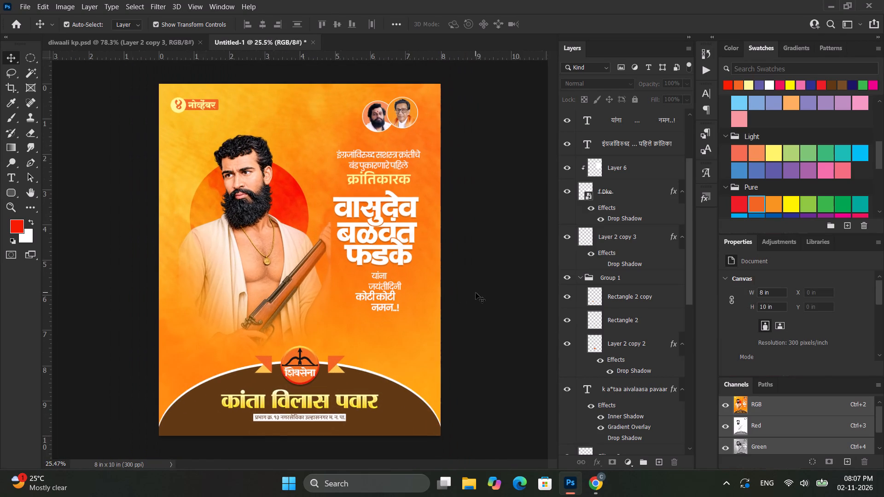
ctrl+scroll(476, 293, up, 1)
alt+scroll(476, 293, down, 1)
alt+click(476, 293)
Move the staggered tribute text straight up, closer beneath फडके, and deselect it.
alt+scroll(476, 293, up, 2)
ctrl+scroll(476, 293, up, 5)
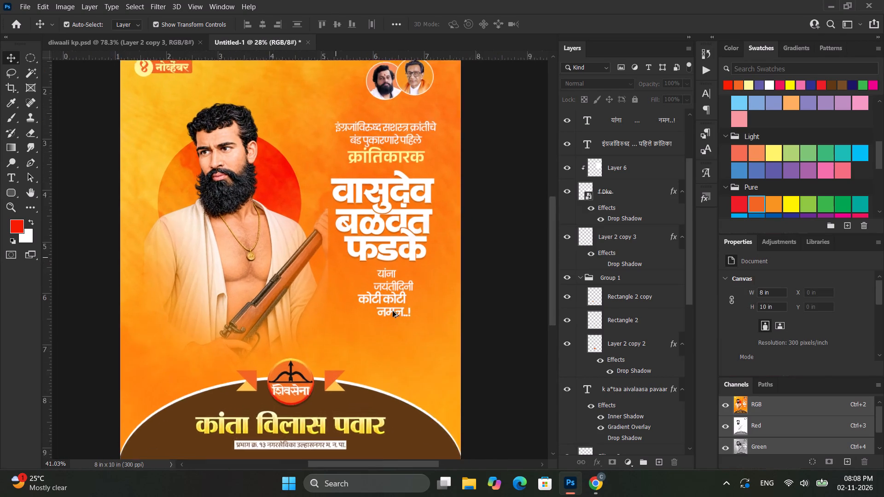
ctrl+scroll(393, 311, up, 3)
click(401, 277)
drag(408, 268, 408, 260)
alt+scroll(410, 261, down, 5)
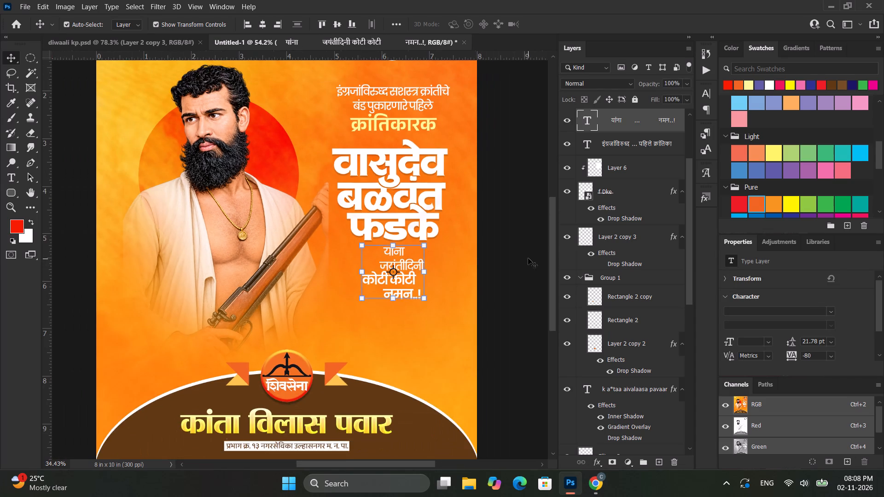
click(527, 257)
alt+scroll(512, 271, down, 3)
click(514, 277)
Switch to Chrome and look through the Pinterest home feed and the recent search "flower" for design elements.
click(606, 479)
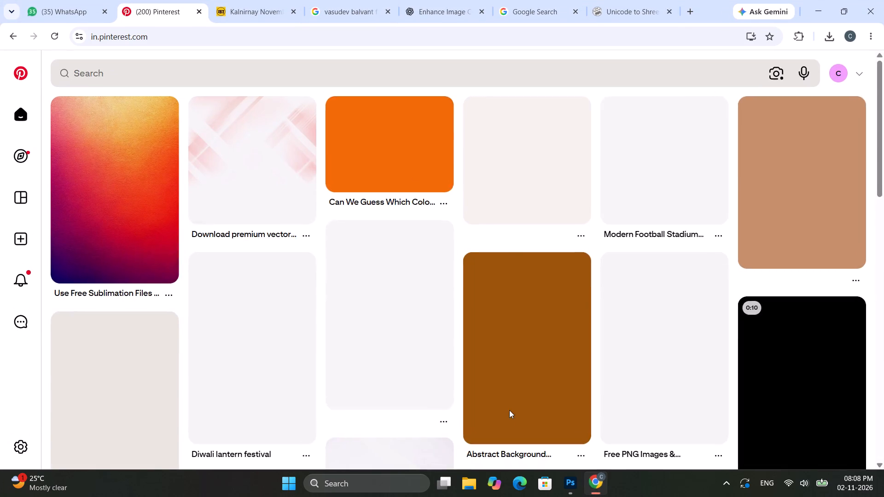
scroll(405, 234, down, 2)
scroll(530, 263, down, 3)
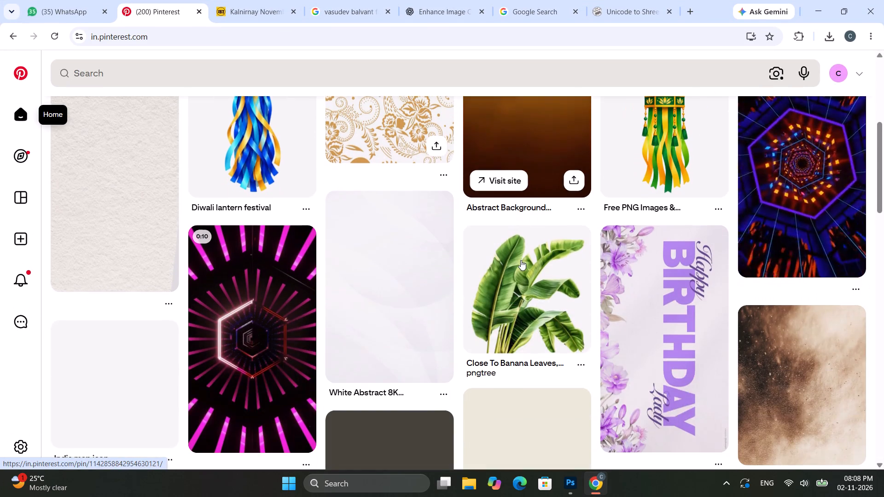
scroll(536, 305, up, 1)
scroll(286, 265, up, 4)
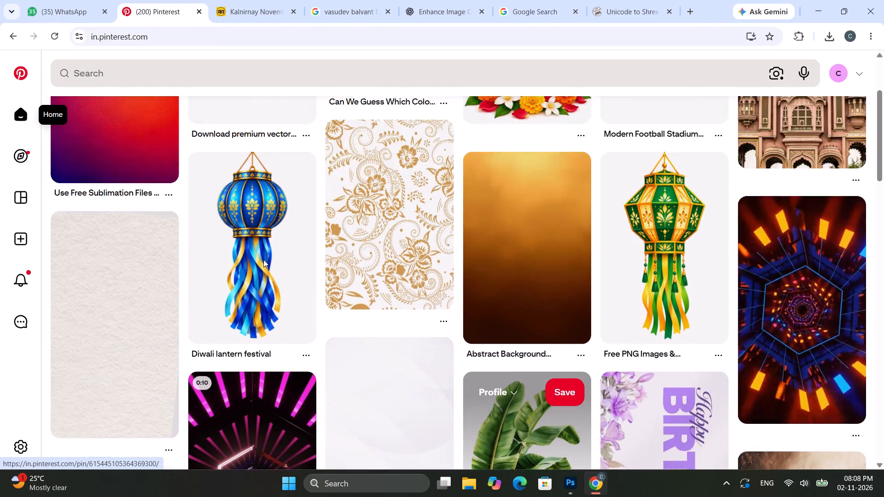
scroll(263, 260, up, 4)
click(189, 75)
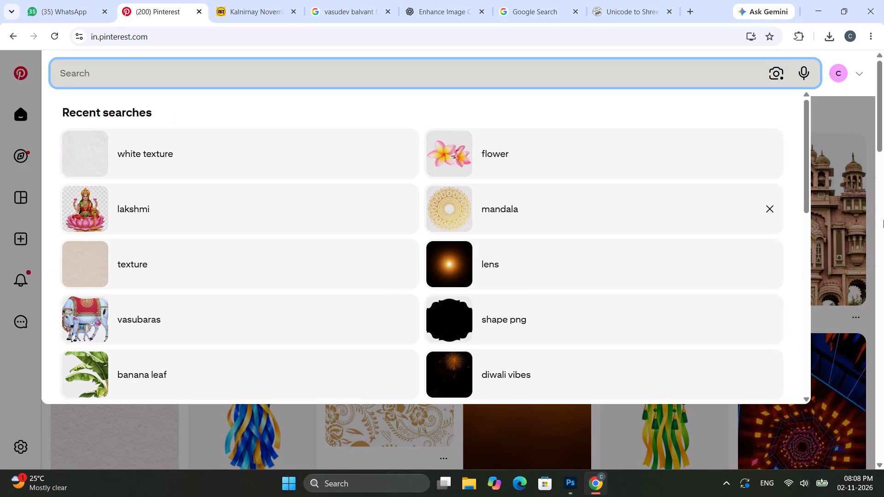
click(525, 155)
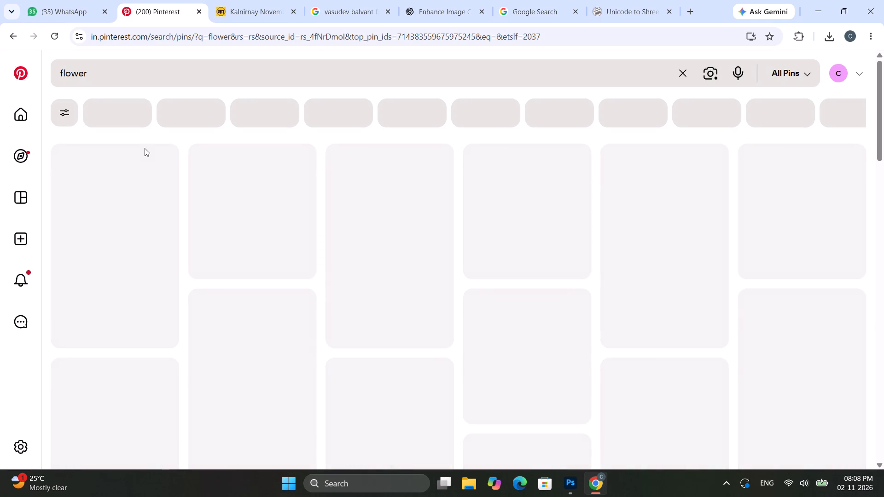
click(12, 36)
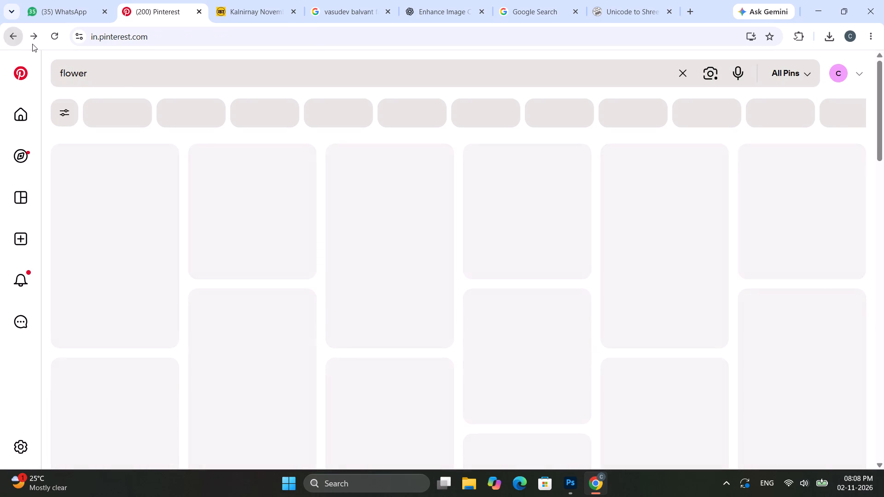
Search Pinterest for "lens" and copy the image of a round orange glow on black.
click(385, 72)
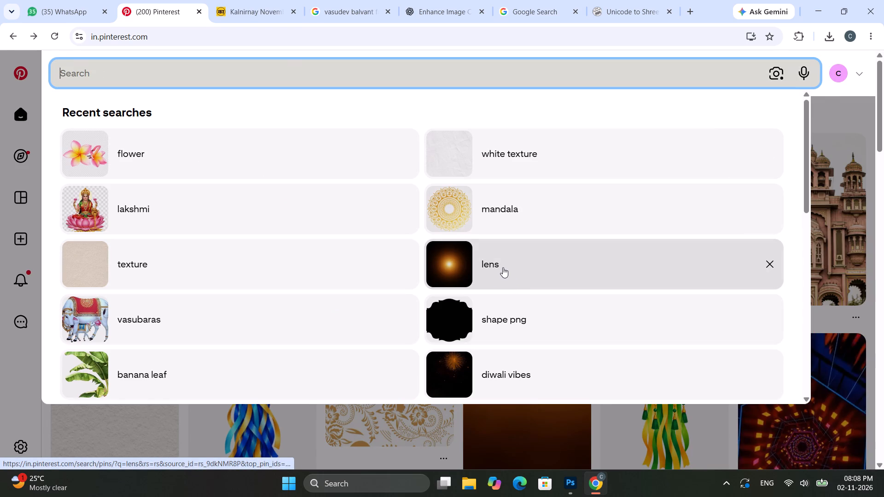
click(501, 267)
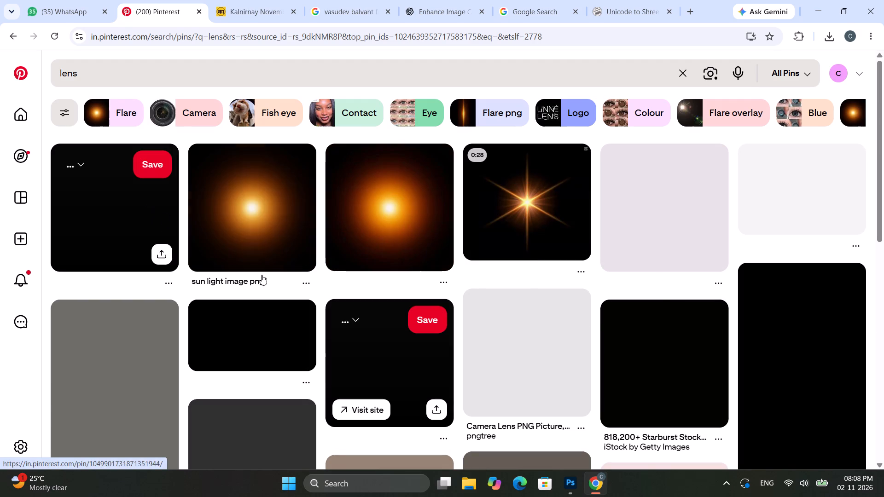
click(262, 239)
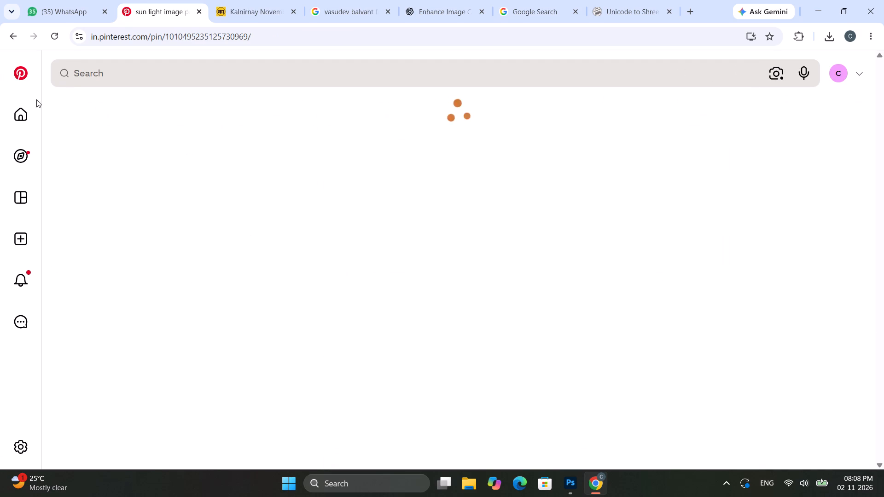
click(9, 38)
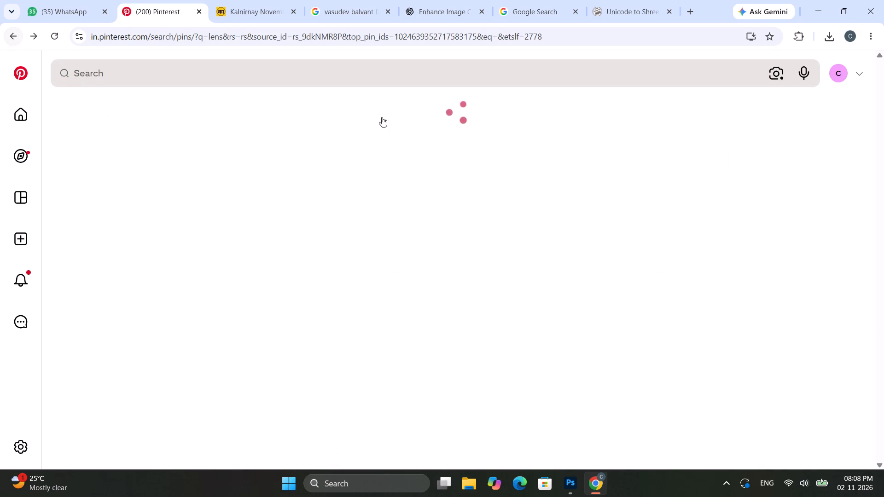
click(394, 235)
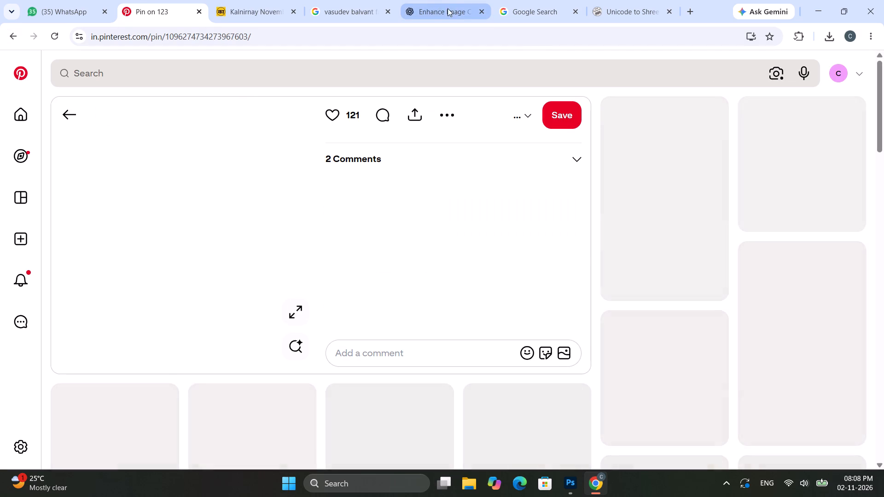
right_click(252, 207)
click(317, 255)
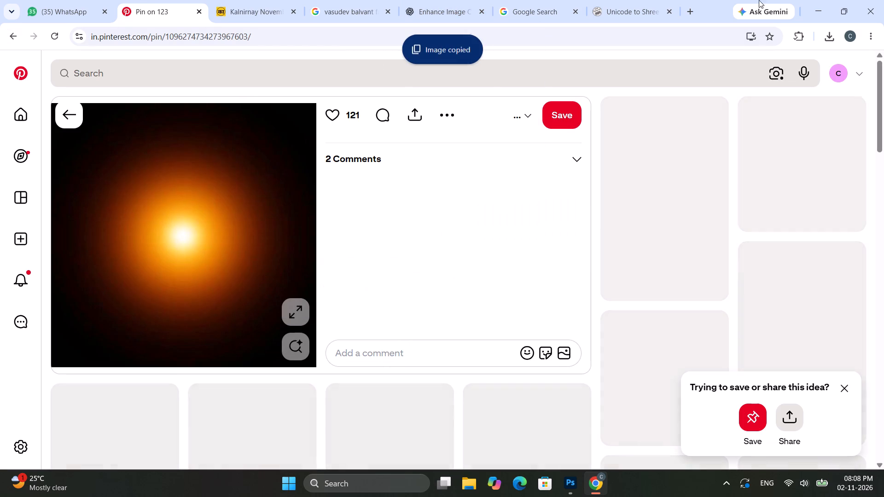
Switch to Photoshop, paste the copied orange glow above the portrait layer, and set its blend mode to Screen.
click(823, 5)
click(245, 204)
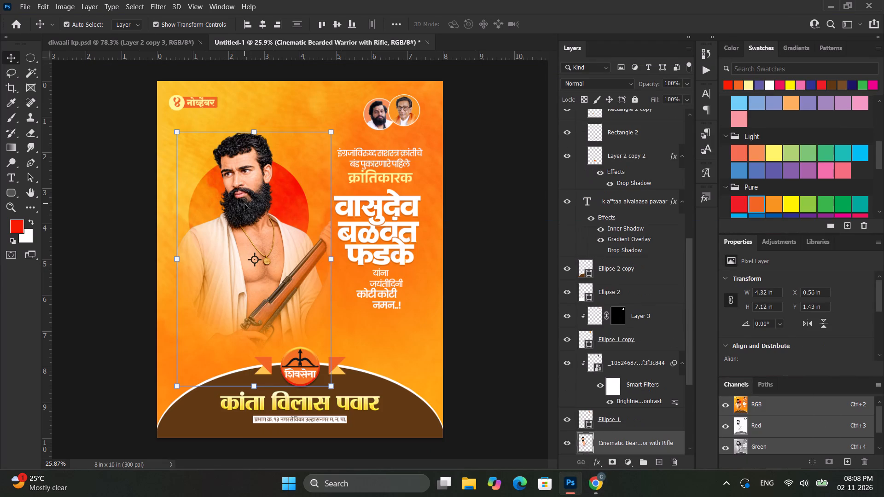
key(ctrl+v)
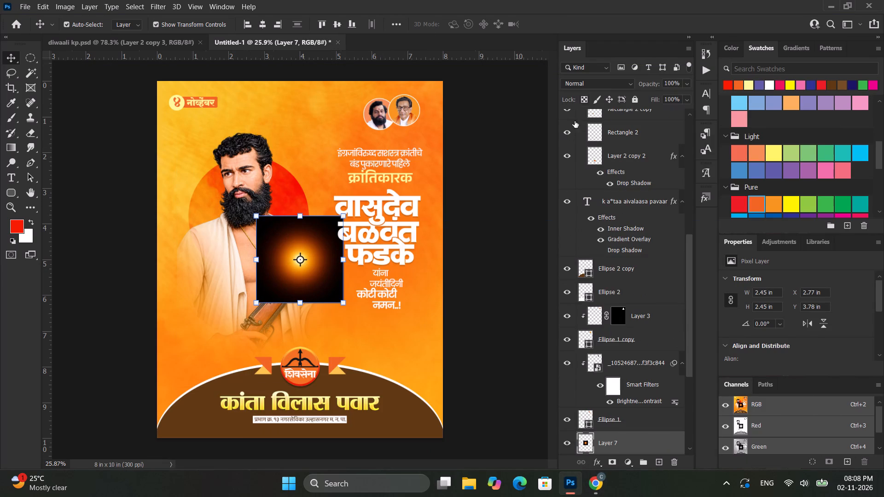
click(595, 87)
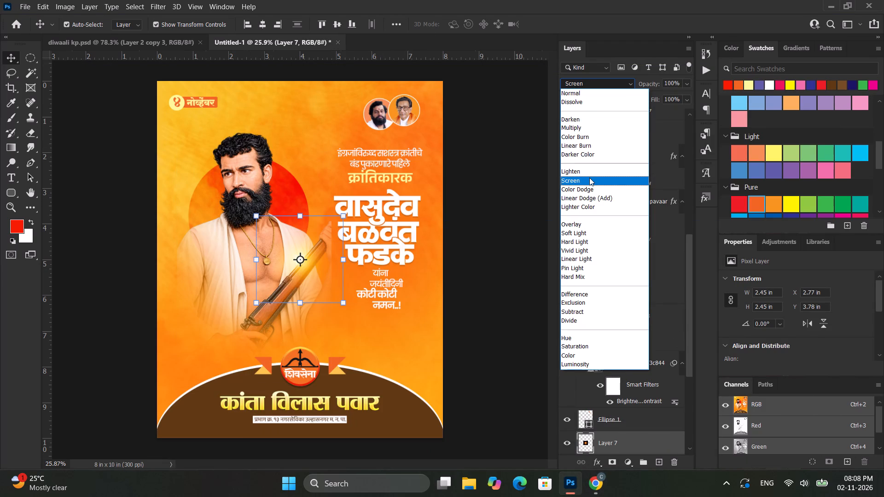
click(589, 178)
Move the glow beside the man's beard and place its layer directly beneath the portrait layer.
drag(317, 261, 226, 208)
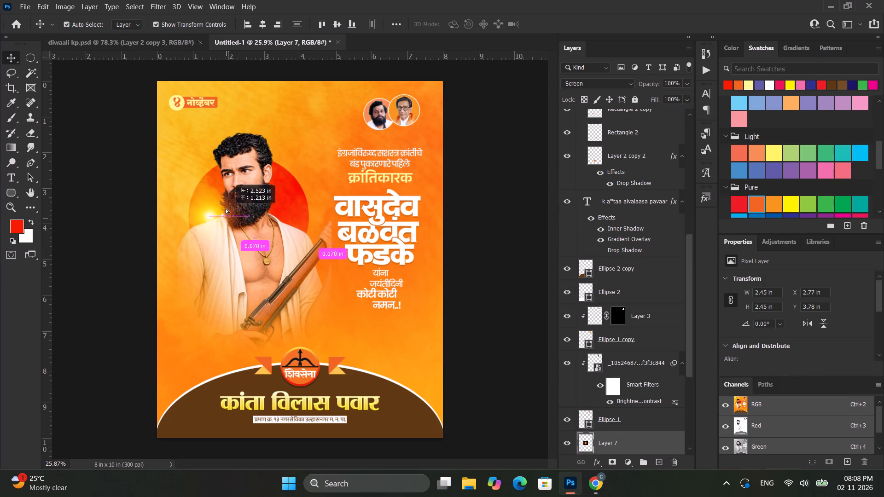
drag(226, 208, 237, 214)
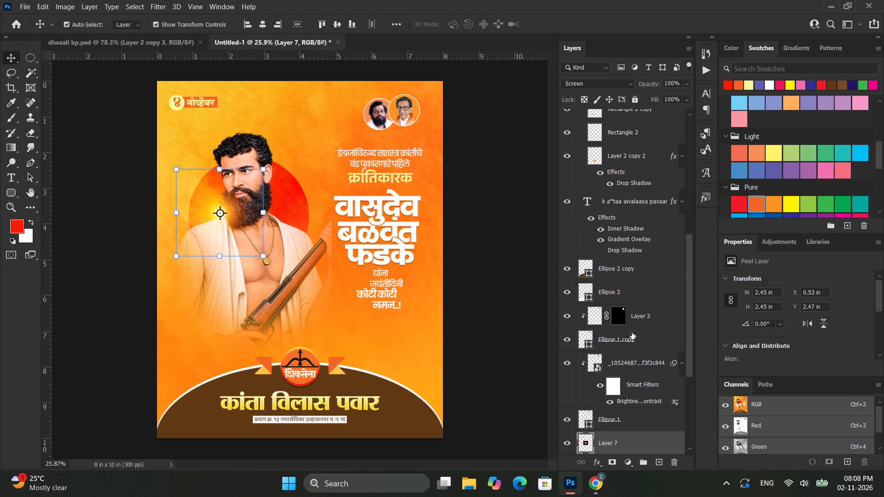
scroll(629, 378, down, 5)
drag(637, 324, 642, 358)
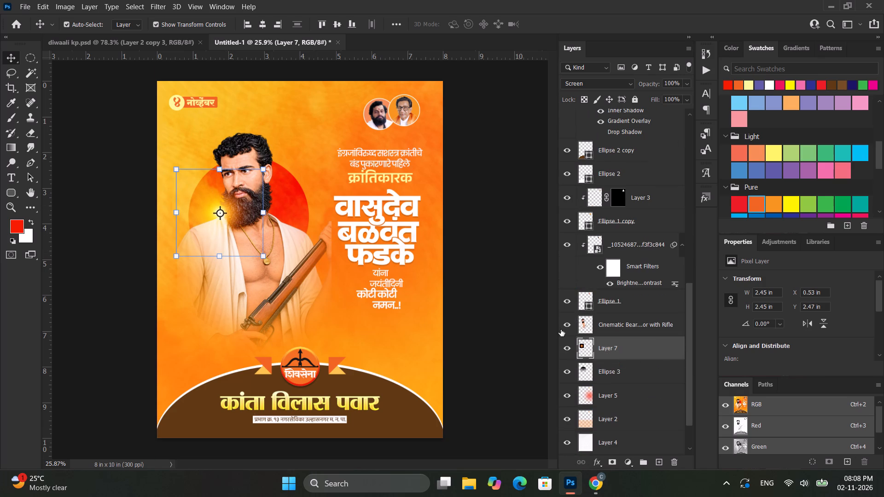
Enlarge the glow behind the portrait to about 167%, shift it slightly toward the beard, and deselect it.
alt+drag(226, 168, 224, 137)
drag(253, 222, 263, 222)
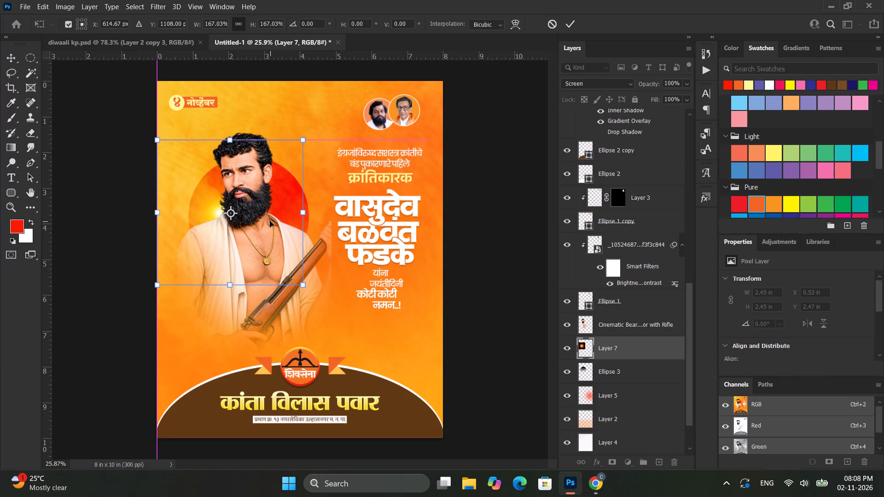
click(567, 27)
click(478, 189)
alt+scroll(460, 205, down, 2)
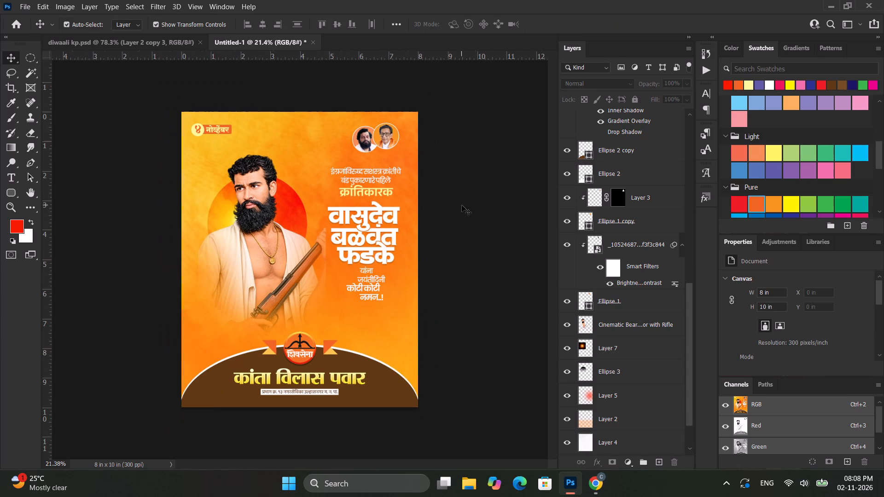
click(469, 204)
Move the glow to the other side of the beard, over the red circle, enlarge it to about 159%, and deselect it.
click(226, 204)
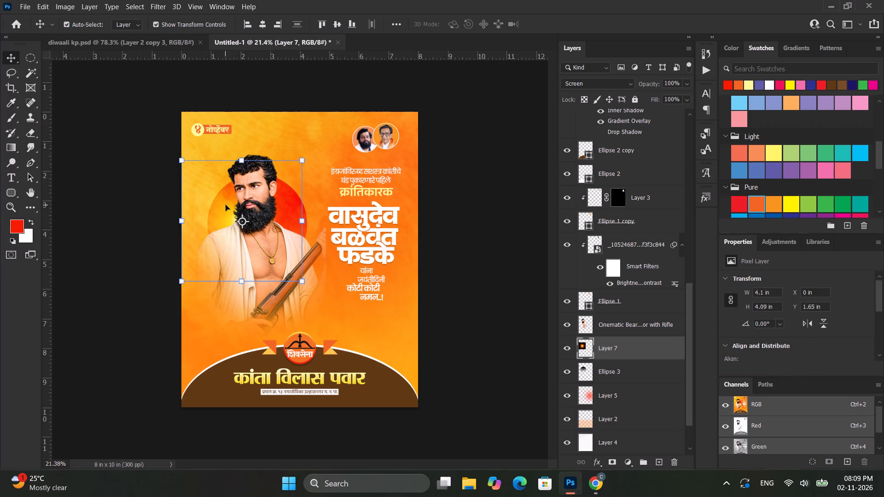
click(229, 207)
drag(232, 207, 270, 197)
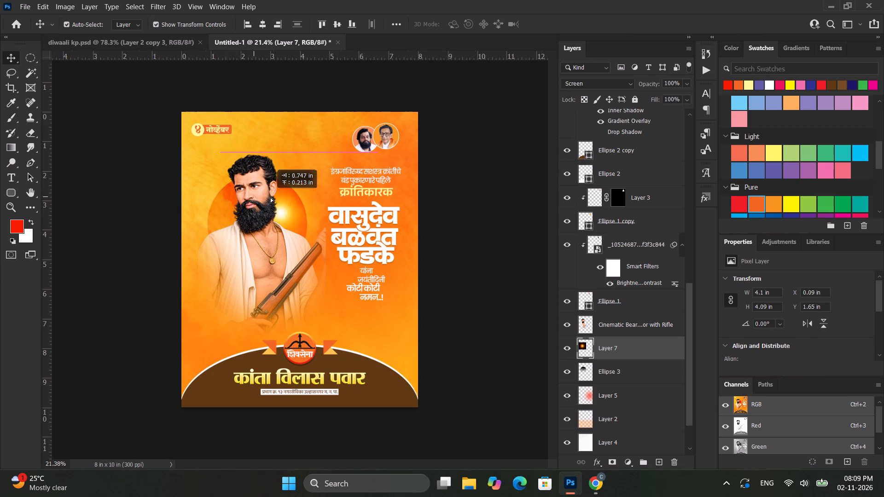
drag(270, 197, 261, 206)
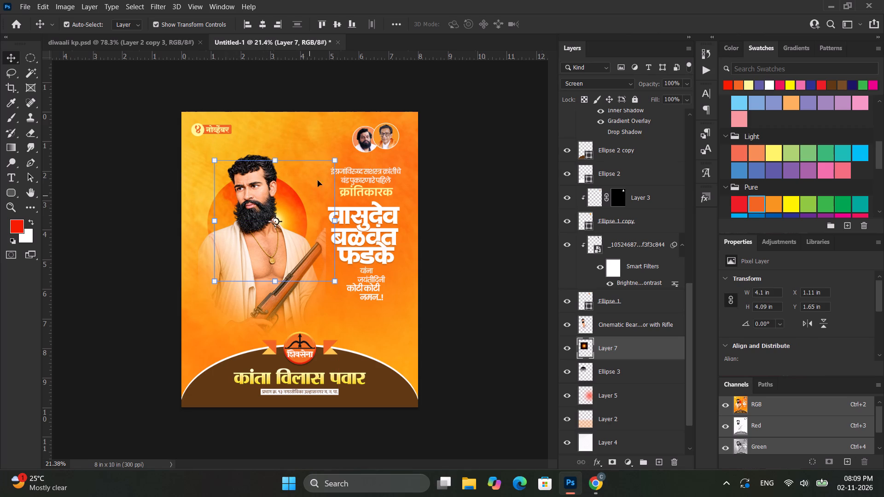
alt+drag(334, 160, 382, 131)
drag(294, 233, 289, 235)
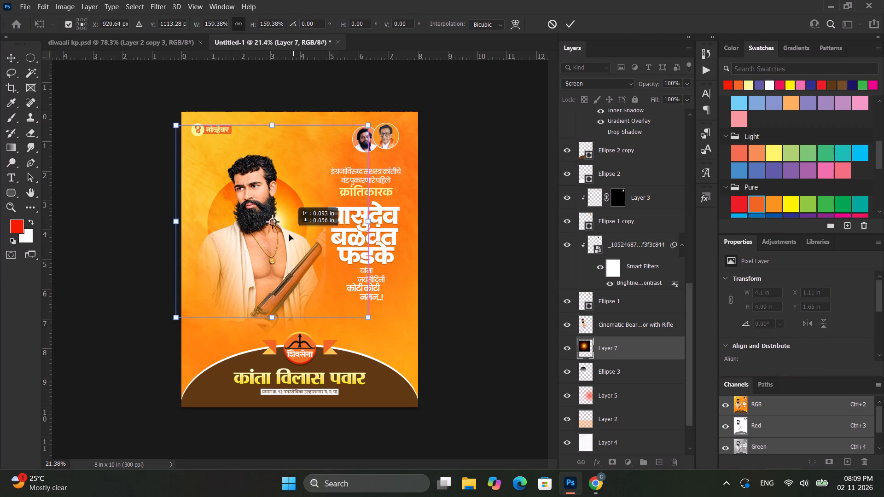
drag(289, 235, 290, 234)
click(570, 32)
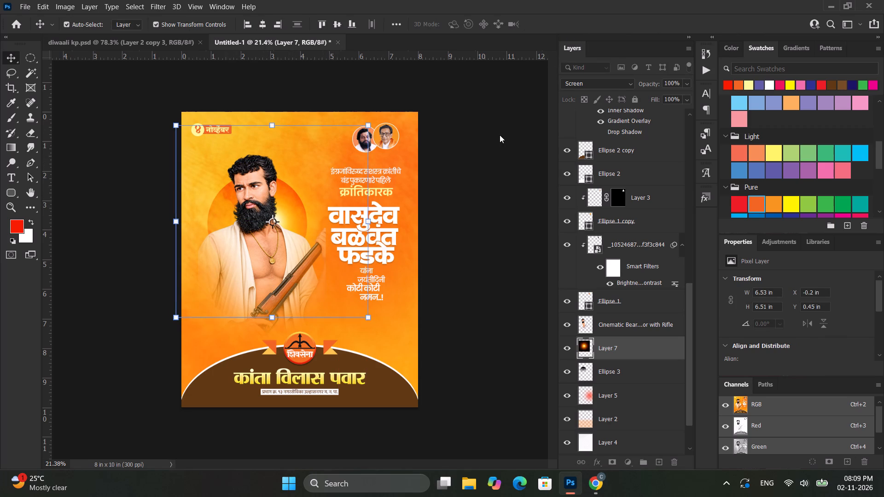
click(475, 162)
Examine the poster at different magnifications with the glow behind the portrait.
alt+scroll(448, 178, down, 4)
click(460, 198)
alt+scroll(414, 242, up, 8)
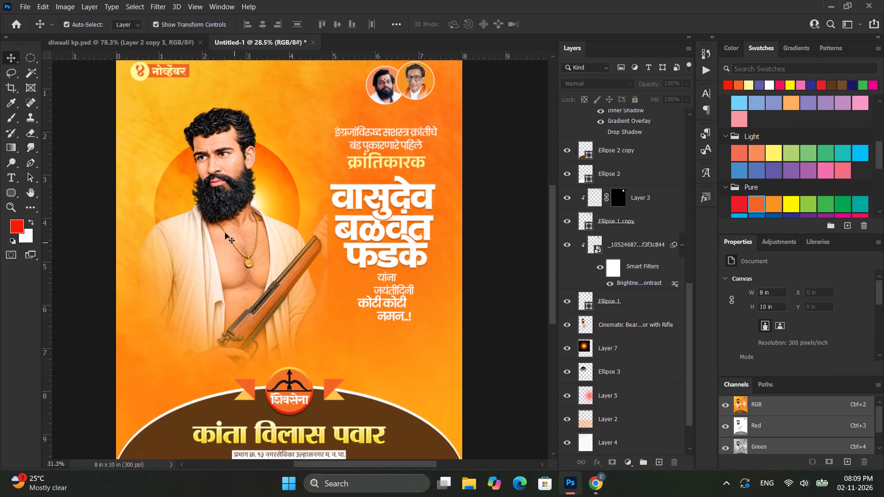
scroll(225, 231, up, 2)
alt+scroll(231, 232, up, 2)
ctrl+scroll(236, 234, down, 13)
click(452, 223)
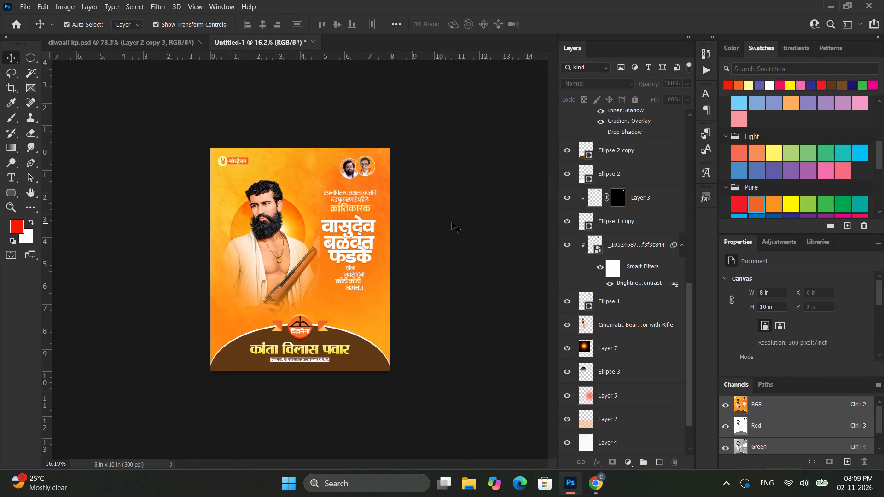
alt+scroll(430, 220, up, 3)
ctrl+scroll(429, 220, down, 3)
click(483, 237)
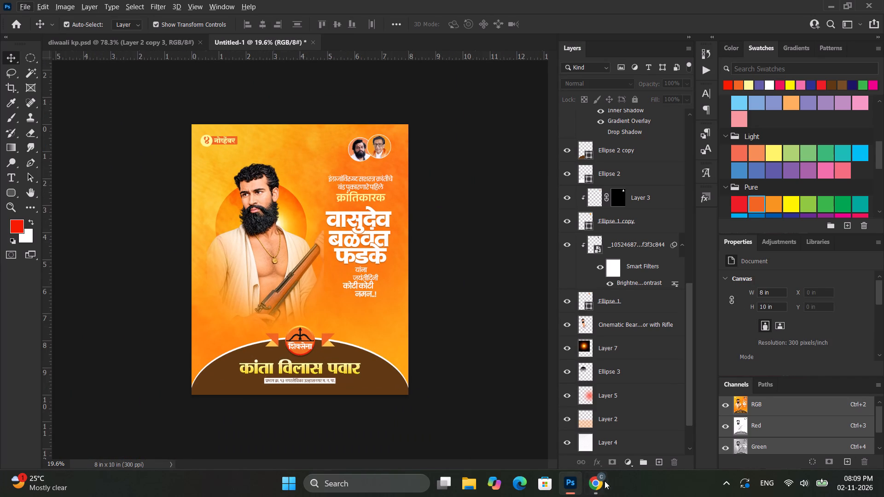
Switch to Chrome, go back from the glow pin, and search Pinterest for "chapha".
click(601, 486)
scroll(587, 242, down, 3)
scroll(144, 110, up, 3)
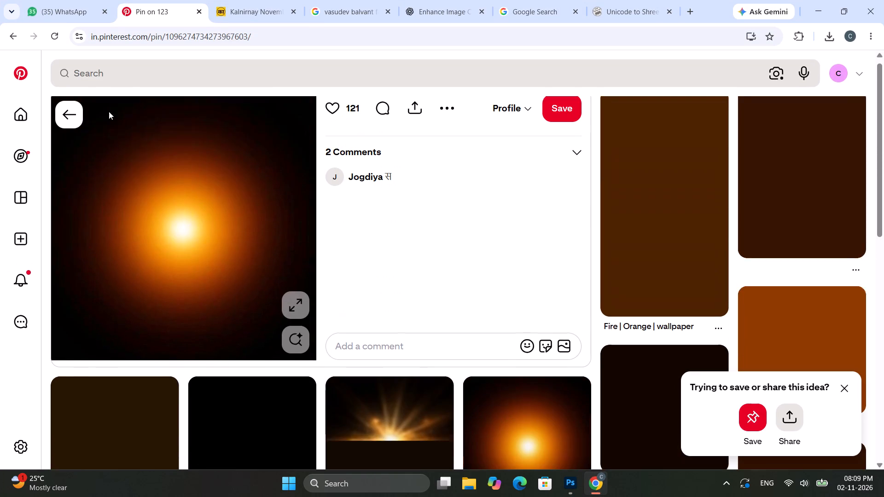
click(65, 114)
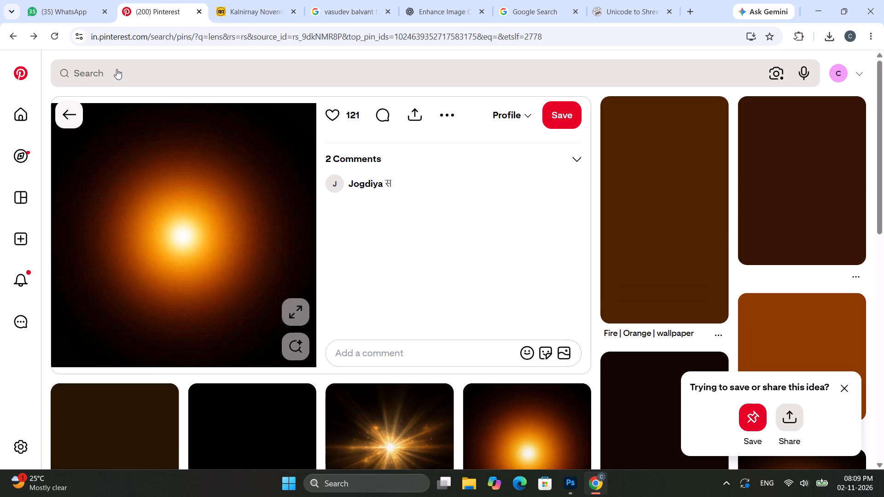
click(110, 72)
key(ctrl+a)
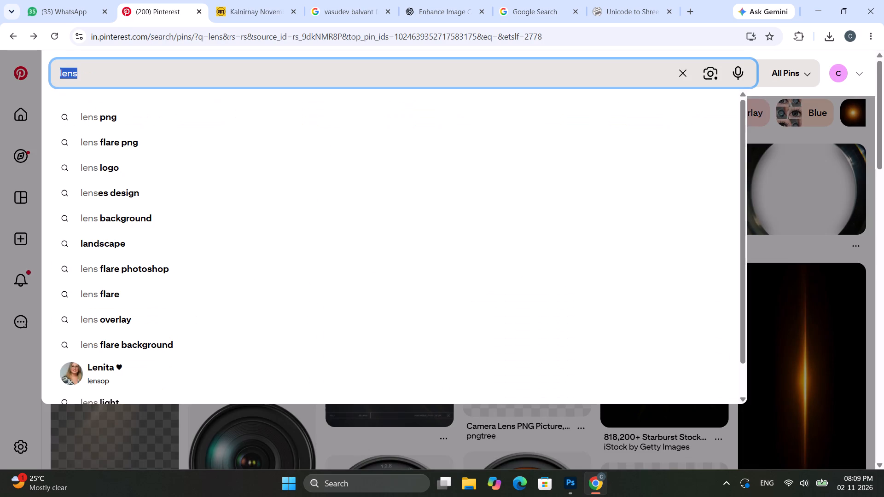
key(c)
text(hapha)
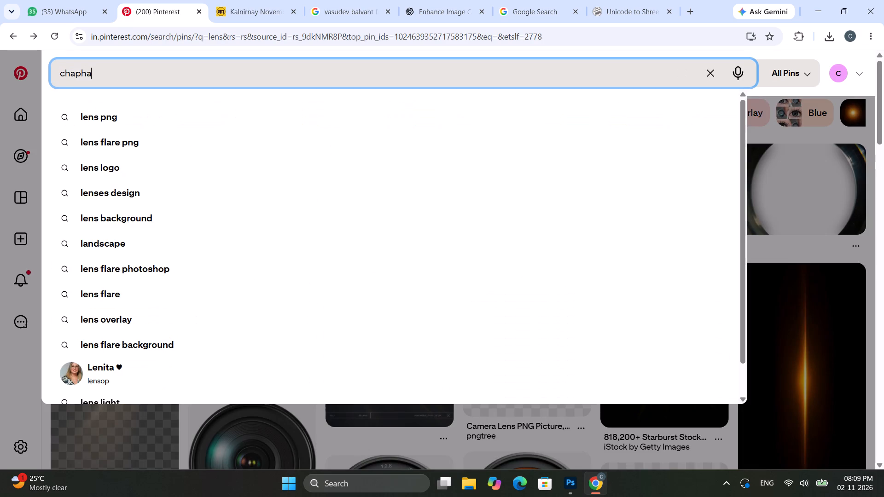
key(Return)
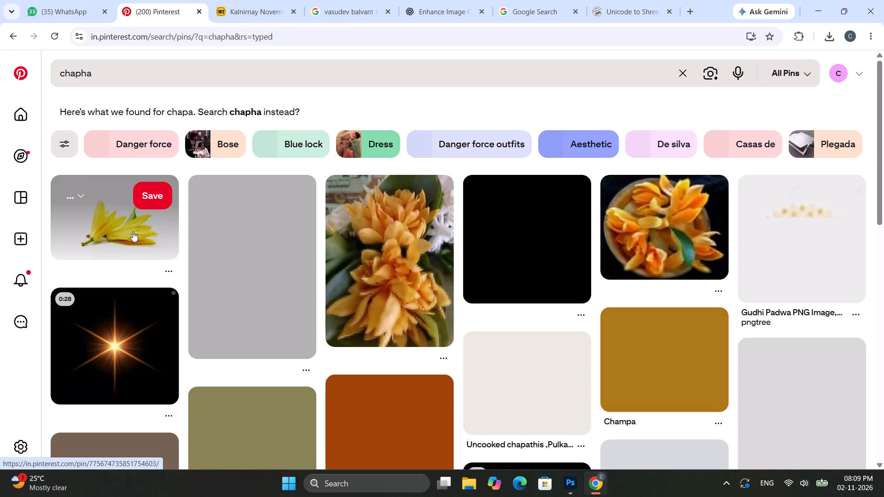
Open the yellow champa flower pin and look through its related flower images.
click(120, 238)
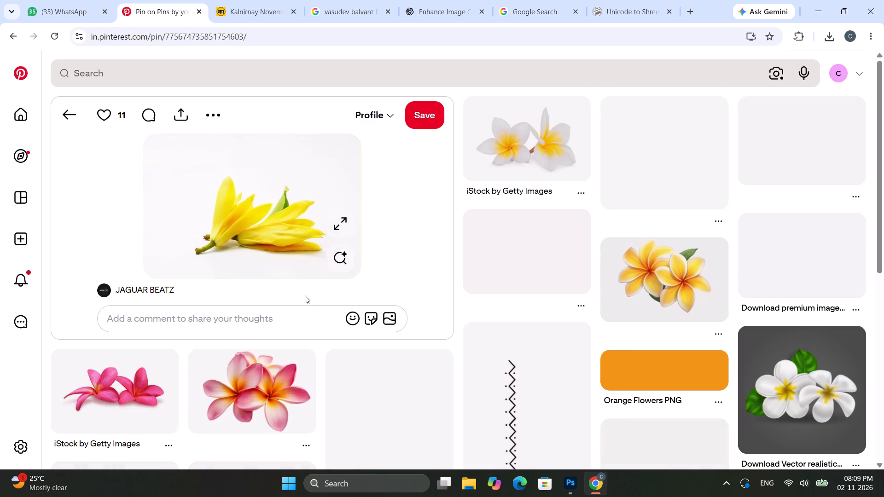
scroll(384, 342, down, 4)
scroll(384, 342, up, 1)
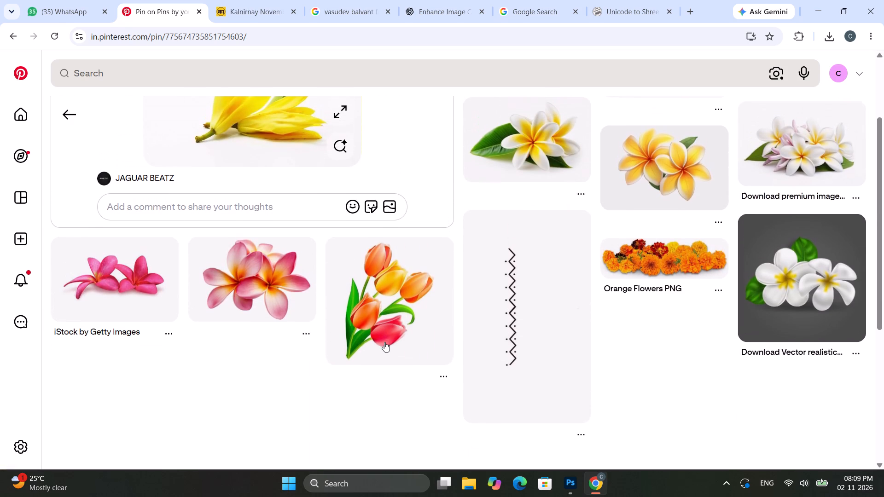
scroll(384, 342, up, 1)
scroll(314, 366, up, 4)
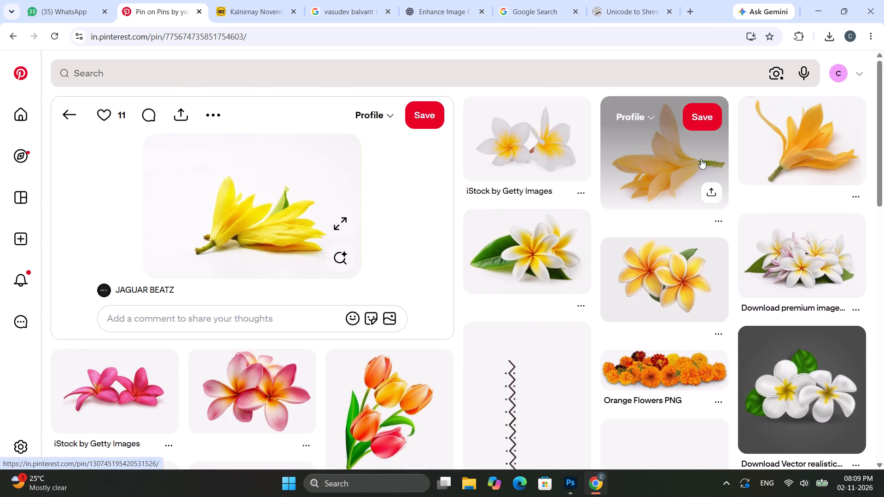
scroll(235, 275, down, 6)
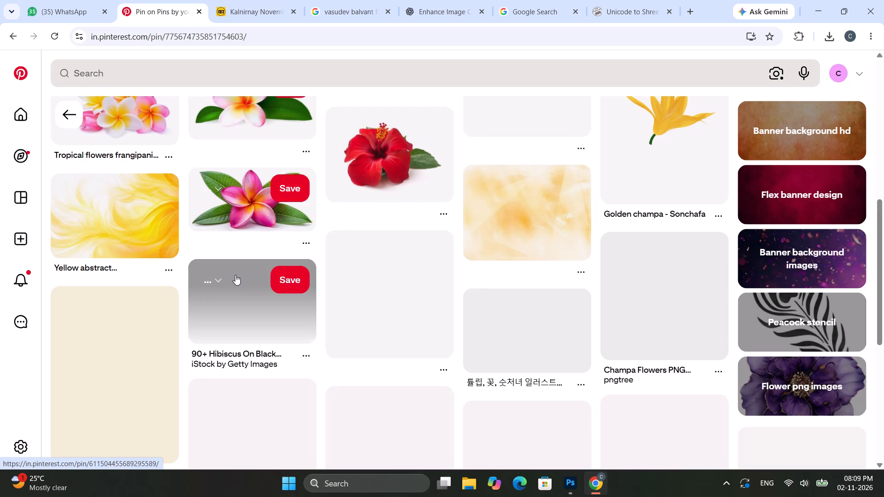
scroll(235, 275, up, 6)
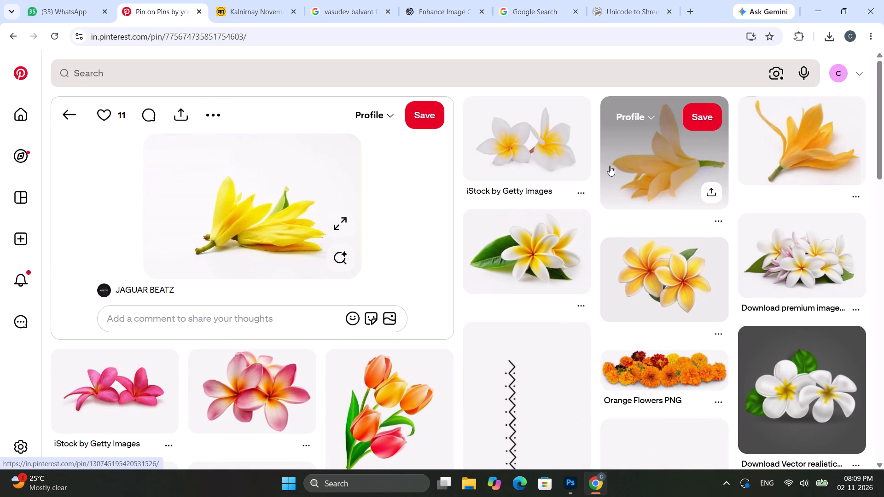
Open the pale orange champa flower pin, look through its related images, and return to browse the "chapha" results.
click(636, 172)
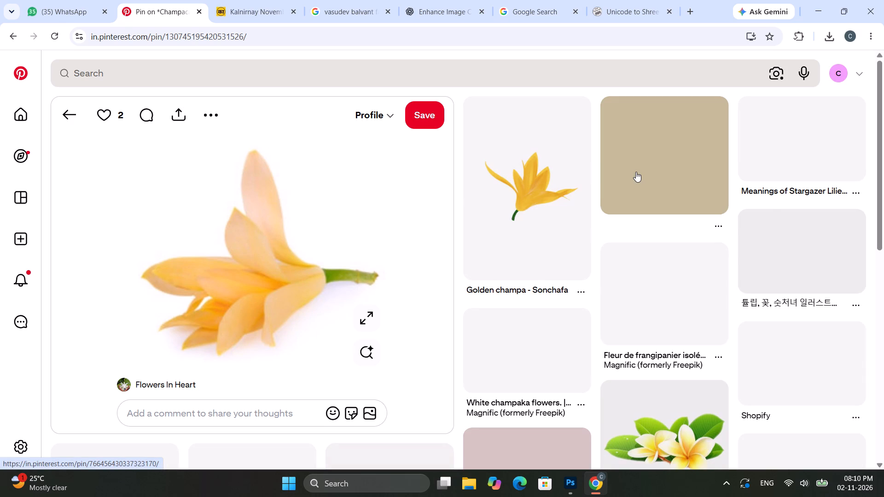
scroll(628, 164, down, 2)
scroll(521, 279, down, 2)
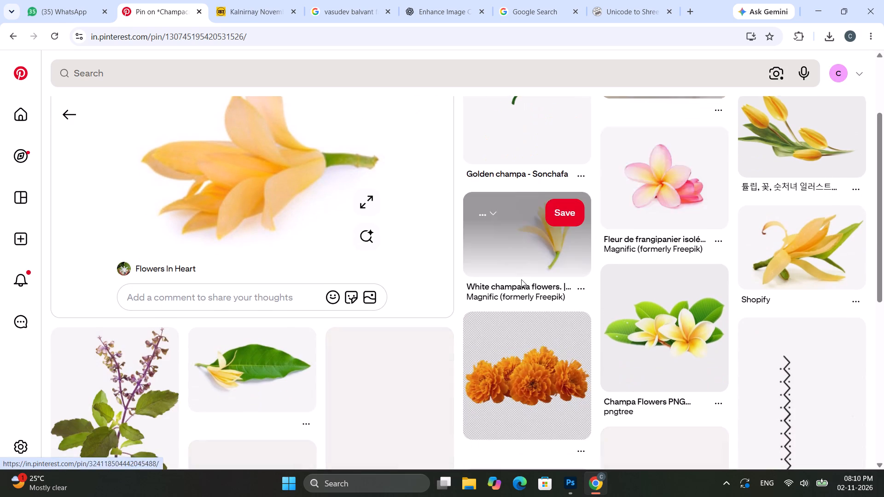
scroll(784, 188, up, 3)
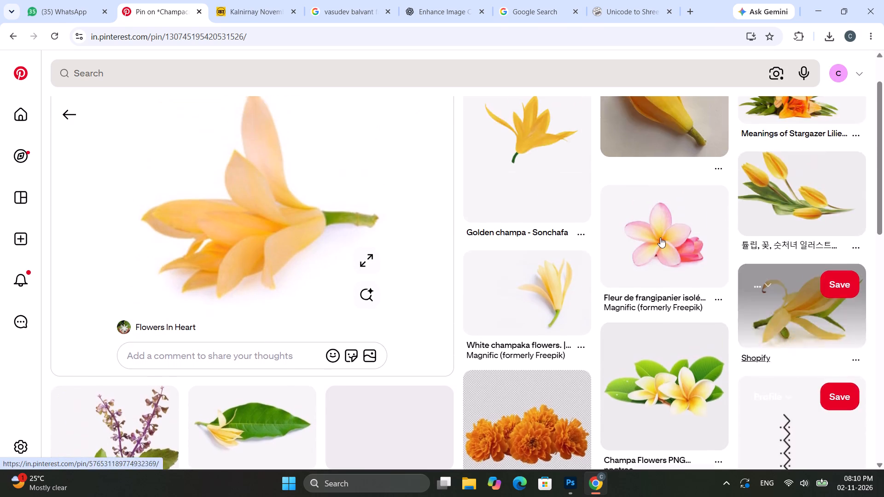
scroll(660, 237, up, 2)
scroll(576, 323, down, 7)
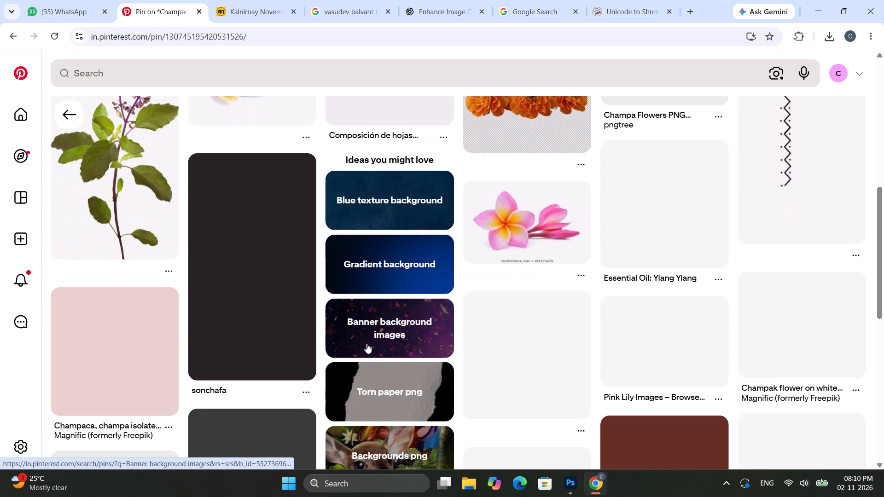
scroll(240, 325, down, 3)
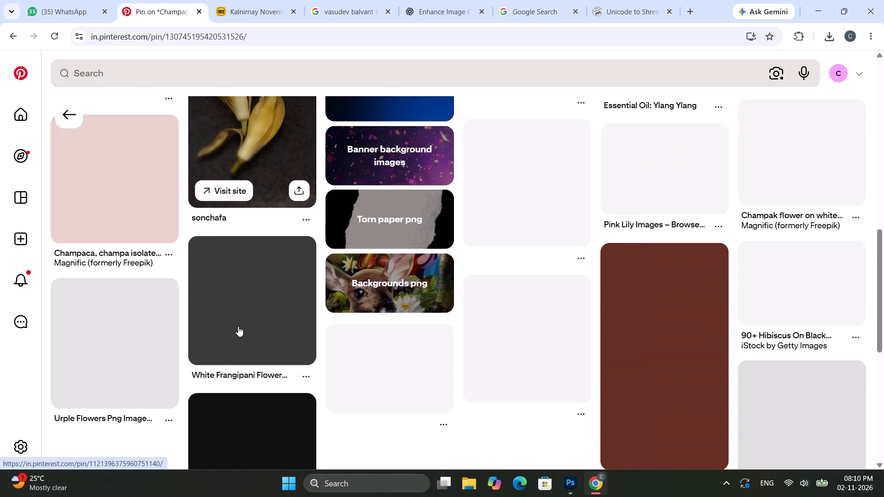
scroll(170, 306, up, 2)
click(67, 111)
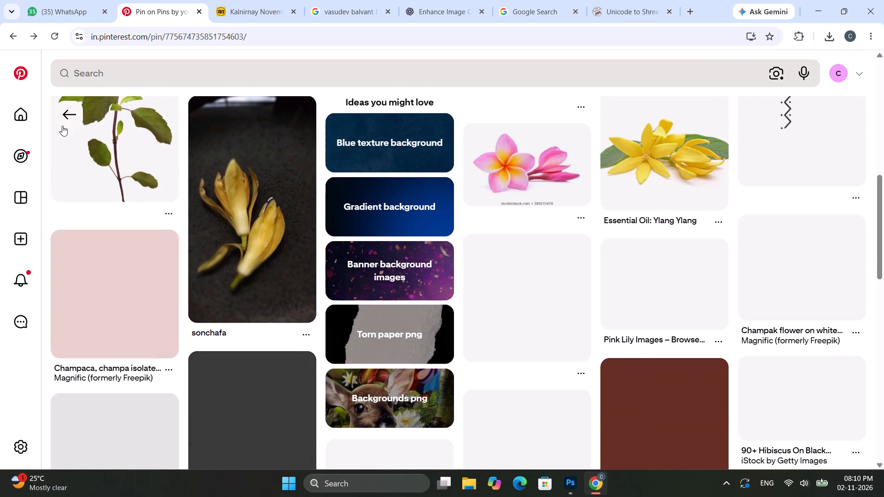
click(68, 117)
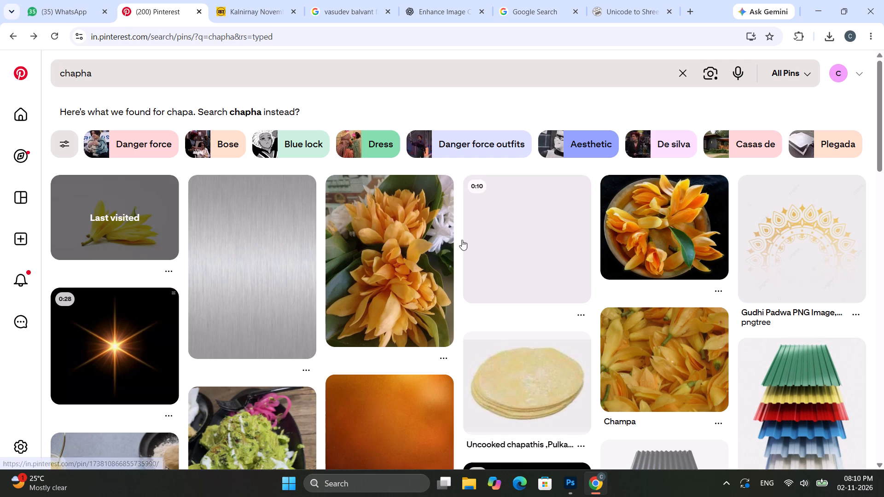
scroll(478, 254, down, 6)
scroll(478, 254, up, 11)
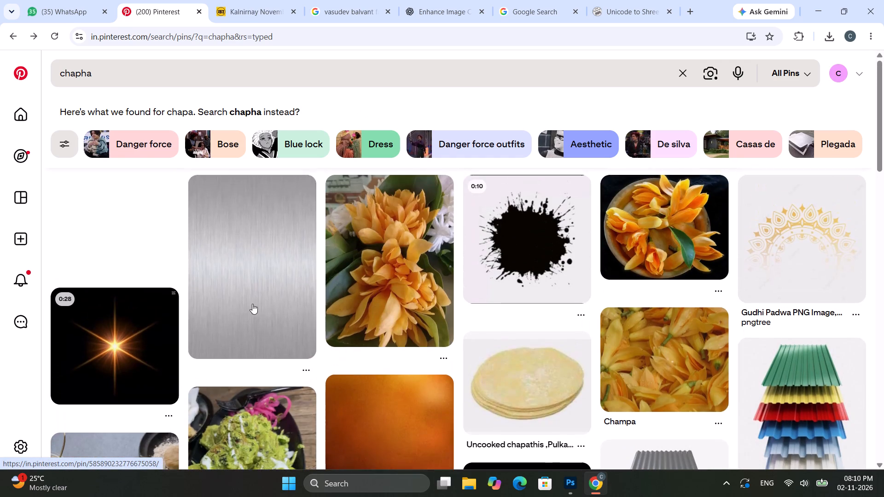
Browse the yellow champa pin's related images, open the yellow tulip bunch pin, and copy its image.
scroll(252, 304, up, 2)
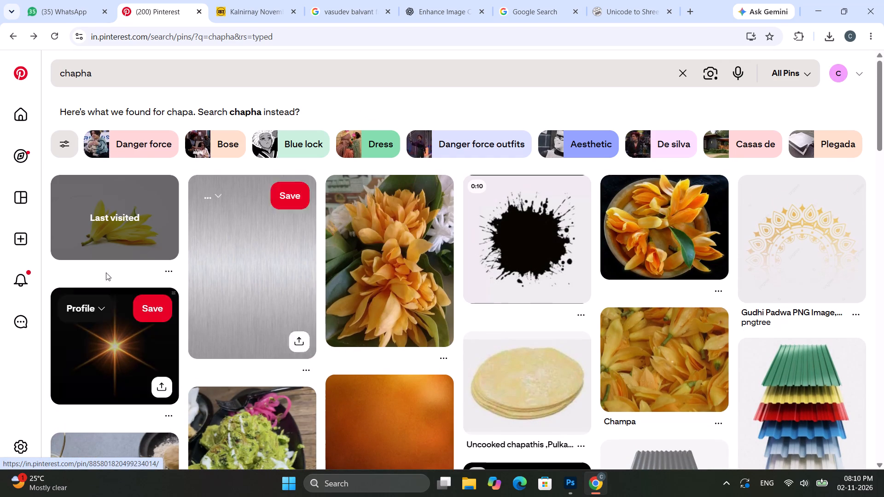
click(128, 219)
scroll(342, 260, down, 4)
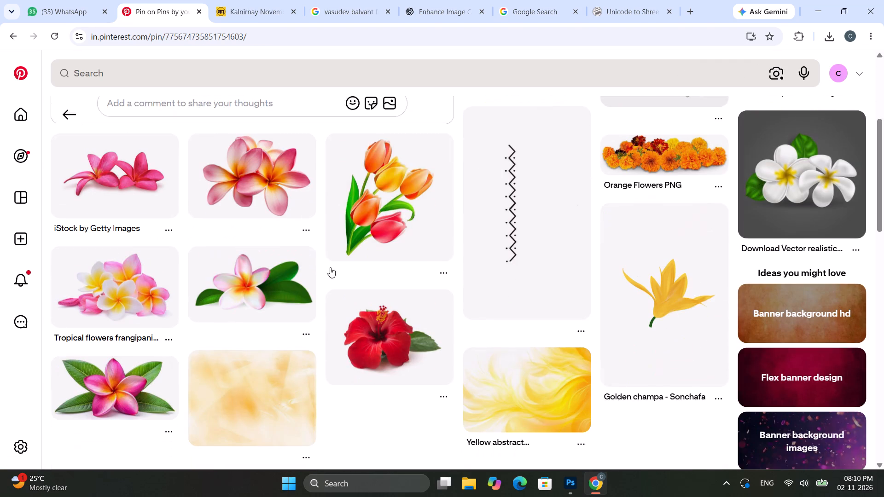
scroll(256, 189, up, 1)
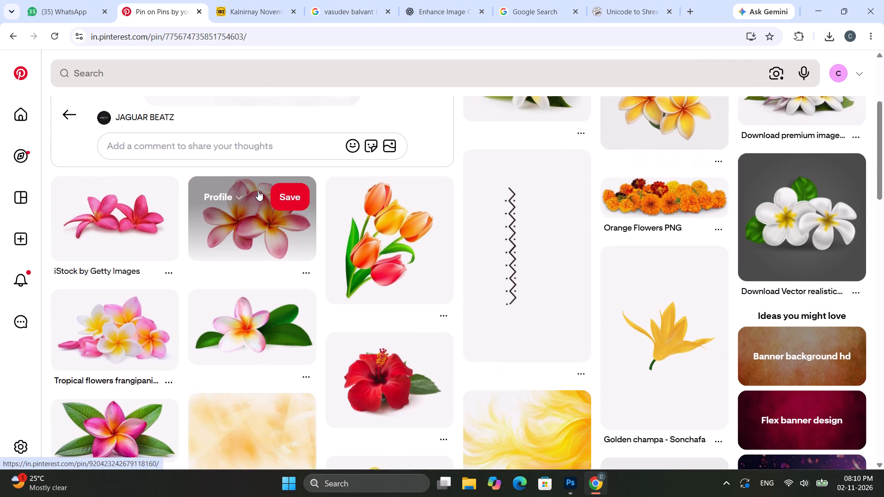
scroll(258, 191, down, 3)
scroll(360, 182, down, 3)
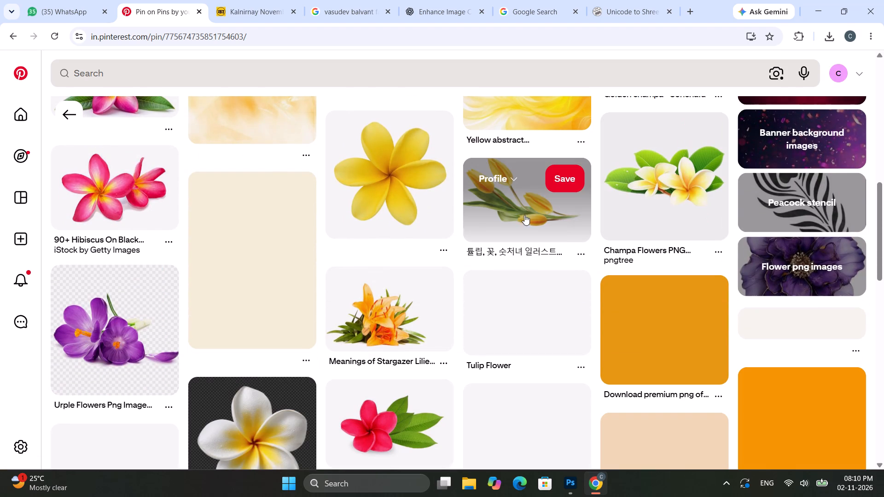
click(512, 233)
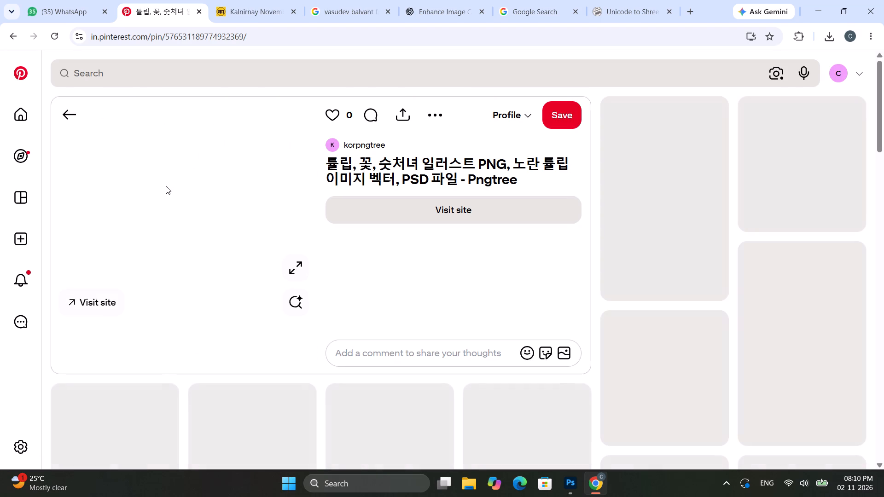
right_click(155, 204)
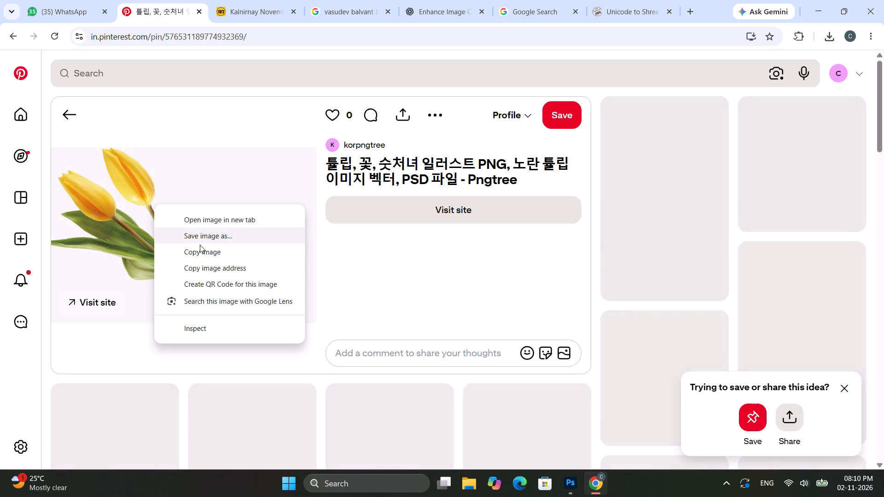
click(208, 253)
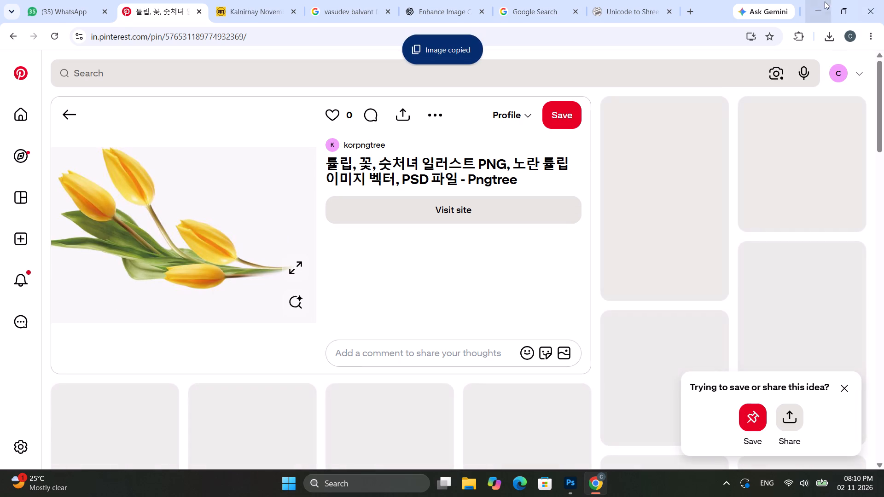
Switch to Photoshop and paste the tulip image into the poster as a new layer.
click(815, 3)
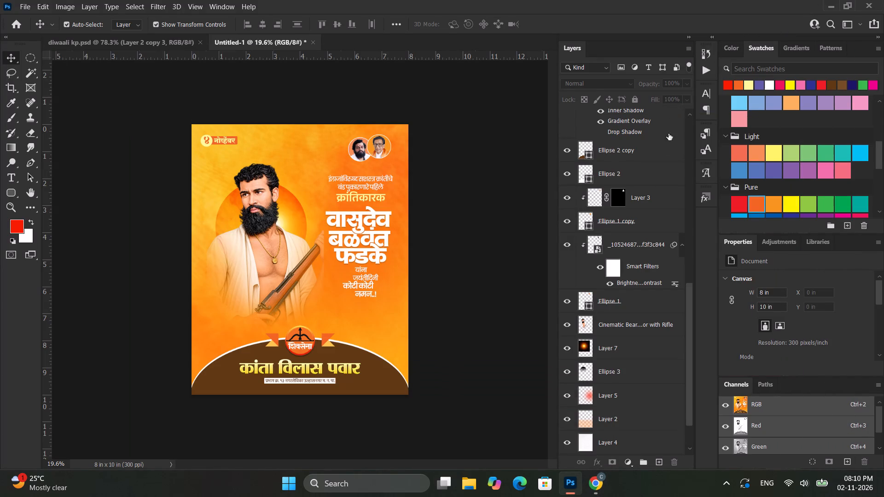
alt+scroll(386, 284, up, 7)
scroll(415, 307, down, 5)
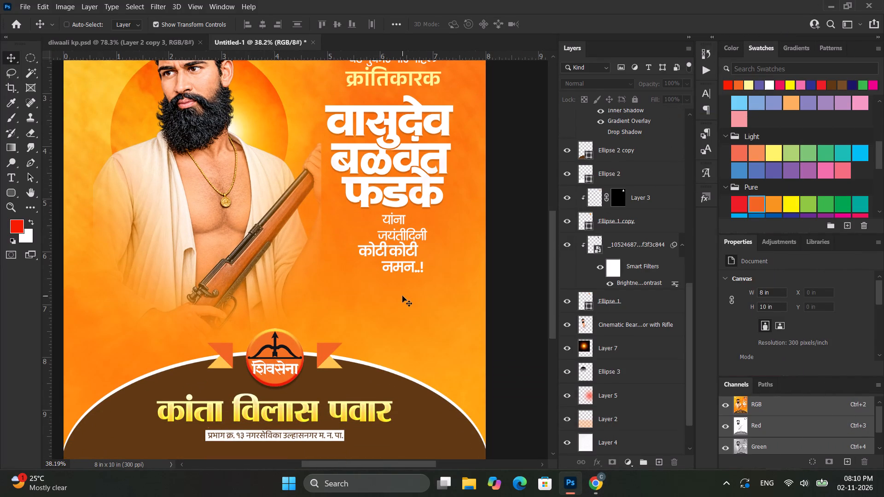
key(ctrl+v)
alt+scroll(199, 210, up, 3)
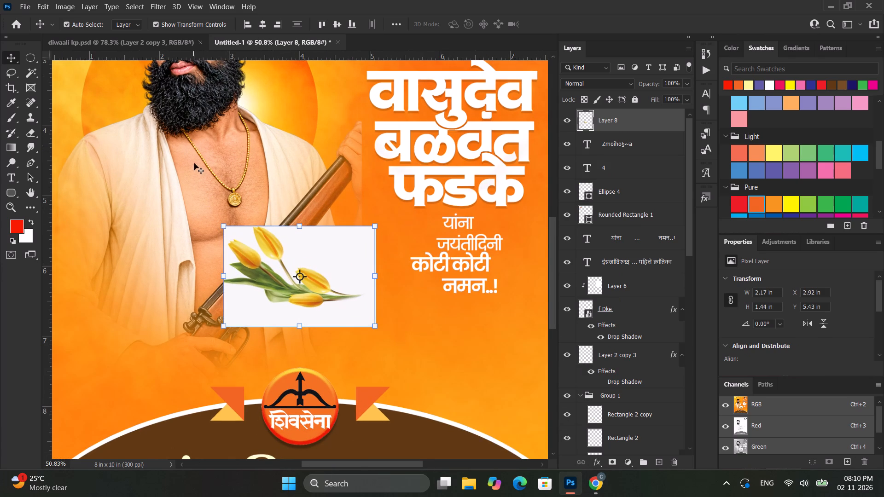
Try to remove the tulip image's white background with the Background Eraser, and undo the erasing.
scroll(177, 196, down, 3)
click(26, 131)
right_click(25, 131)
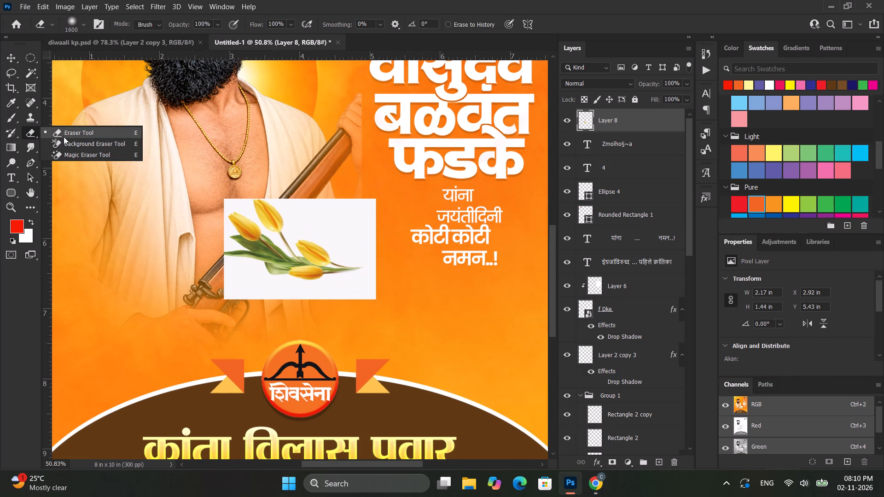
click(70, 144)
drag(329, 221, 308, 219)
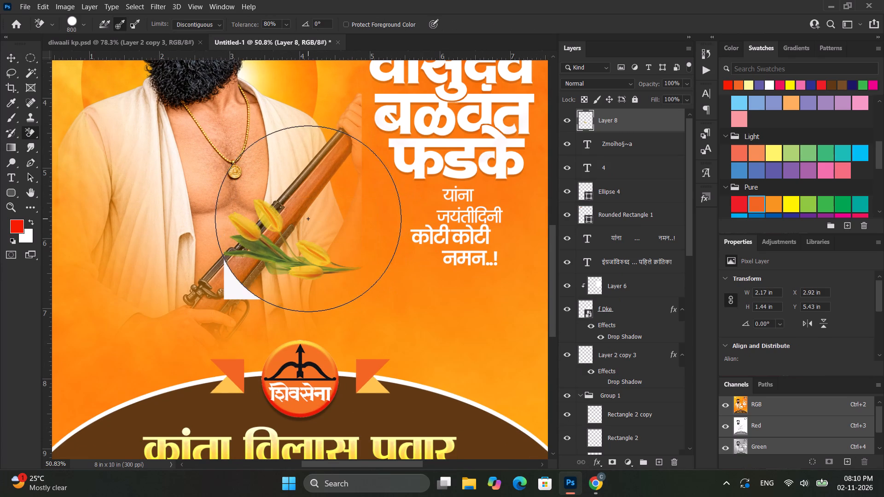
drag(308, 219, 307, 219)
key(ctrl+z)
Remove the white background around the tulips with the Magic Eraser.
right_click(25, 134)
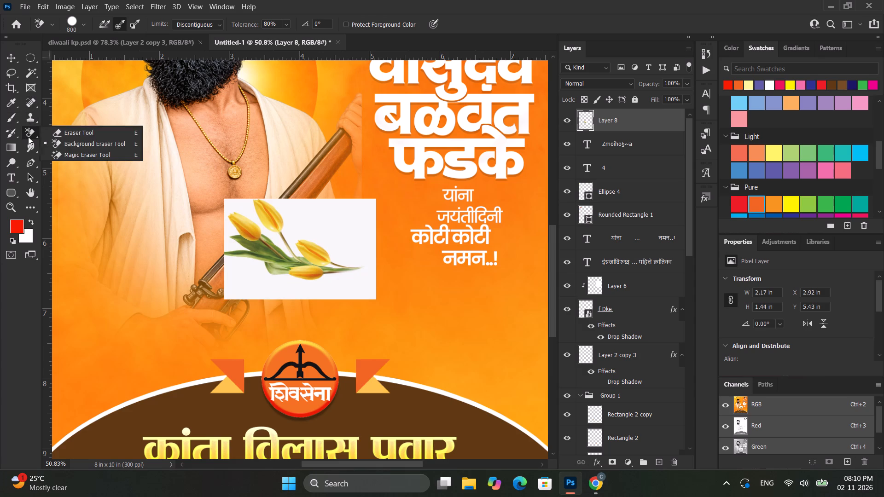
click(77, 153)
click(337, 215)
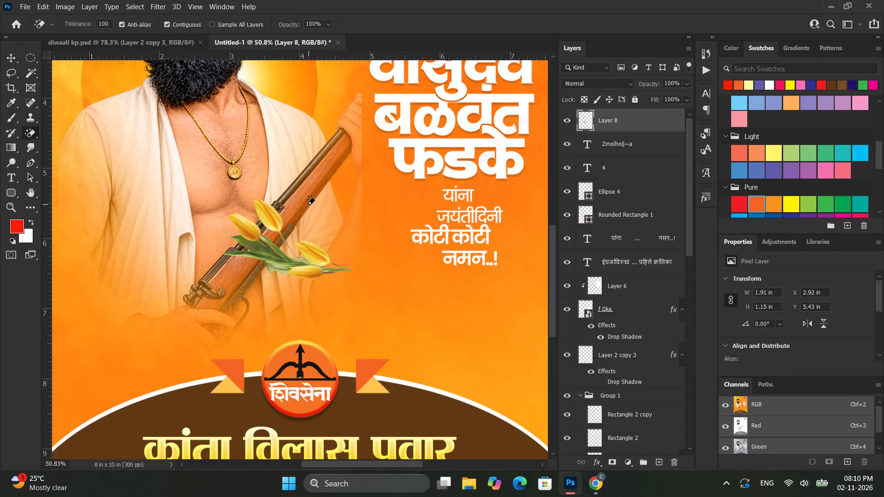
Scale the tulips to about 53%, rotate them about 7.9° counterclockwise, and place them just below the "नमन..!" text.
click(17, 60)
alt+scroll(246, 192, down, 6)
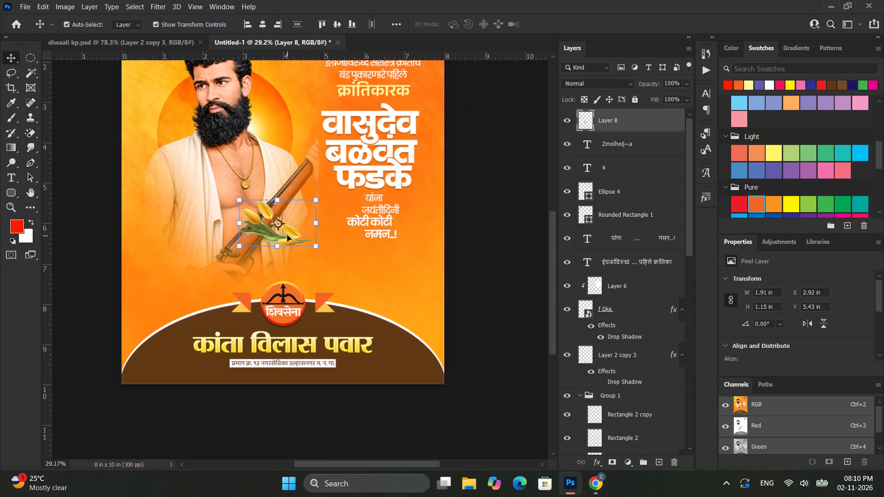
drag(287, 235, 371, 256)
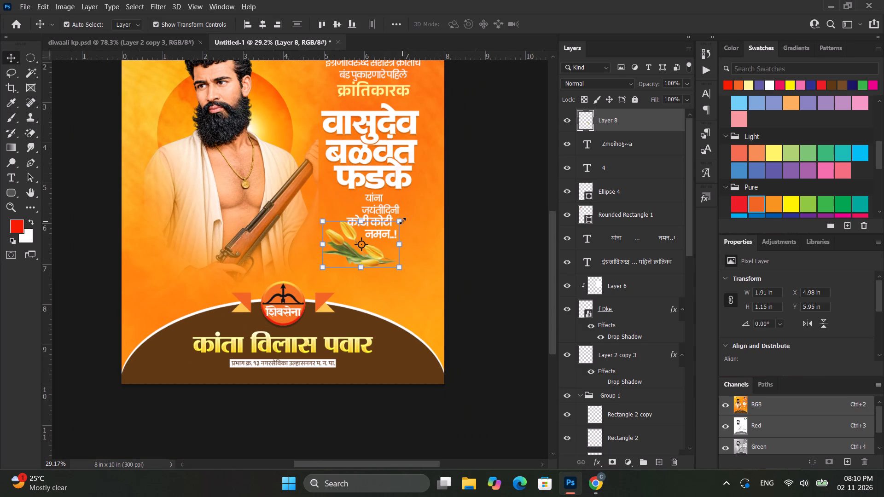
alt+drag(402, 221, 383, 230)
click(571, 19)
alt+scroll(417, 200, up, 6)
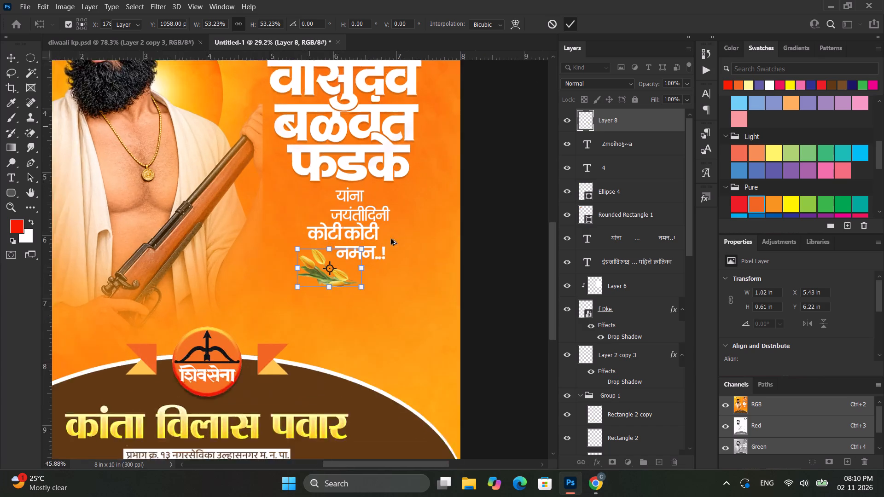
alt+scroll(361, 266, up, 4)
drag(322, 288, 332, 298)
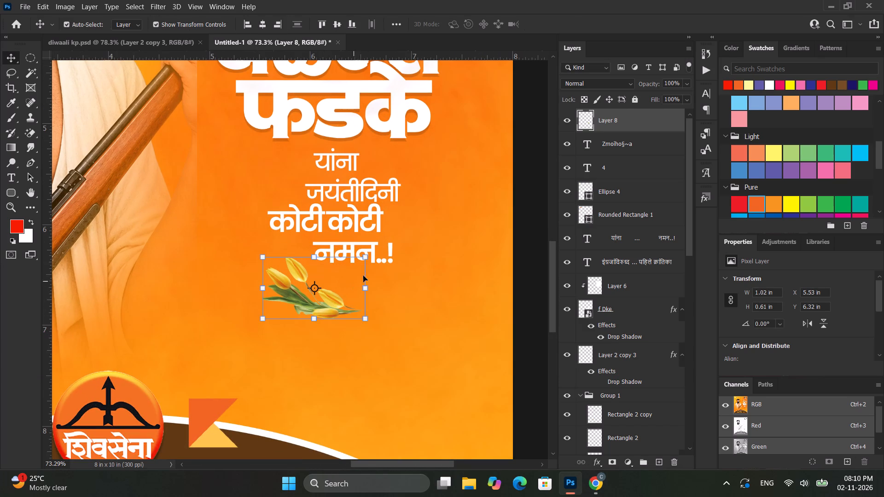
drag(376, 281, 378, 272)
drag(340, 301, 336, 295)
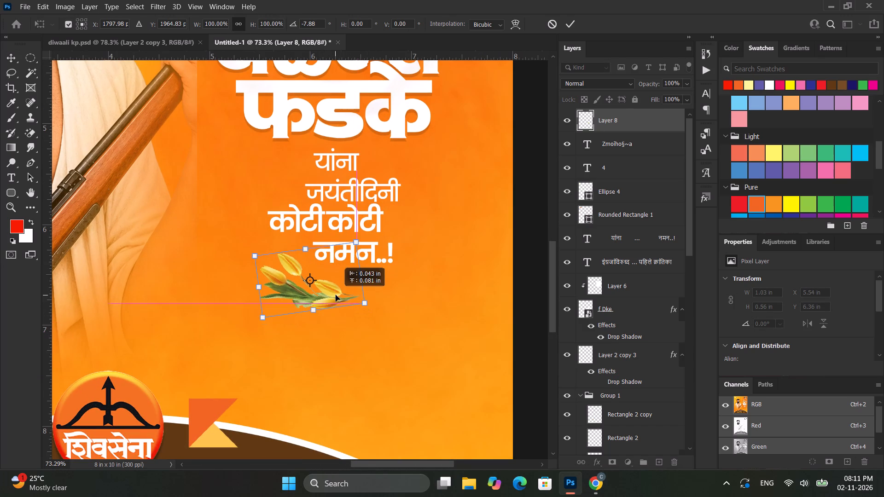
drag(336, 295, 337, 292)
click(568, 26)
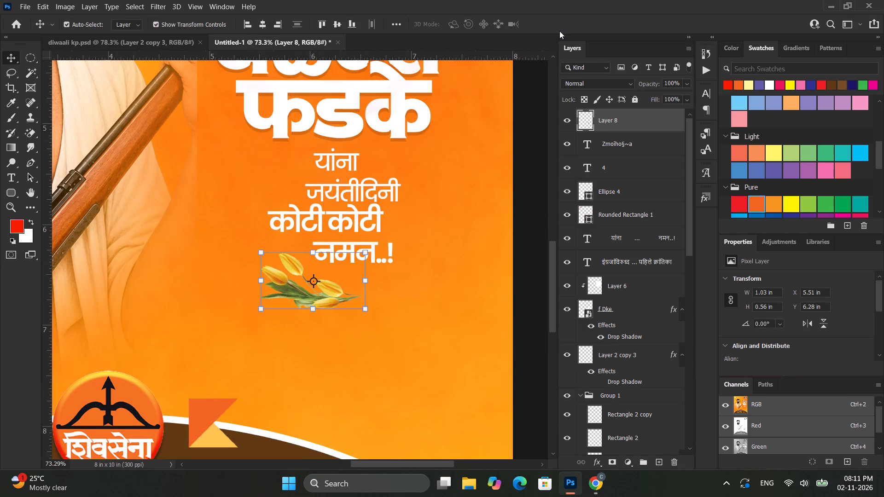
Brighten the tulips with Levels, setting the white input level to 240.
key(ctrl+l)
drag(669, 202, 658, 199)
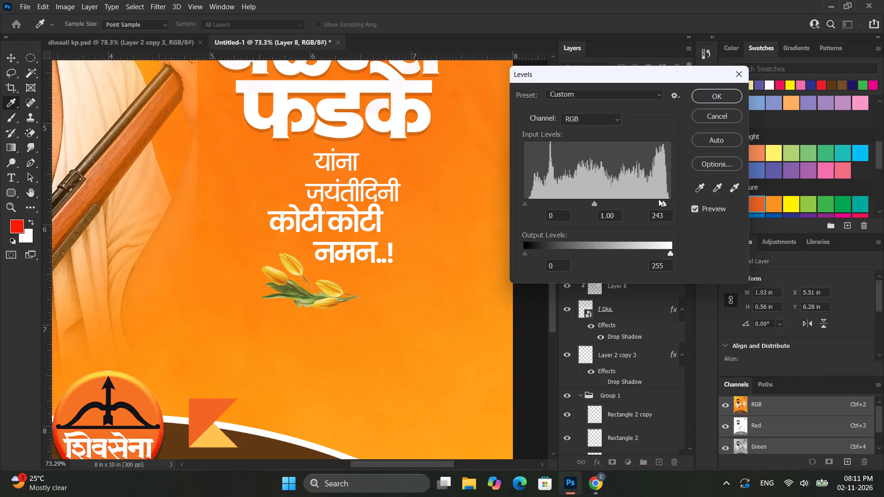
drag(658, 199, 657, 200)
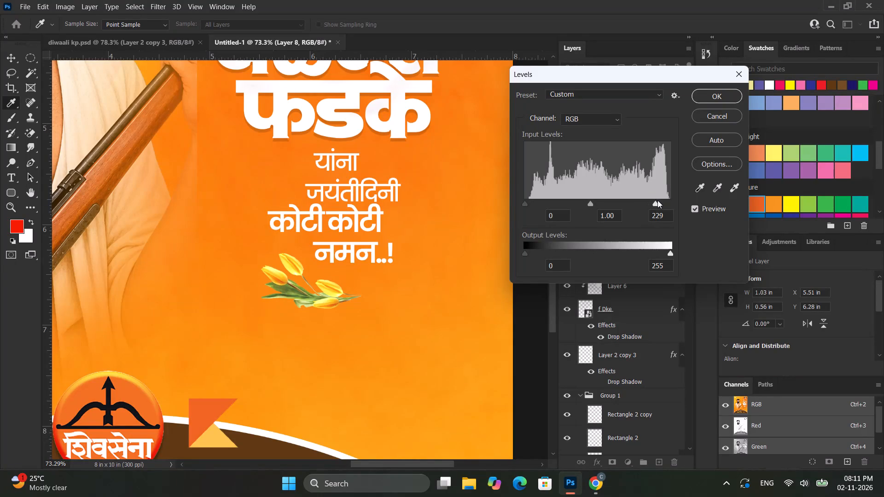
drag(657, 200, 662, 202)
click(720, 103)
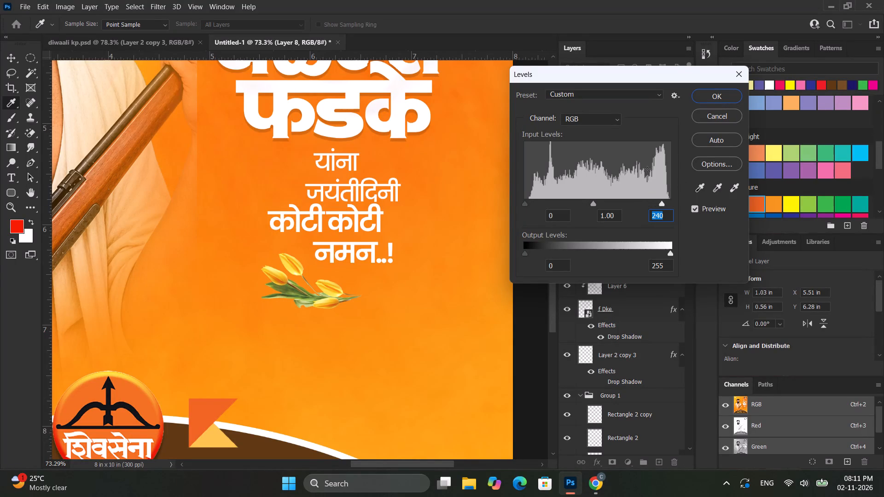
click(711, 100)
Add a drop shadow to the tulip layer using the default shadow settings.
right_click(637, 124)
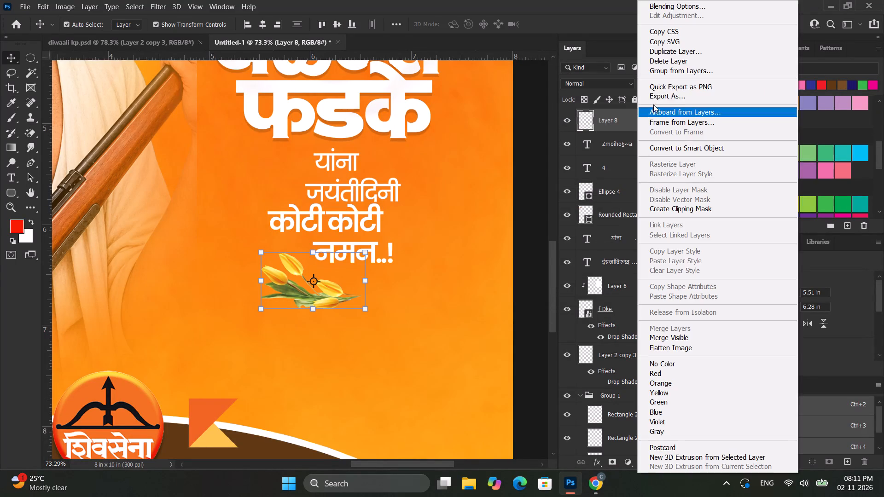
click(691, 2)
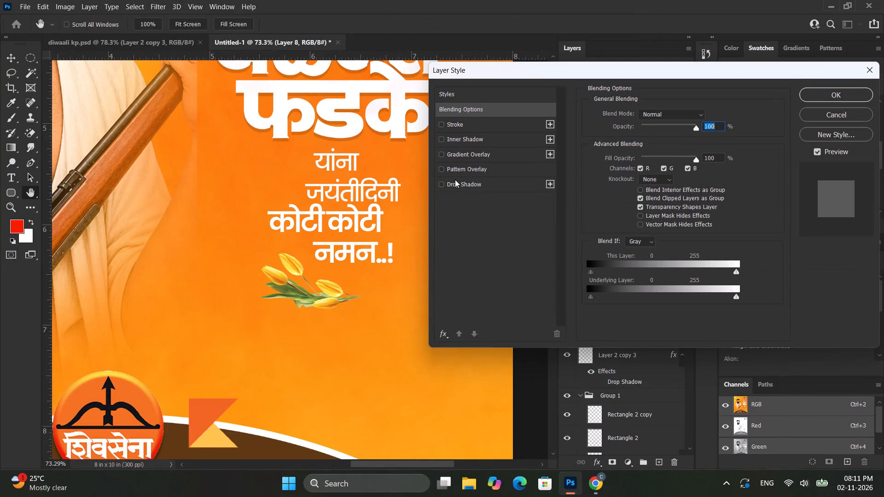
click(456, 184)
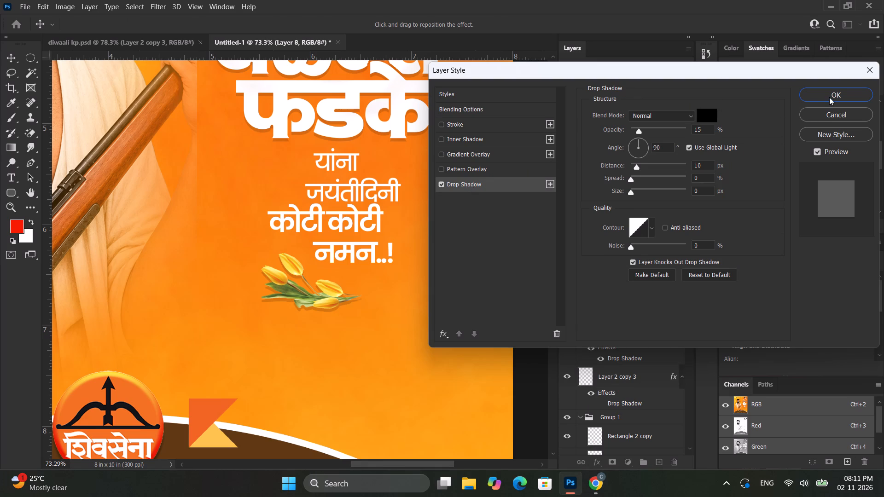
click(829, 97)
Add a drop shadow with a 5 px distance to the tribute text ending in "नमन..!".
scroll(471, 269, down, 5)
click(340, 153)
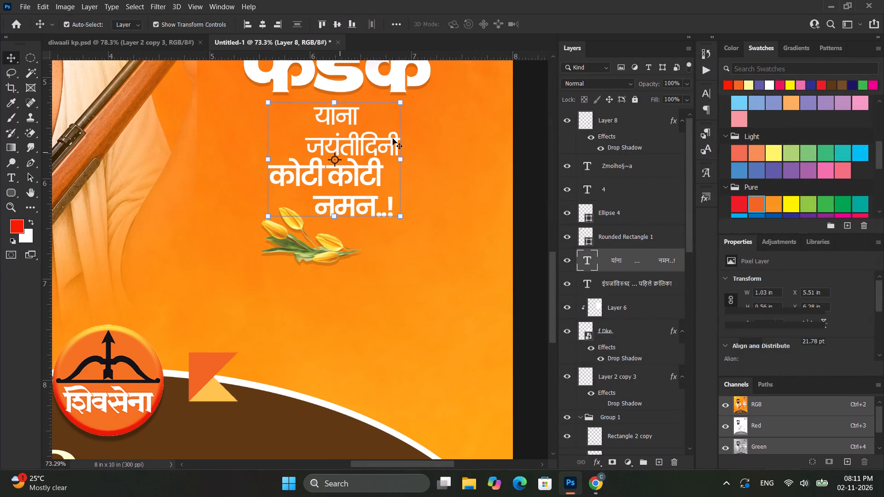
right_click(620, 254)
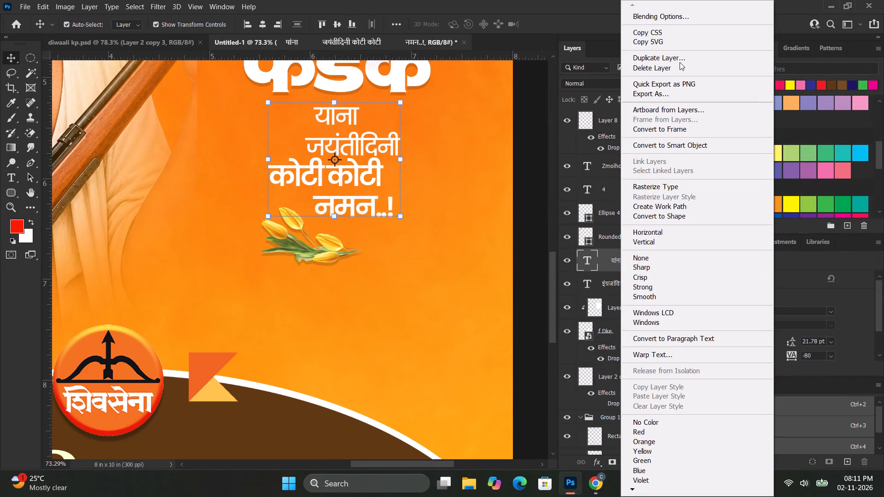
click(683, 20)
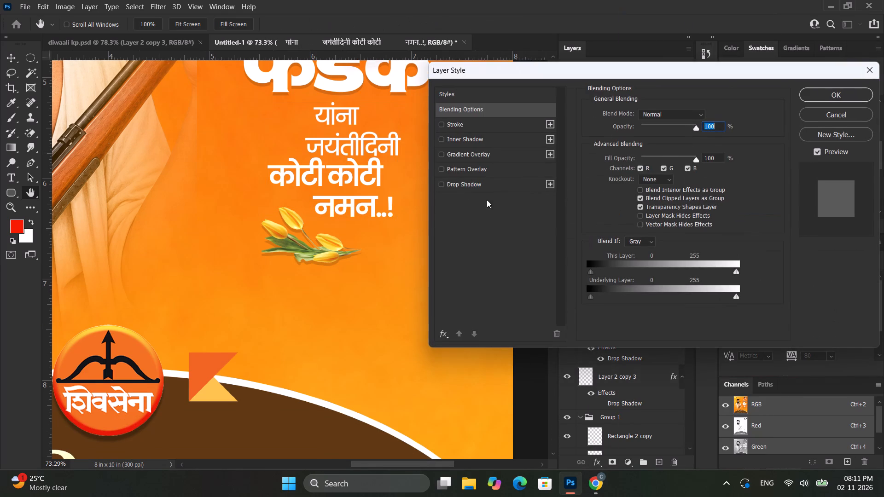
click(466, 183)
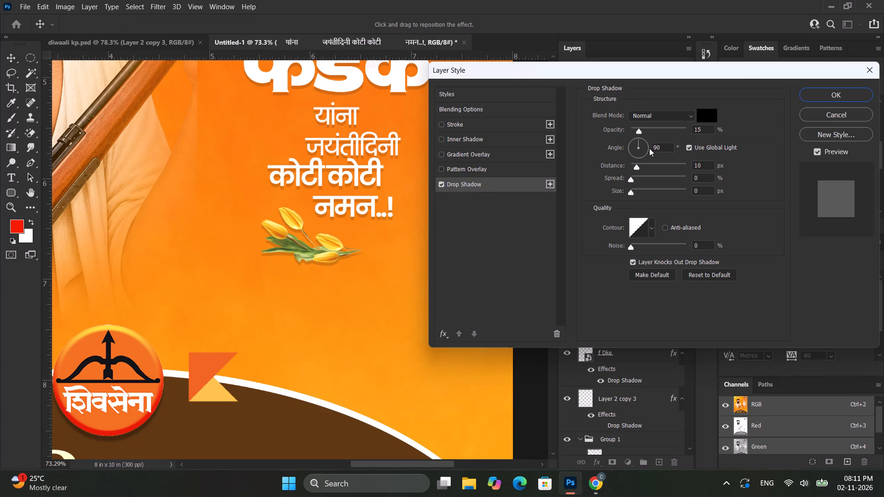
drag(703, 164, 688, 165)
key(5)
key(Return)
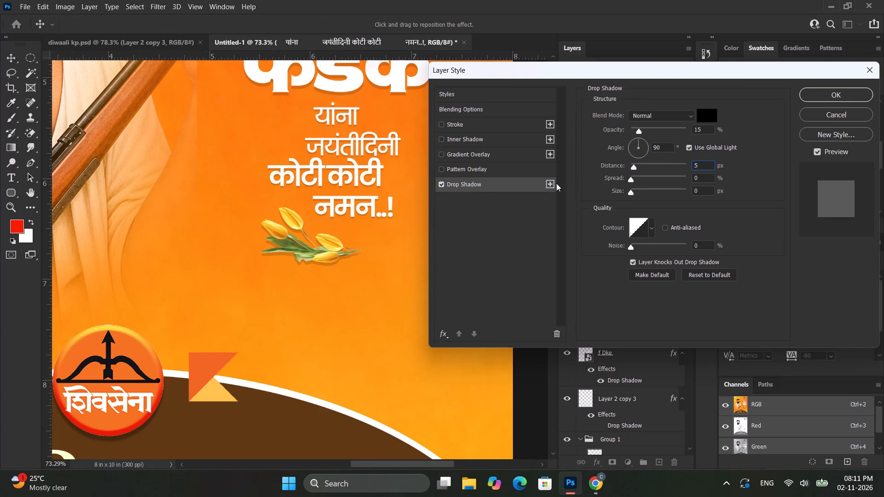
Add a drop shadow with an 8 px distance to the upper Marathi text block ending in "क्रांतिकारक".
scroll(489, 209, down, 5)
click(541, 225)
alt+scroll(455, 220, down, 12)
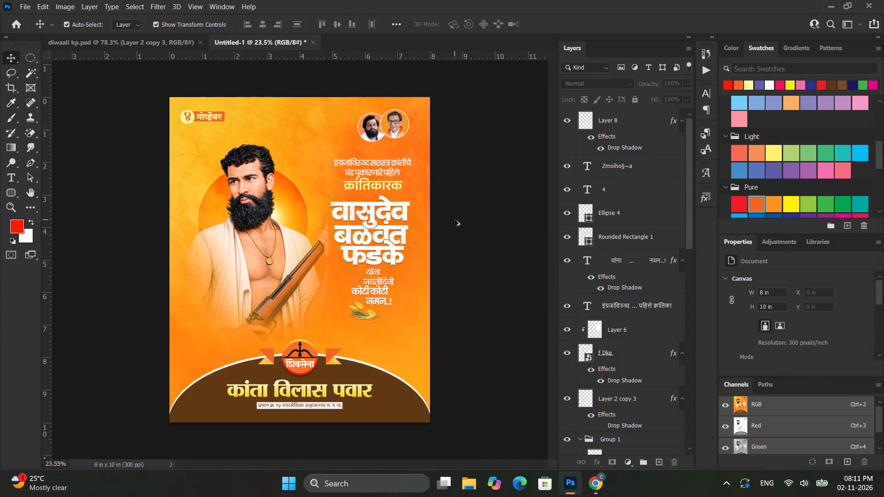
click(457, 224)
alt+scroll(448, 245, up, 1)
ctrl+scroll(480, 248, up, 1)
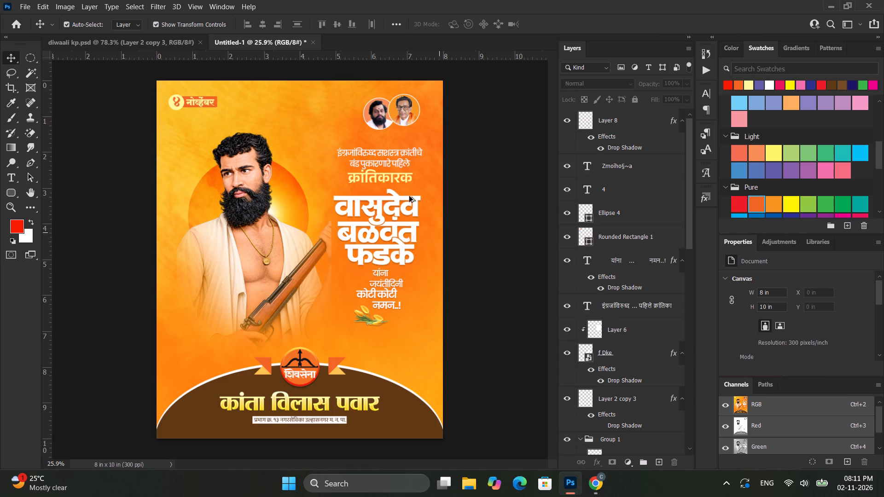
alt+scroll(395, 170, up, 19)
click(400, 144)
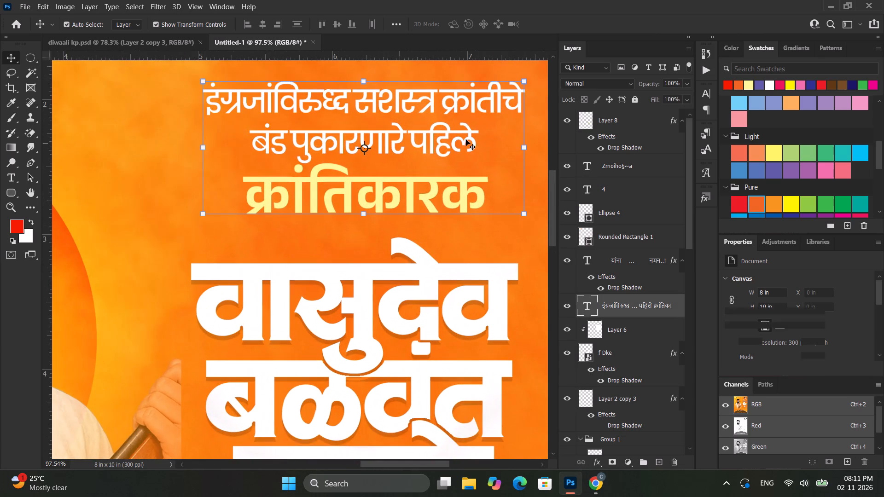
right_click(649, 308)
click(695, 16)
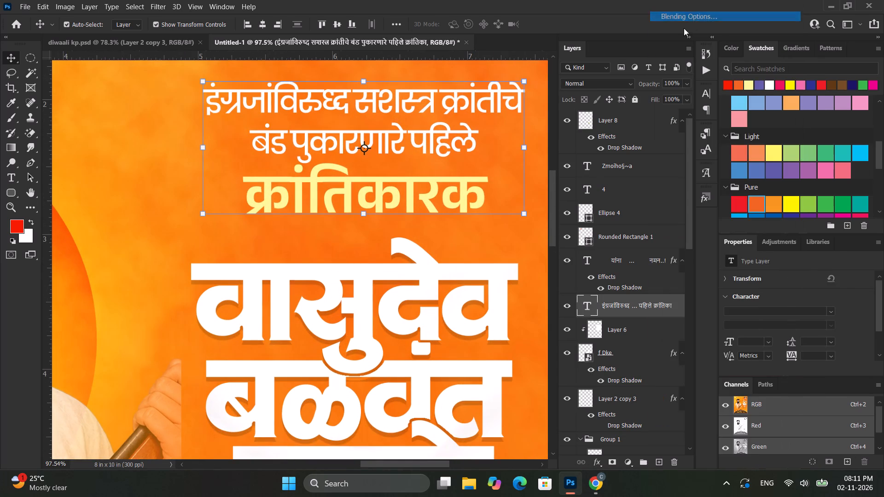
click(453, 186)
click(473, 183)
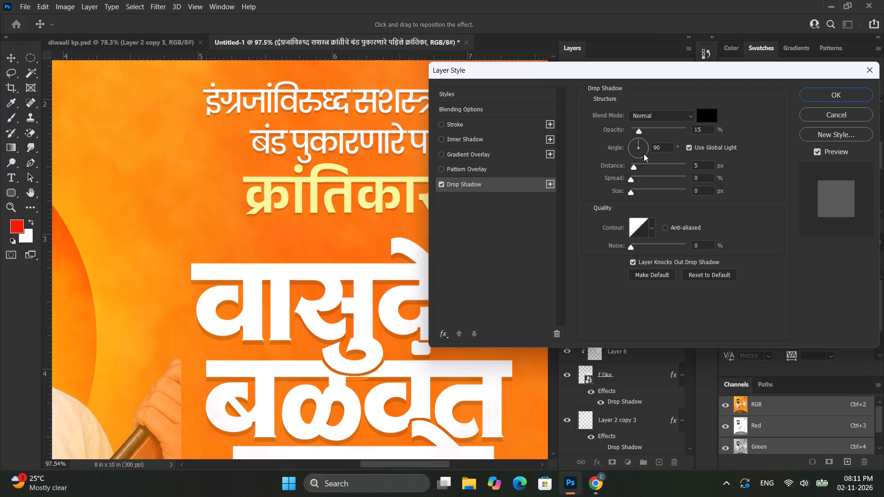
drag(643, 165, 628, 167)
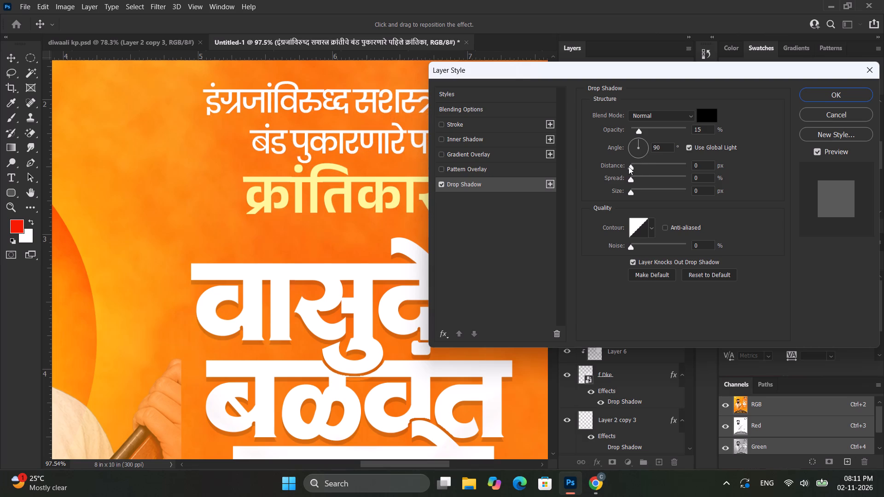
drag(628, 167, 636, 161)
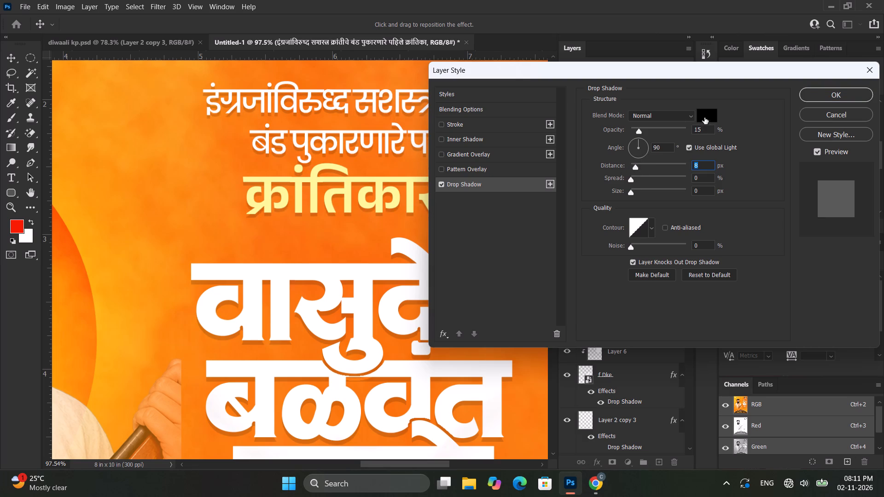
Set that text's drop shadow colour to dark brown #5c2903 and its opacity to 20%.
click(704, 117)
click(373, 162)
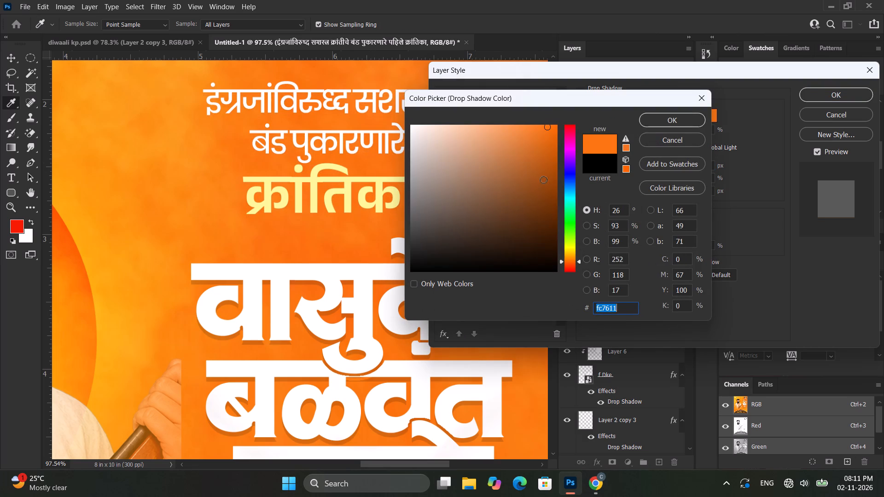
drag(545, 178, 554, 199)
drag(546, 203, 553, 219)
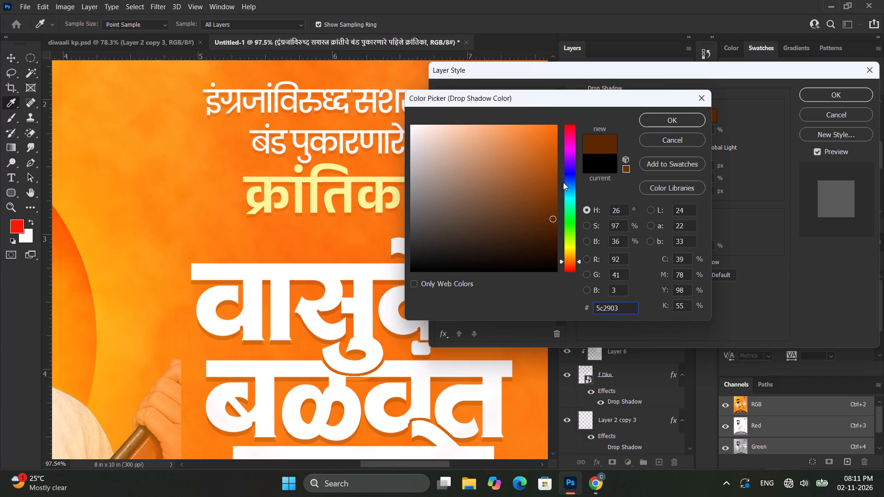
click(666, 119)
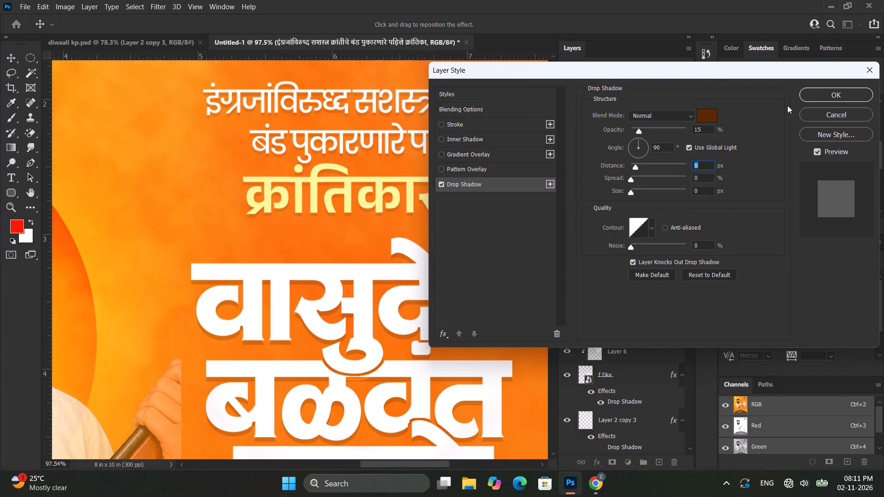
drag(706, 129, 700, 129)
drag(702, 130, 696, 130)
drag(696, 130, 683, 130)
text(20)
key(Return)
Examine the whole poster's composition, including the text shadows, portrait and footer.
scroll(493, 237, down, 10)
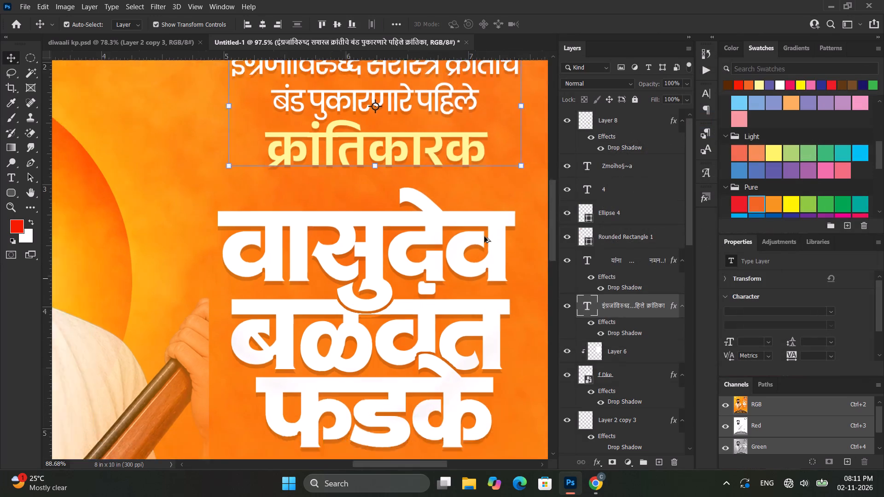
scroll(484, 237, down, 8)
alt+scroll(527, 225, down, 4)
click(503, 226)
alt+scroll(373, 233, up, 3)
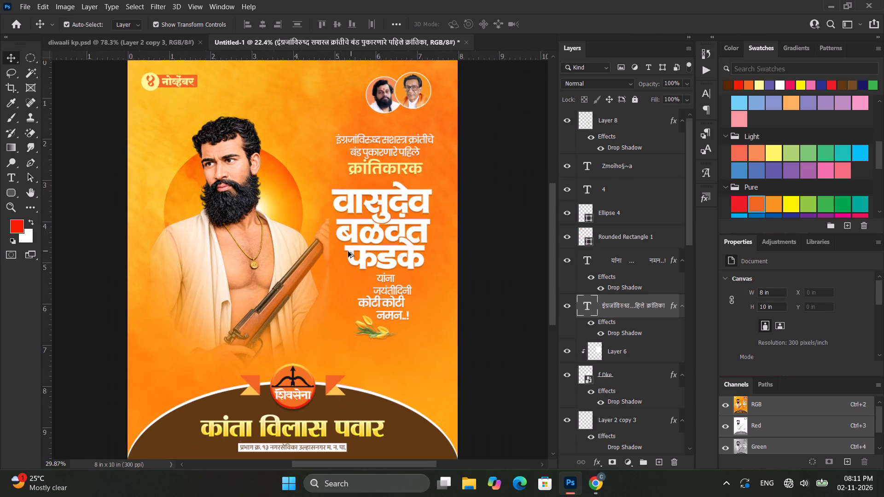
scroll(350, 261, down, 5)
click(488, 277)
alt+scroll(361, 239, up, 3)
ctrl+scroll(359, 239, down, 2)
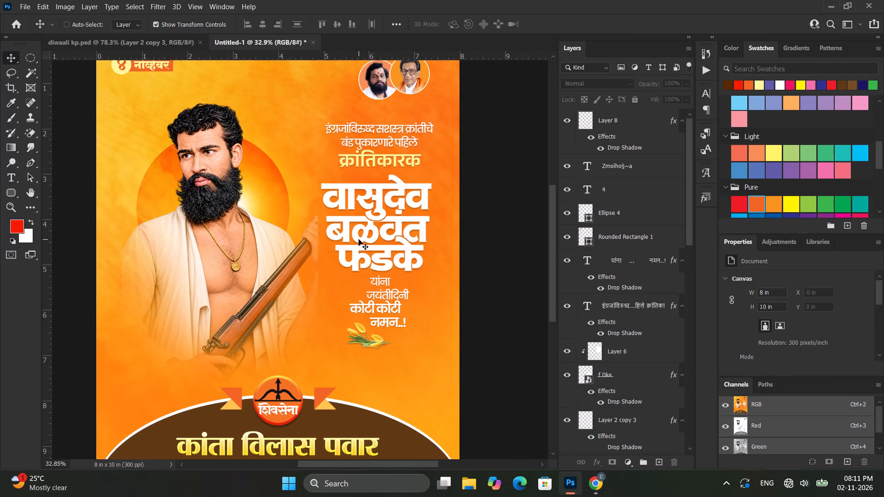
ctrl+scroll(359, 239, down, 2)
alt+scroll(354, 241, down, 2)
ctrl+scroll(354, 243, up, 1)
alt+scroll(346, 255, up, 2)
alt+scroll(331, 253, down, 4)
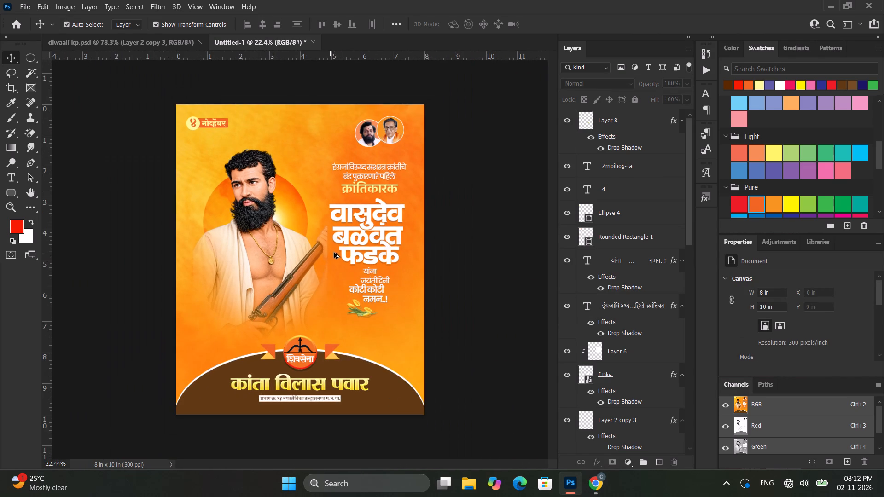
click(472, 236)
alt+scroll(416, 232, down, 2)
alt+scroll(356, 237, up, 3)
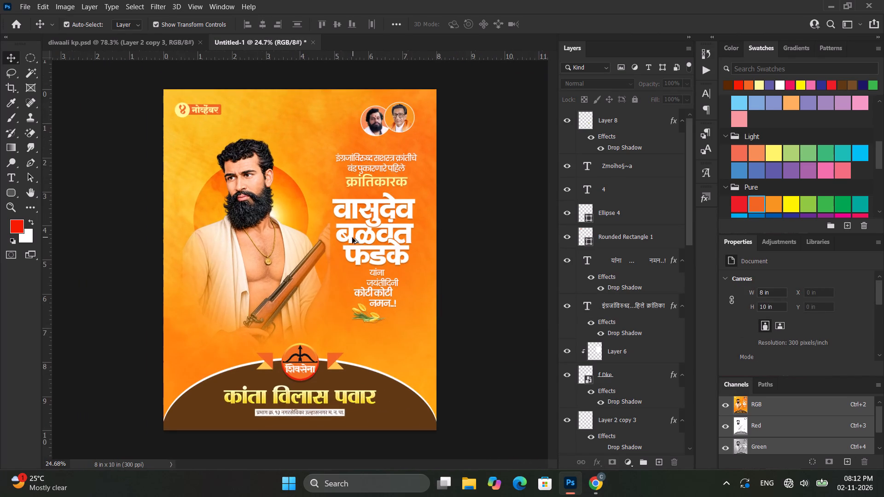
alt+scroll(352, 237, up, 4)
ctrl+alt+scroll(352, 237, down, 4)
click(462, 259)
alt+scroll(280, 203, up, 2)
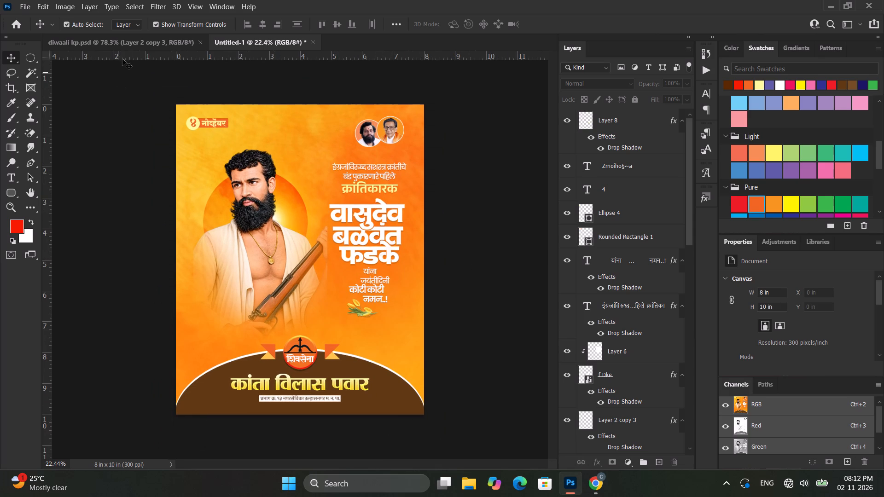
Copy the vertical designer credit text layer from the Lakshmi Pujan artboard in diwaali kp.psd into the Untitled-1 poster.
click(126, 43)
alt+scroll(298, 260, down, 6)
scroll(166, 168, up, 8)
scroll(204, 179, down, 4)
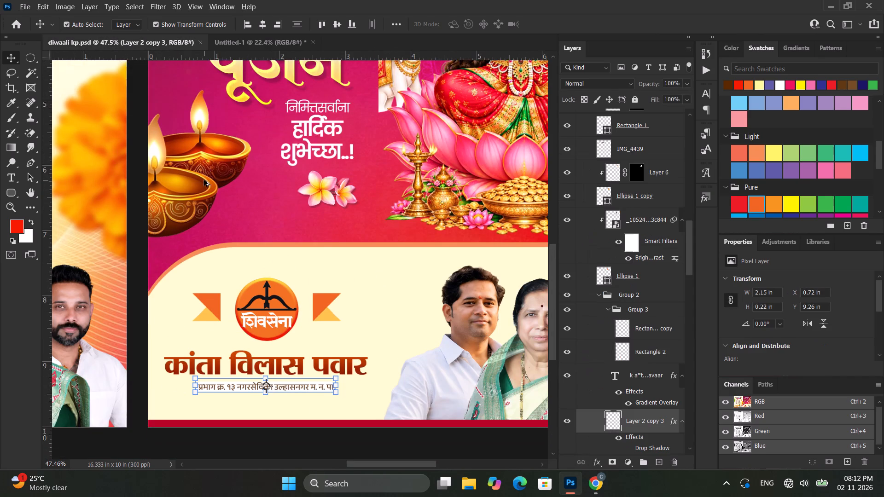
scroll(204, 180, down, 10)
scroll(205, 180, up, 10)
click(430, 175)
alt+scroll(225, 170, up, 3)
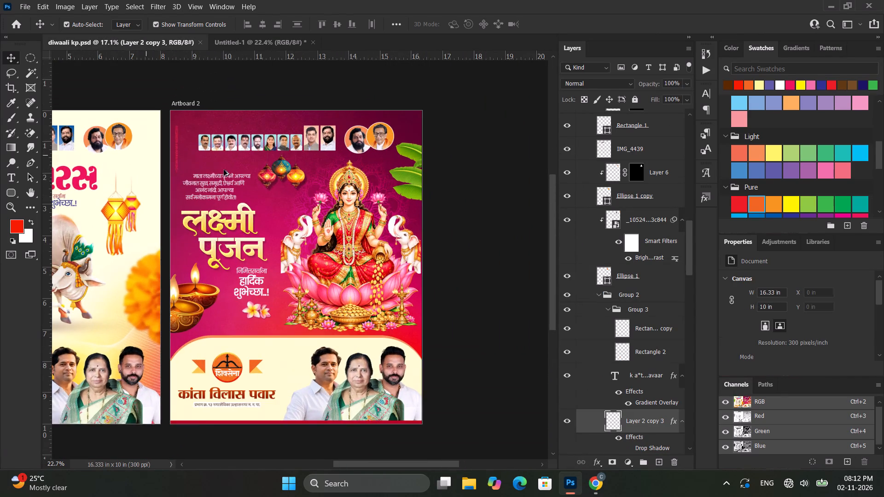
ctrl+scroll(188, 177, up, 15)
click(246, 139)
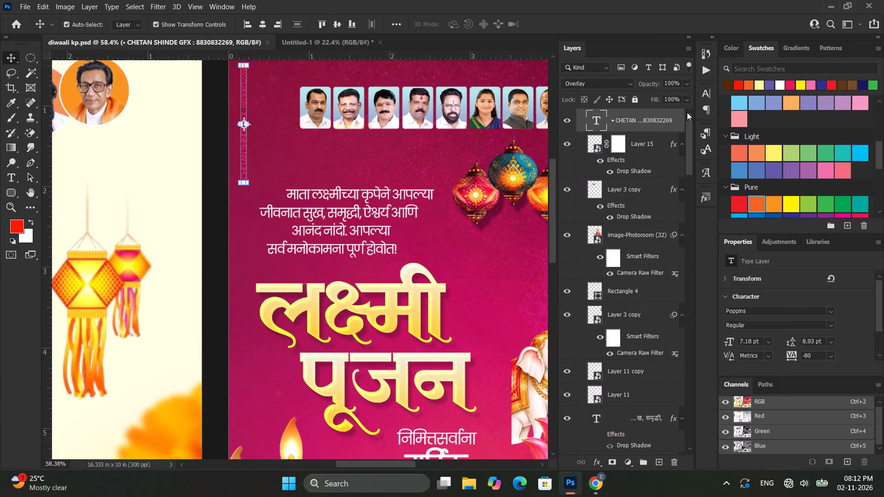
drag(665, 118, 326, 40)
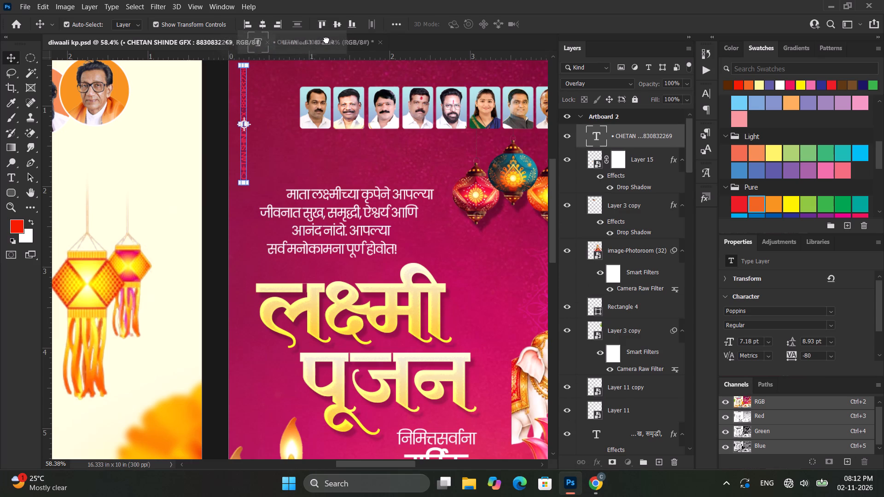
drag(326, 40, 193, 303)
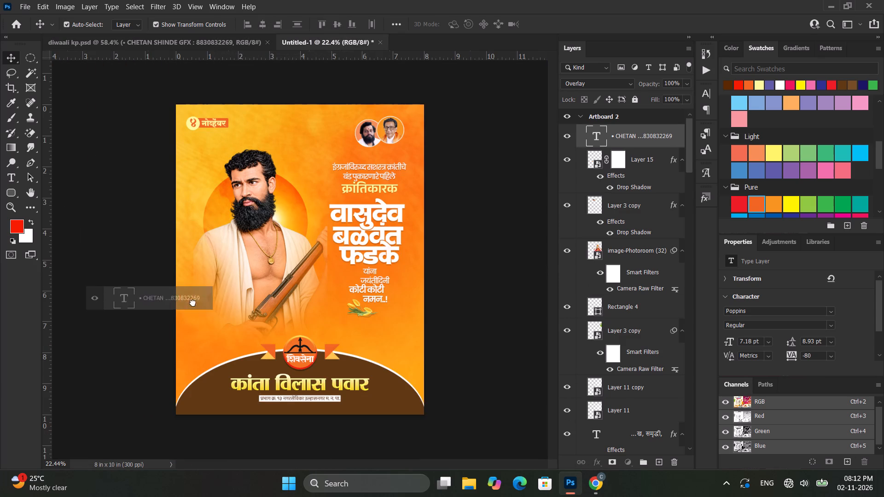
drag(193, 303, 192, 318)
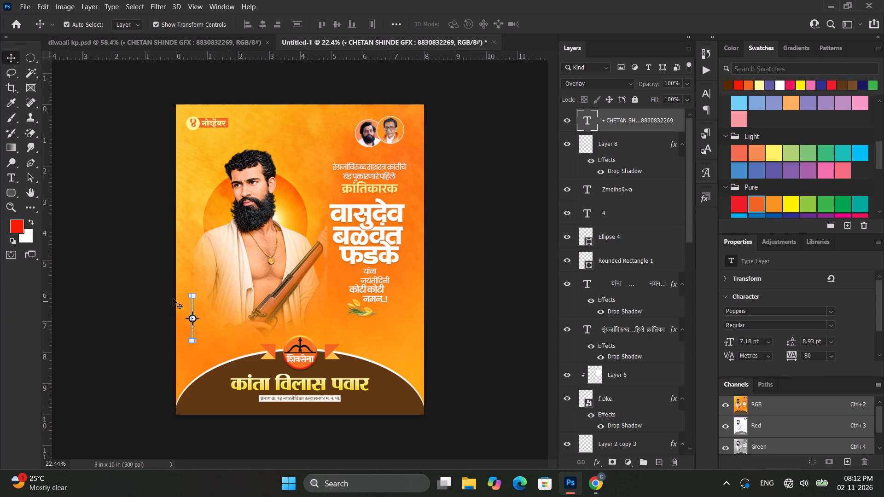
Move the vertical designer credit near the poster's left edge above the footer, at about X 0.19 in, Y 6.48 in.
click(99, 306)
scroll(185, 331, up, 20)
scroll(185, 331, up, 5)
scroll(214, 319, down, 4)
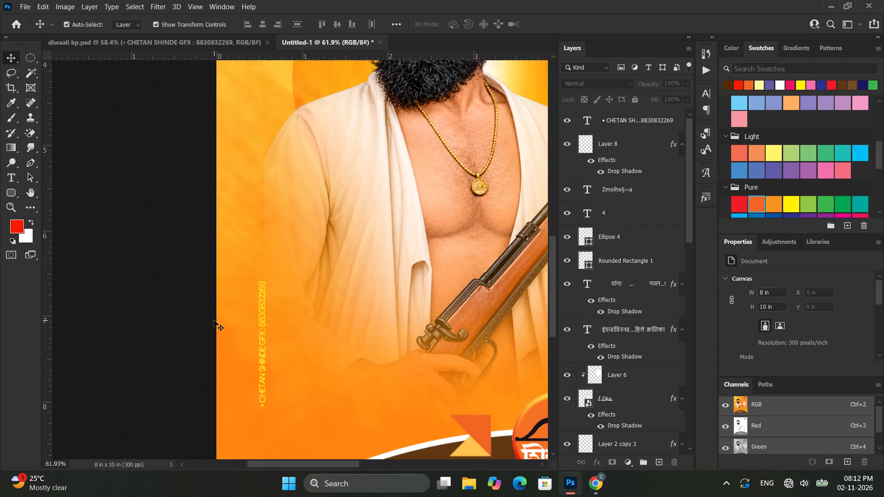
scroll(214, 320, down, 2)
alt+scroll(239, 310, up, 5)
click(272, 291)
drag(277, 256, 249, 260)
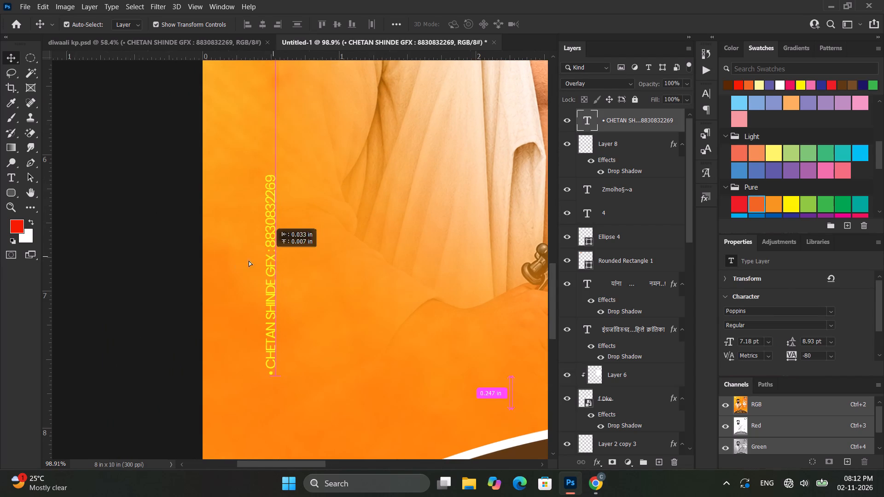
drag(249, 260, 232, 300)
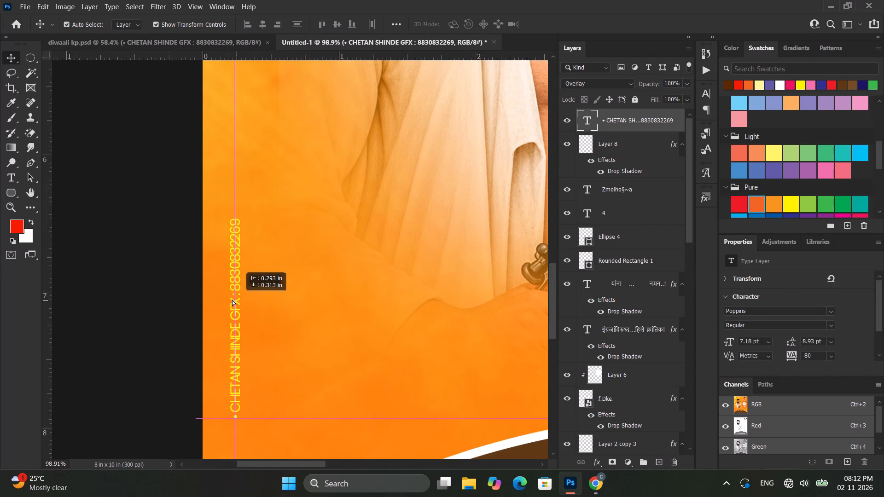
drag(232, 300, 237, 300)
click(109, 257)
Check the designer credit's placement and the overall balance of the poster.
scroll(161, 263, down, 7)
alt+scroll(182, 266, down, 13)
alt+scroll(301, 263, down, 5)
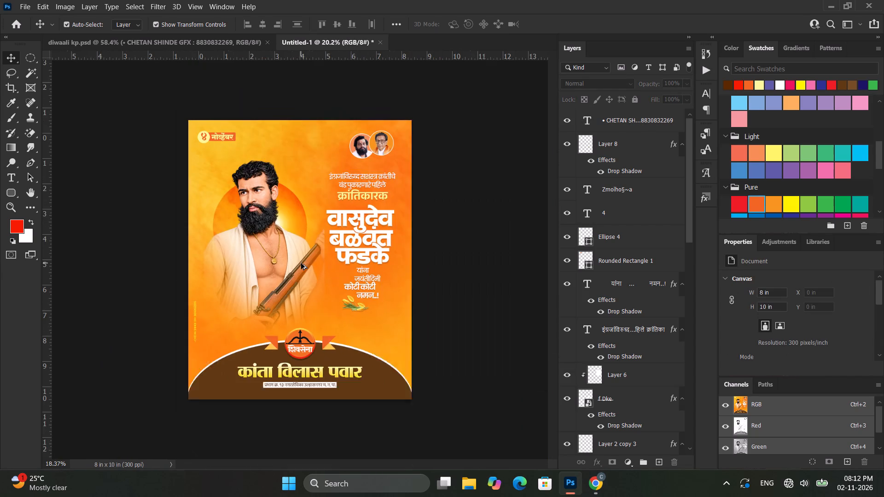
click(443, 247)
alt+scroll(196, 326, up, 4)
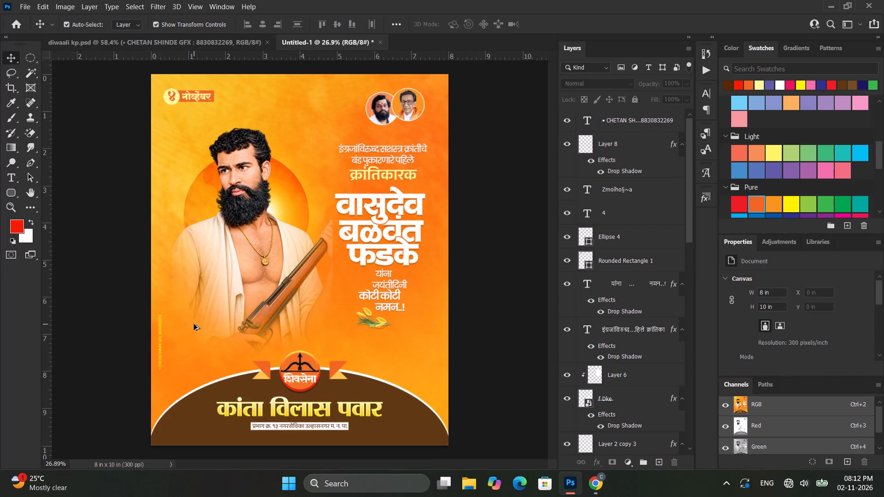
ctrl+scroll(194, 324, up, 1)
alt+scroll(465, 278, up, 1)
click(495, 271)
alt+scroll(484, 271, down, 3)
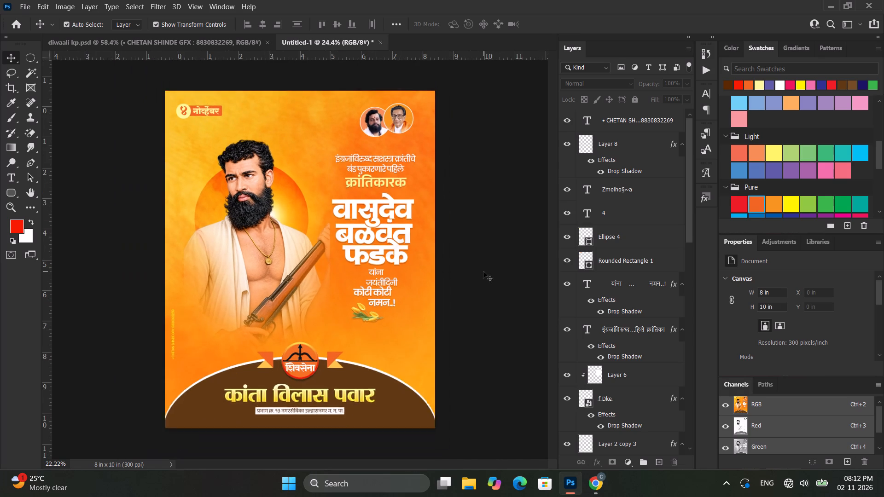
alt+scroll(483, 272, up, 2)
Set the rotation angle of the vertical designer credit text to 90°.
click(159, 323)
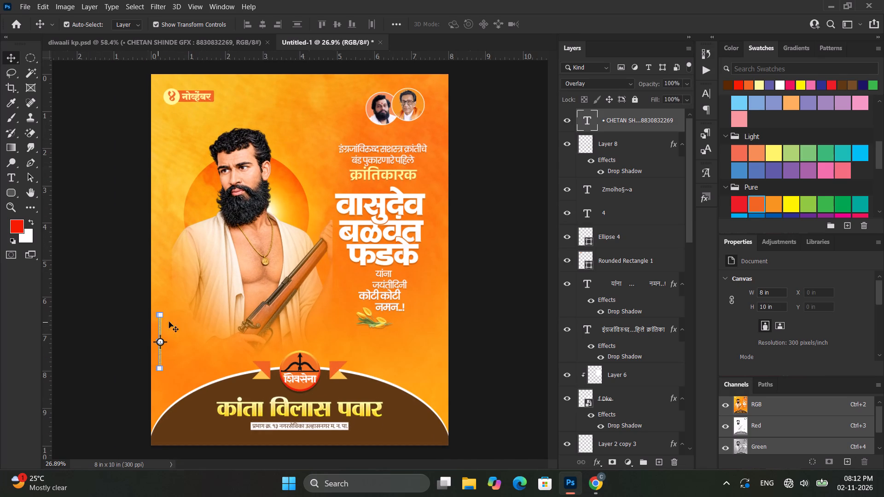
scroll(776, 346, down, 4)
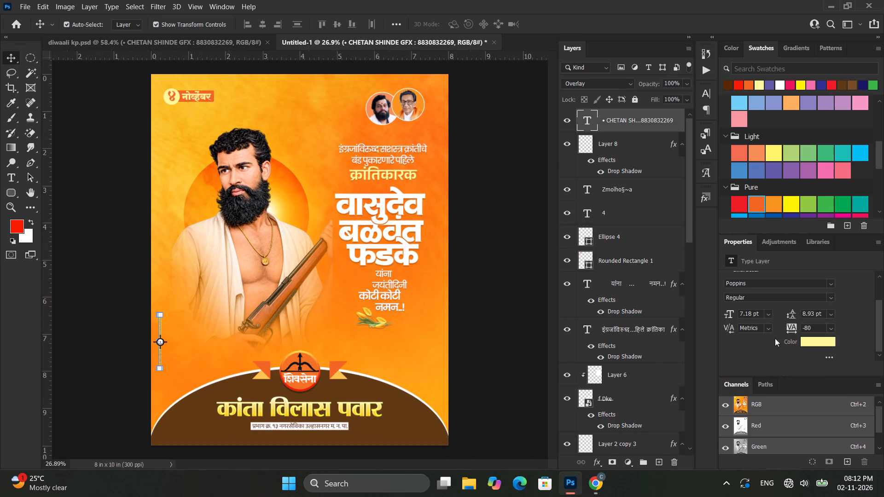
scroll(754, 325, up, 5)
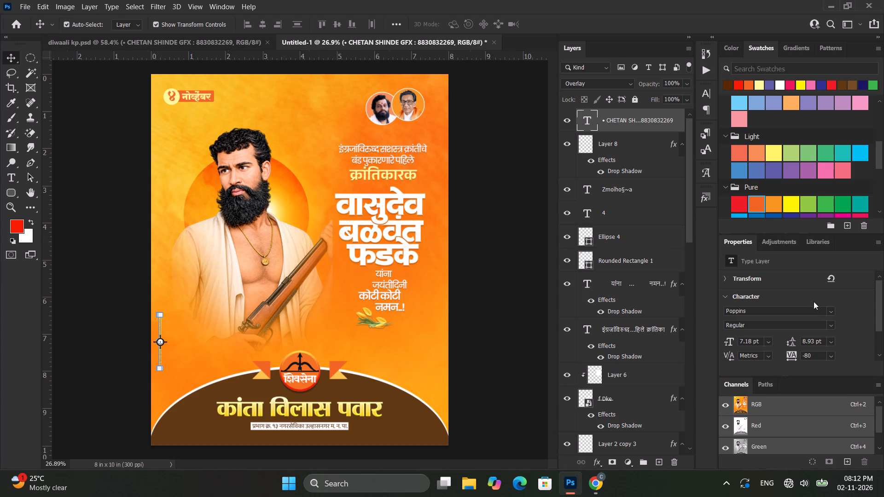
scroll(797, 308, up, 5)
click(723, 280)
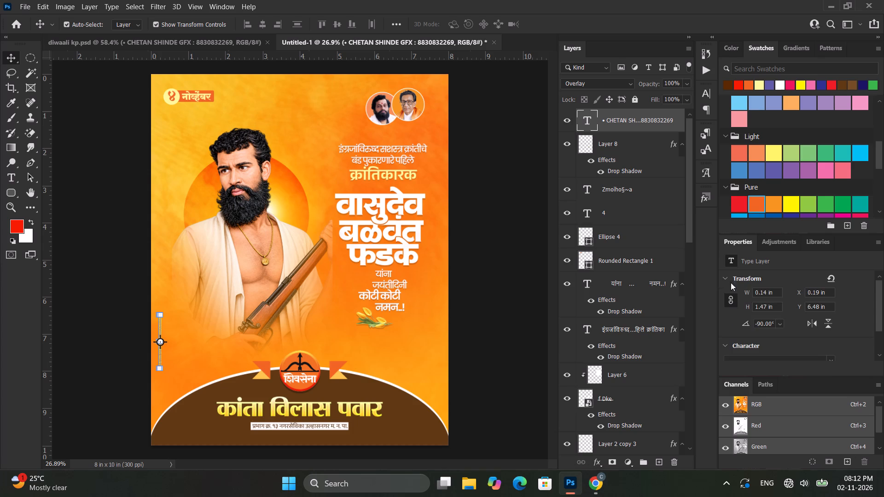
click(782, 322)
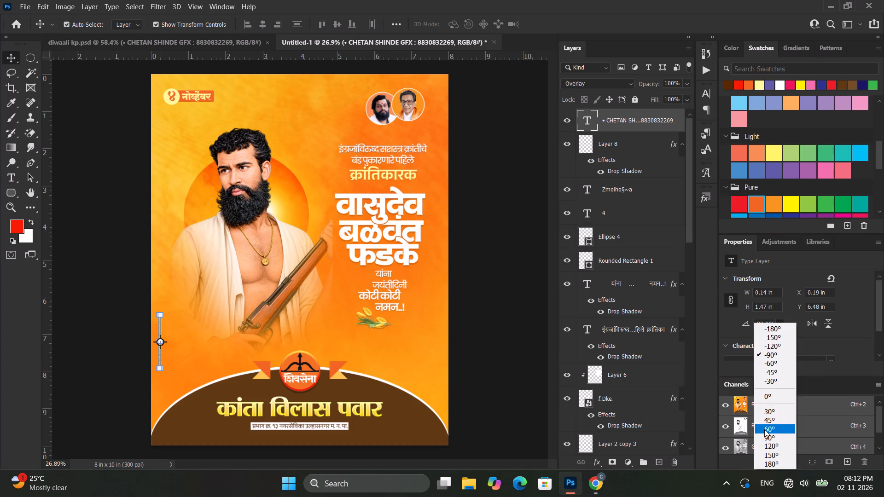
click(767, 439)
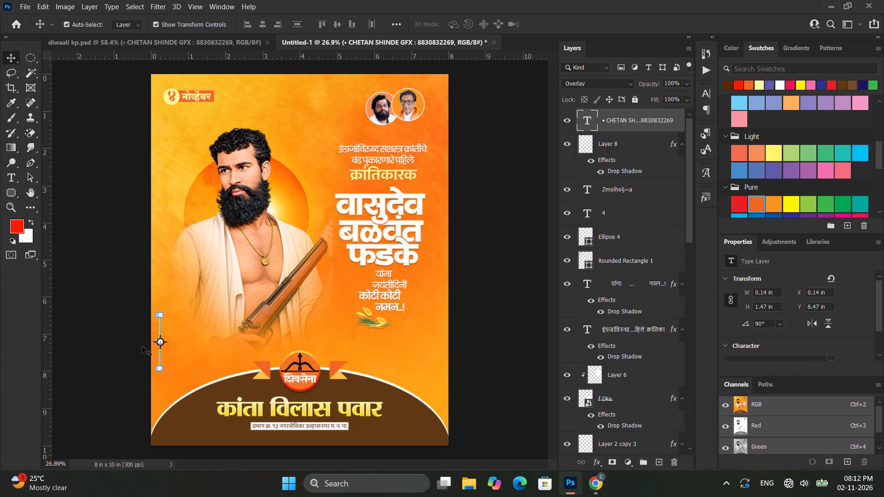
Move the vertical designer credit to the poster's right edge above the footer and enlarge it to about 120%.
drag(159, 323, 437, 317)
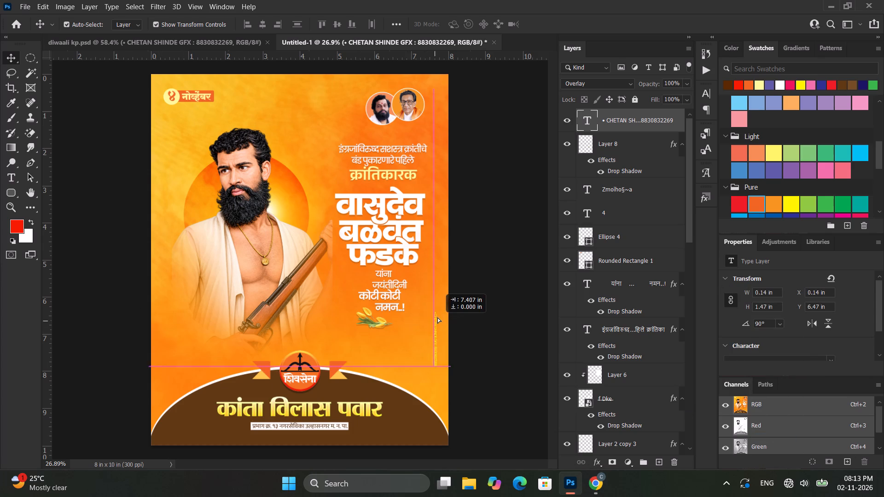
drag(437, 317, 436, 307)
alt+drag(438, 298, 439, 293)
click(566, 26)
alt+scroll(466, 325, up, 2)
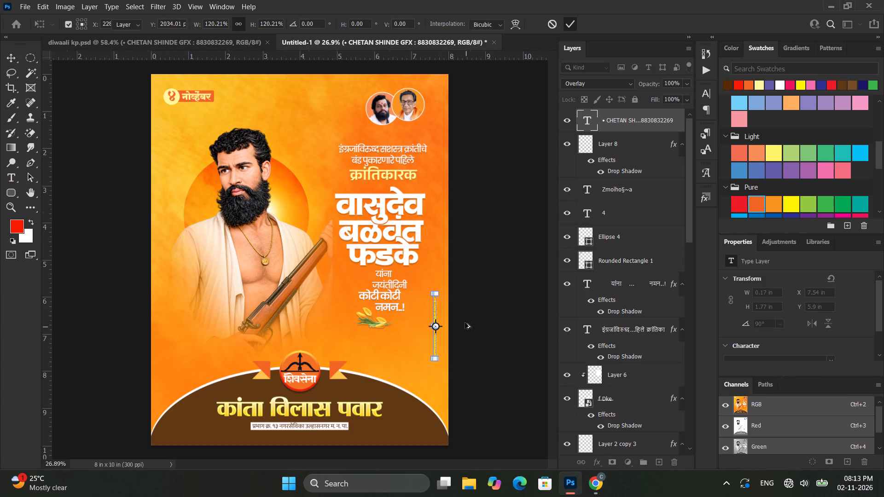
alt+scroll(465, 323, up, 13)
drag(395, 290, 401, 297)
scroll(408, 295, down, 13)
click(512, 277)
alt+scroll(483, 275, down, 16)
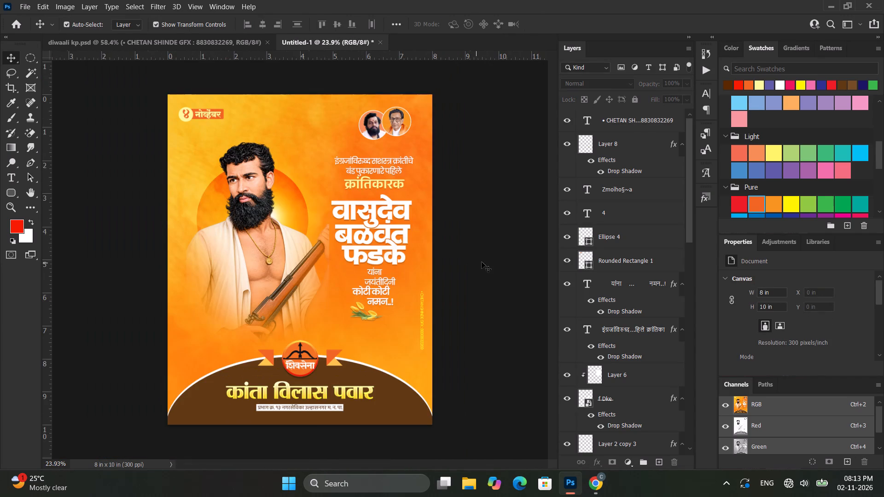
click(492, 257)
alt+scroll(452, 291, down, 1)
click(479, 286)
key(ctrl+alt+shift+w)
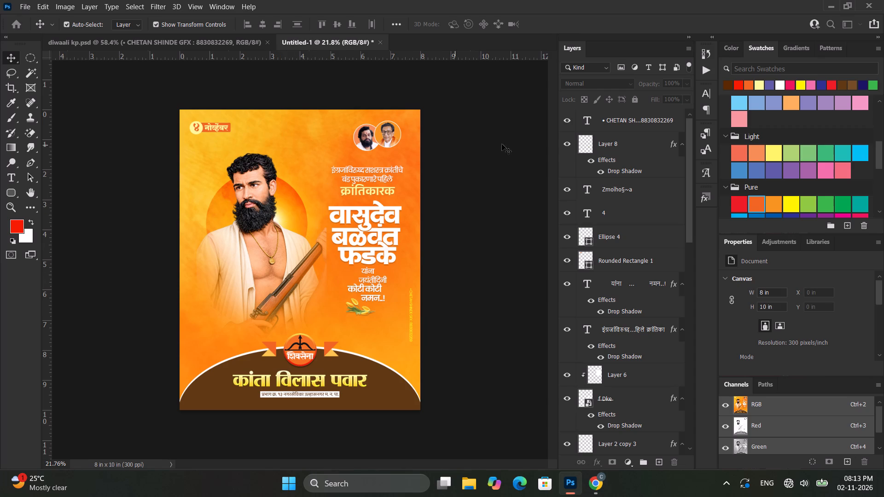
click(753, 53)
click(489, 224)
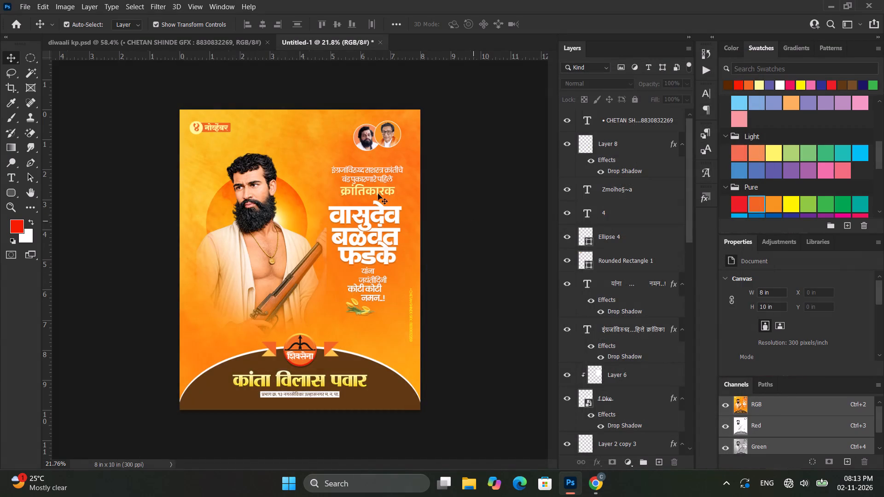
Stretch the date badge's rounded rectangle upward to about 0.32 in high and nudge it slightly down behind the month text.
alt+scroll(159, 111, up, 20)
alt+scroll(159, 111, up, 13)
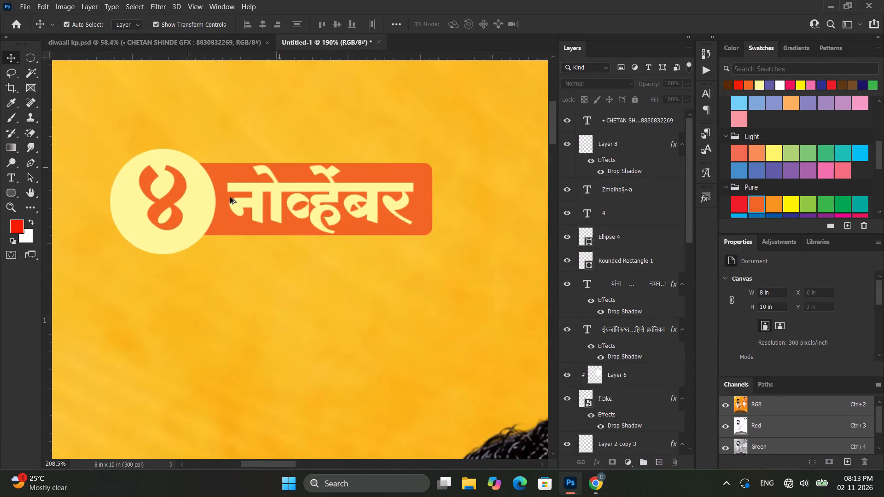
alt+scroll(230, 197, up, 2)
click(230, 157)
click(196, 150)
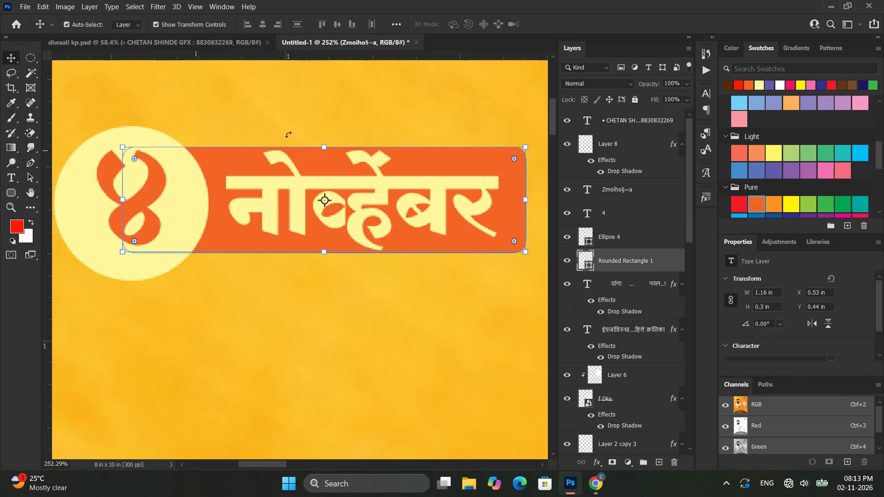
shift+drag(329, 148, 326, 142)
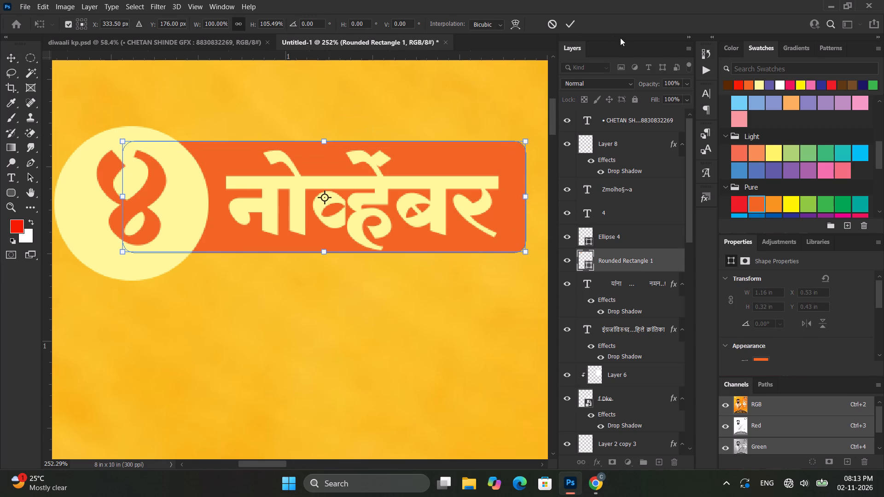
click(573, 22)
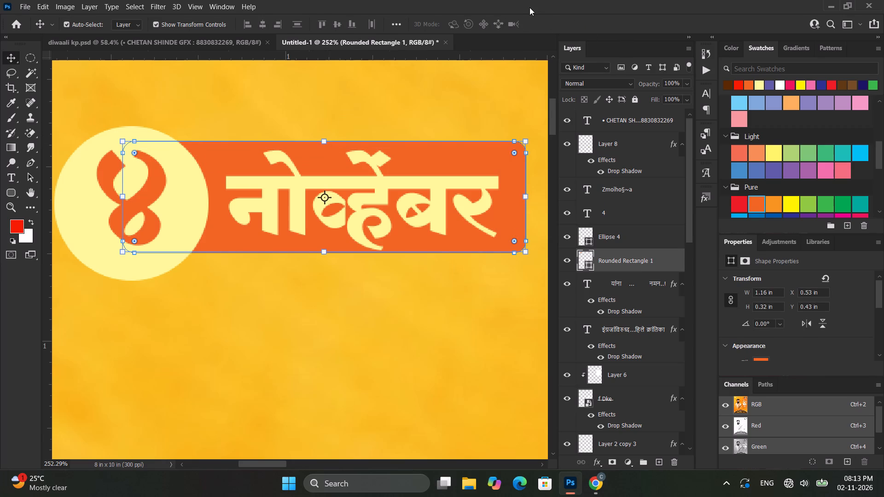
key(Down)
key(Down)
Recolor the date badge's rounded rectangle with the brownish-orange swatch from the Dark group.
scroll(234, 173, down, 5)
alt+scroll(218, 166, down, 15)
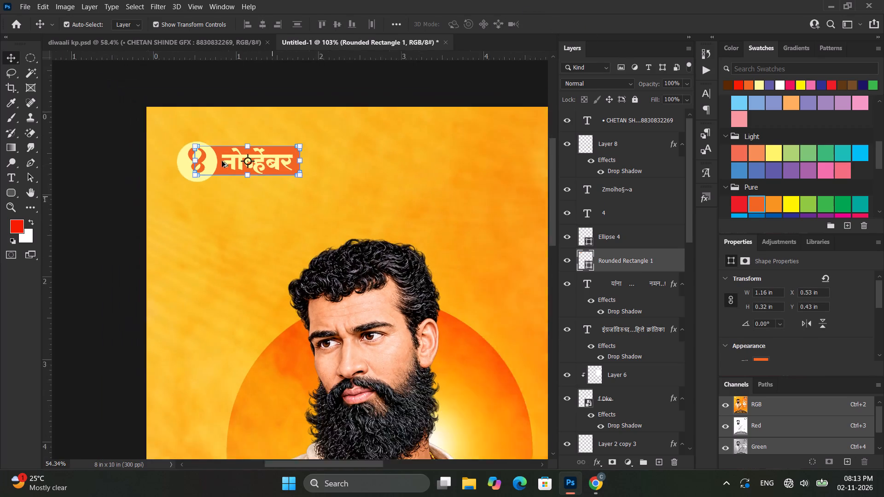
scroll(764, 214, down, 7)
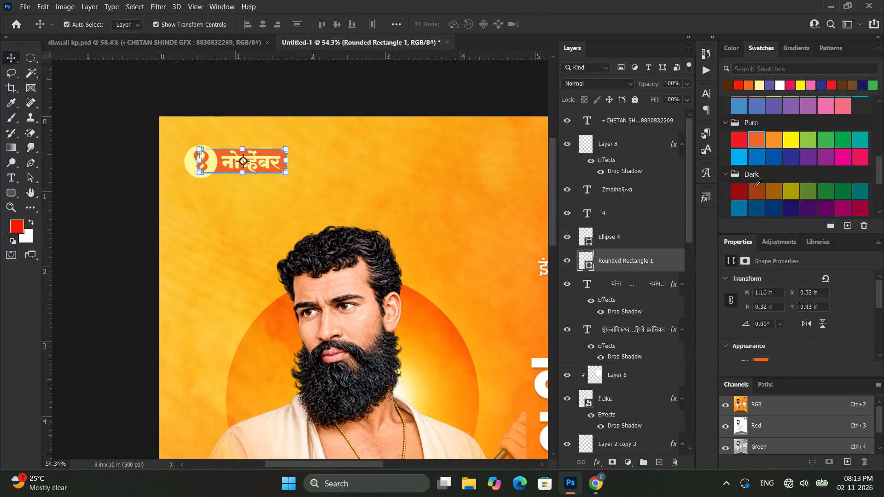
click(756, 185)
click(263, 83)
alt+scroll(244, 148, down, 11)
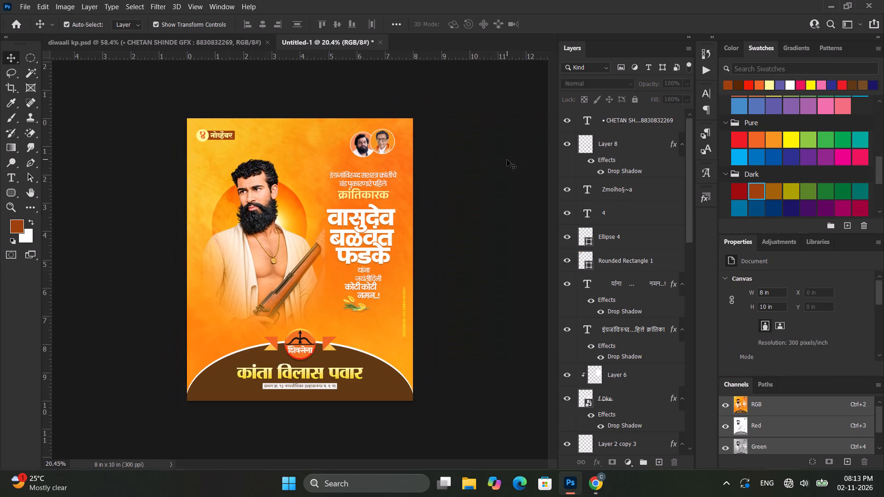
click(506, 159)
Recolor the numeral ४ in the date badge's circle with the same brownish orange as the badge rectangle.
alt+scroll(142, 109, up, 5)
click(123, 117)
alt+scroll(193, 110, up, 15)
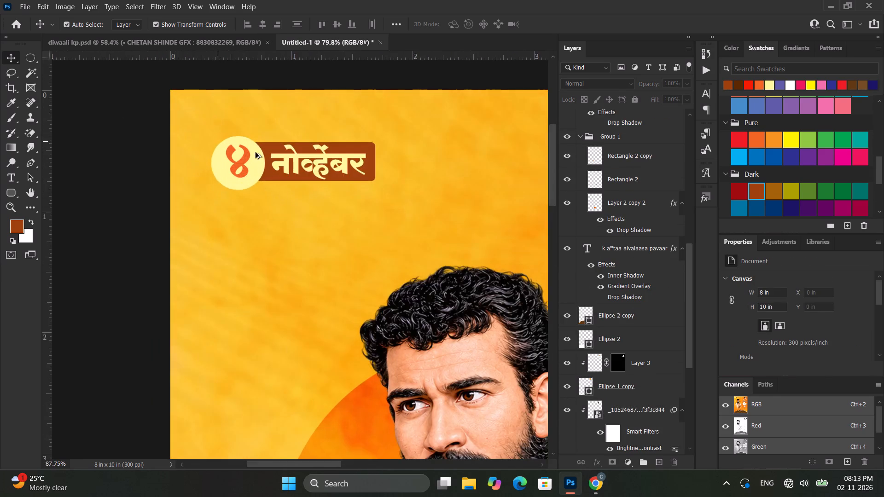
alt+scroll(256, 152, up, 6)
click(232, 161)
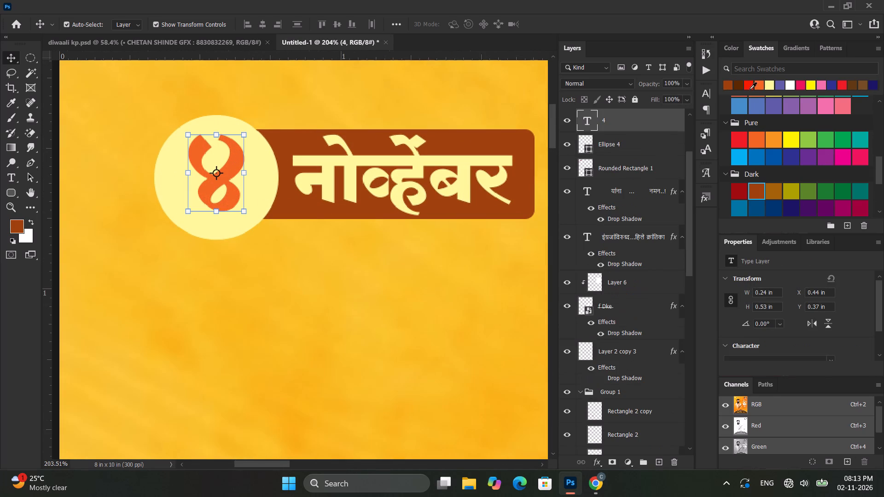
click(727, 81)
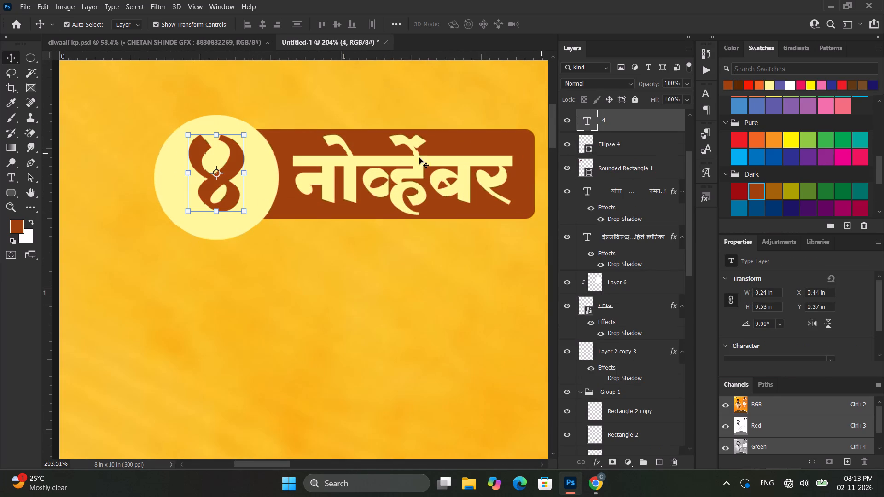
scroll(358, 174, up, 15)
click(358, 115)
alt+scroll(358, 119, down, 20)
alt+scroll(358, 119, down, 3)
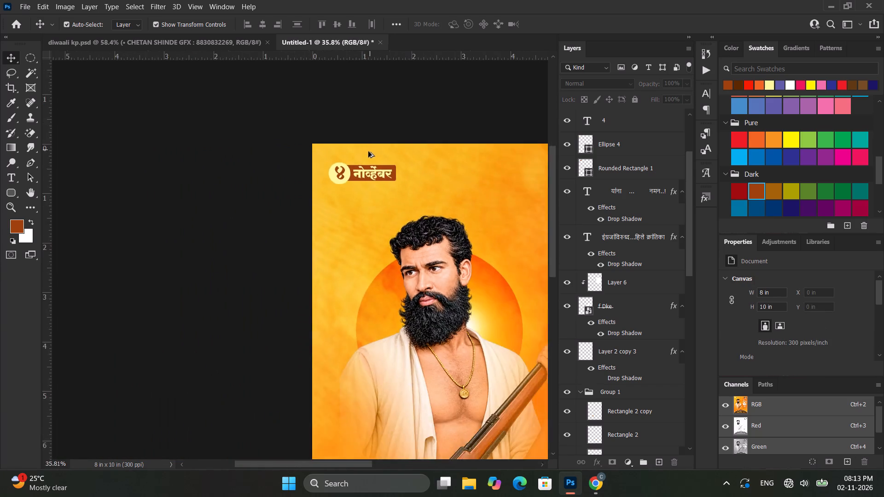
alt+scroll(368, 151, down, 3)
click(477, 235)
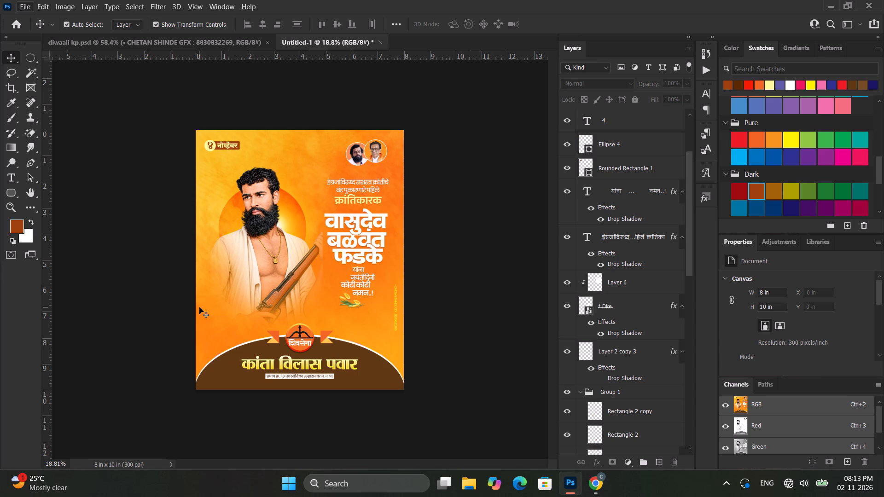
Add a Brightness/Contrast adjustment layer above all the poster layers and set its brightness to 5.
alt+scroll(192, 314, up, 2)
alt+scroll(186, 315, down, 2)
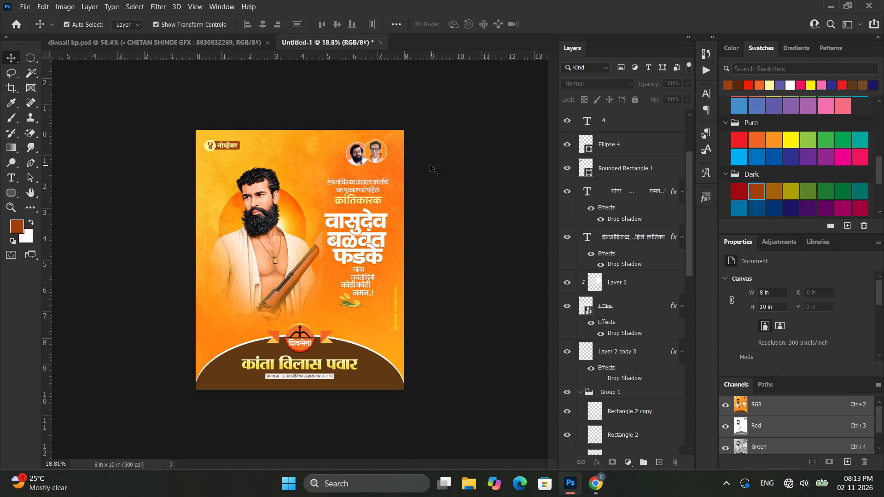
click(430, 165)
alt+scroll(359, 157, up, 3)
scroll(568, 388, down, 1)
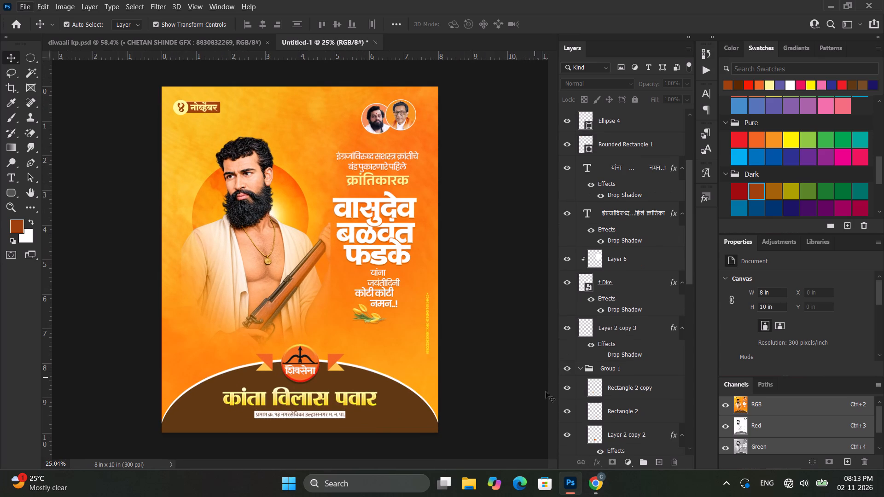
click(629, 462)
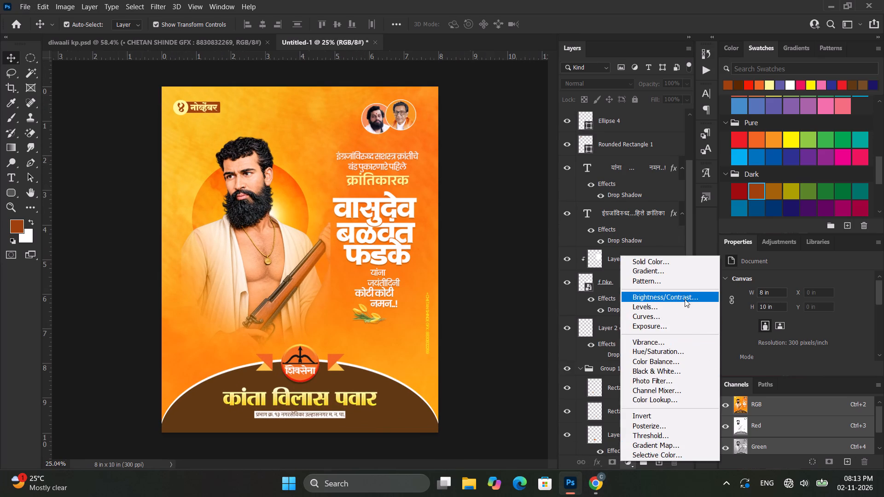
click(682, 298)
drag(856, 300, 835, 300)
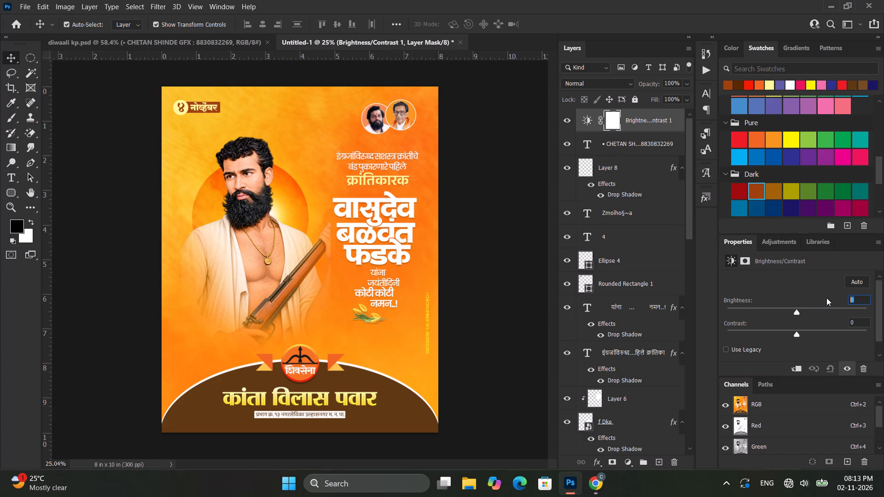
text(10)
drag(860, 300, 842, 297)
key(5)
Set the contrast of the Brightness/Contrast adjustment layer to 10.
drag(857, 322, 845, 318)
key(1)
key(0)
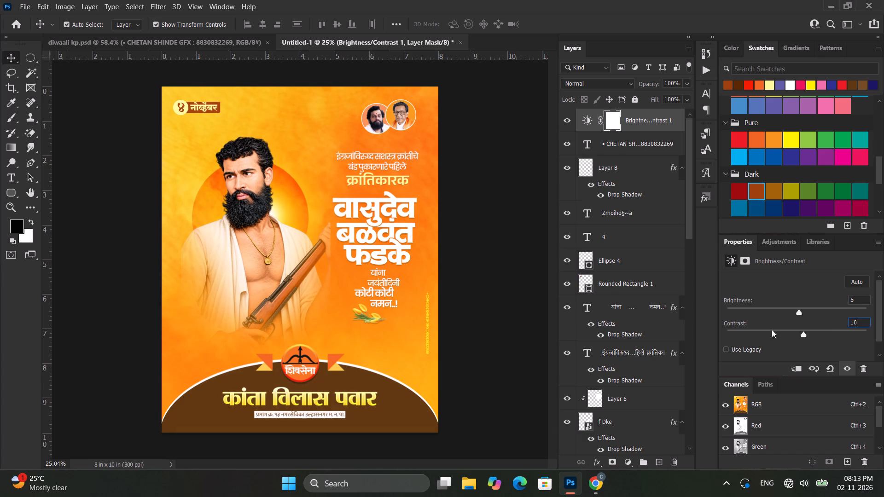
key(Return)
click(515, 251)
alt+scroll(511, 249, down, 3)
alt+scroll(503, 247, up, 2)
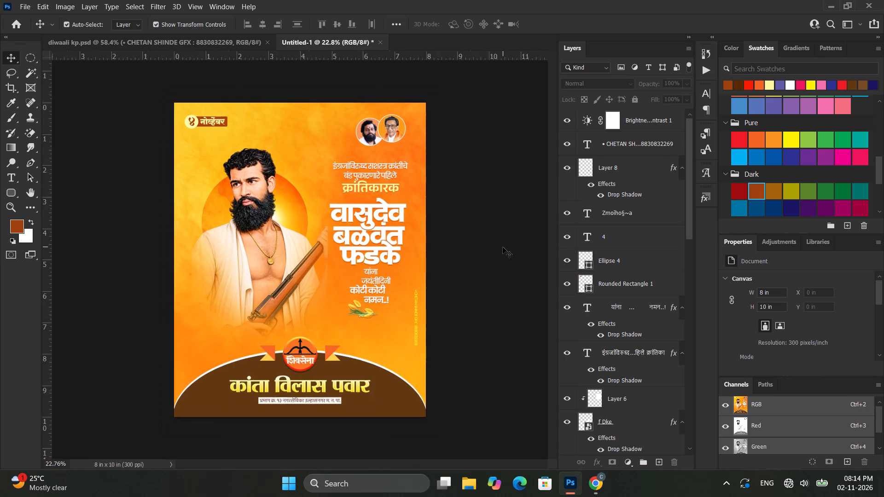
alt+scroll(503, 247, up, 2)
Export the poster as a 2400 x 3000 px JPG named "nov 1" into the Downloads folder.
key(ctrl+alt+shift+w)
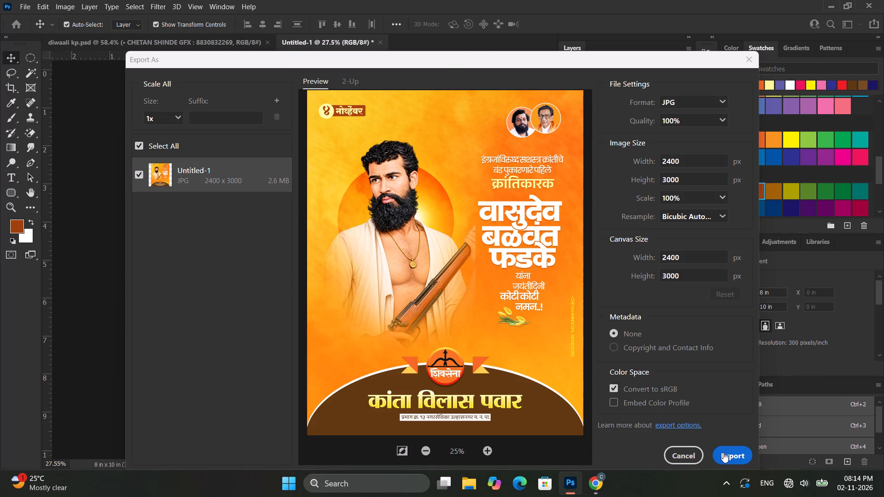
click(723, 452)
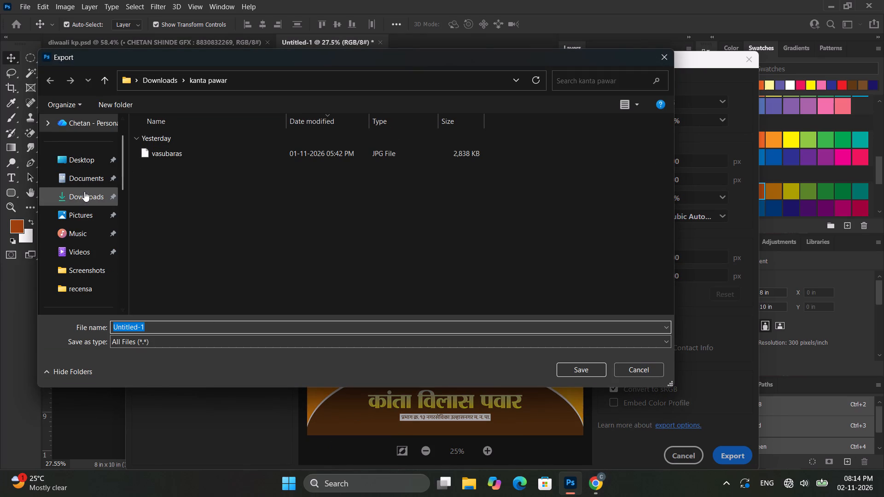
click(82, 191)
scroll(197, 351, up, 3)
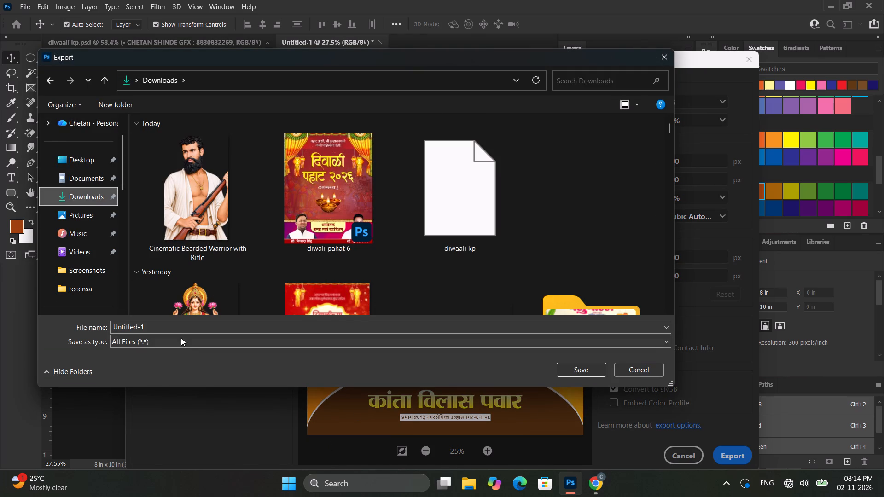
click(167, 327)
text(nov)
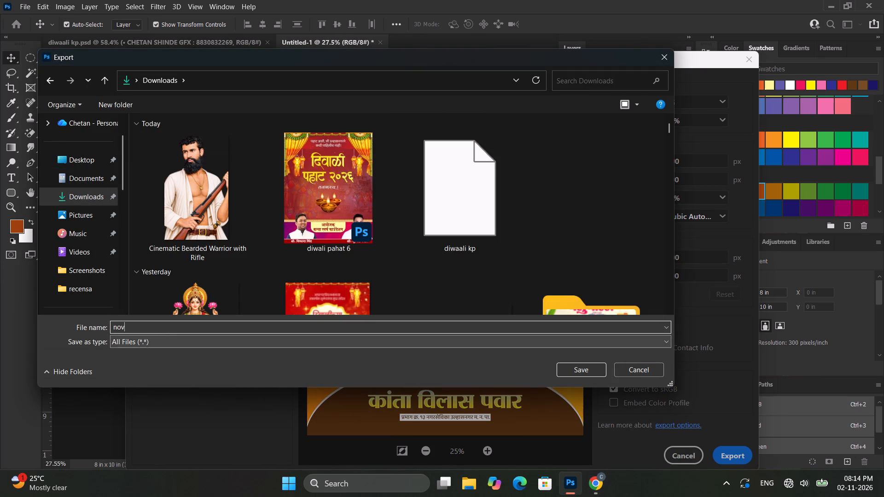
key(space)
key(1)
key(Return)
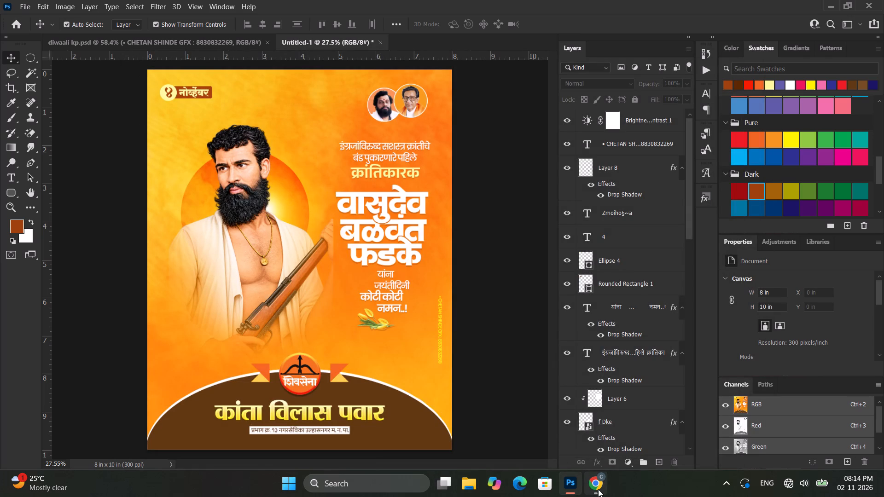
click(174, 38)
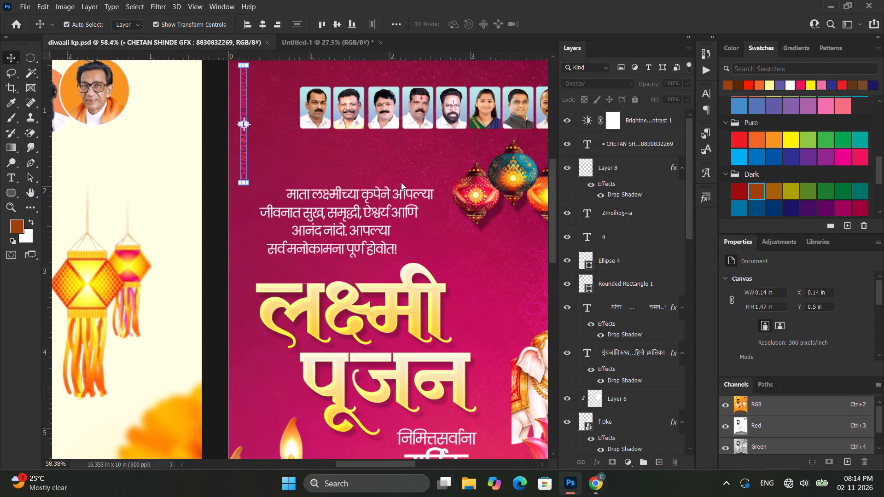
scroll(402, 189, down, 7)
Switch to Chrome and examine the November 2026 festival dates table on the Kalnirnay page.
click(591, 478)
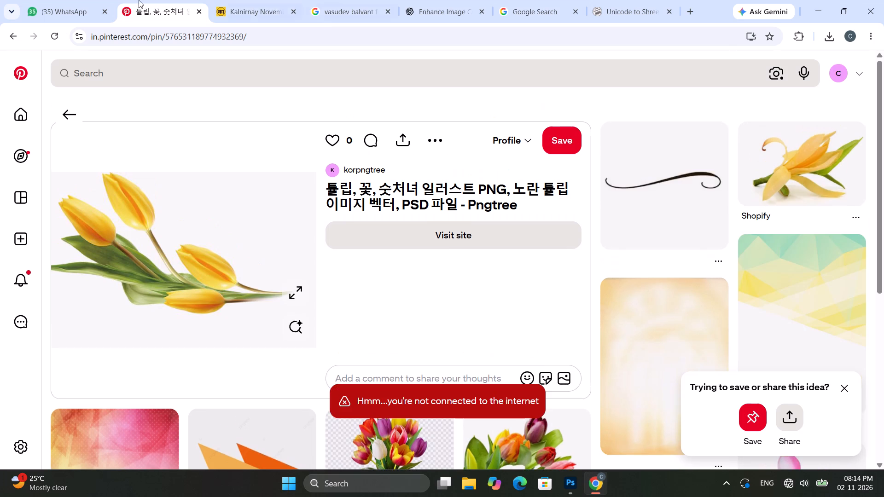
click(276, 0)
scroll(383, 284, down, 16)
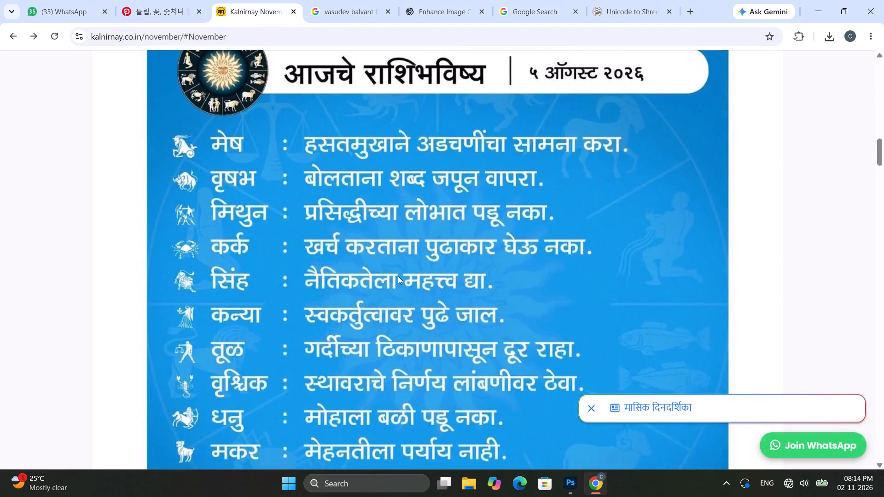
scroll(398, 276, down, 13)
scroll(400, 268, up, 7)
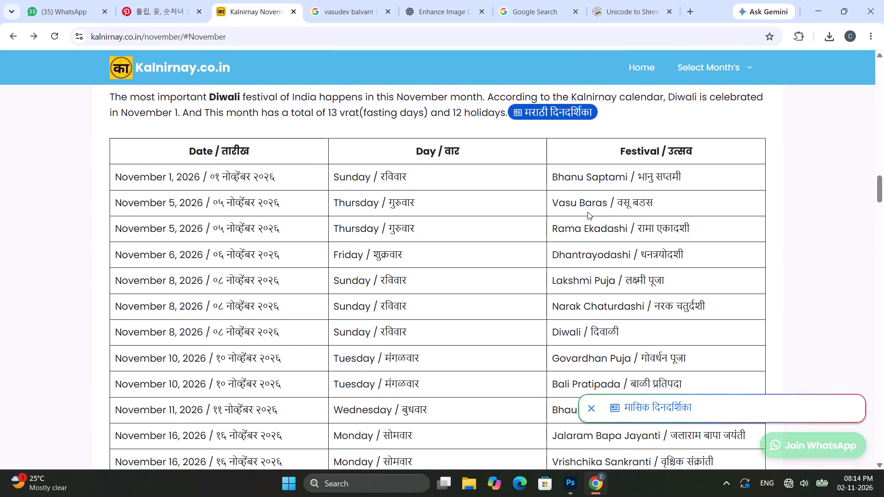
scroll(585, 172, down, 2)
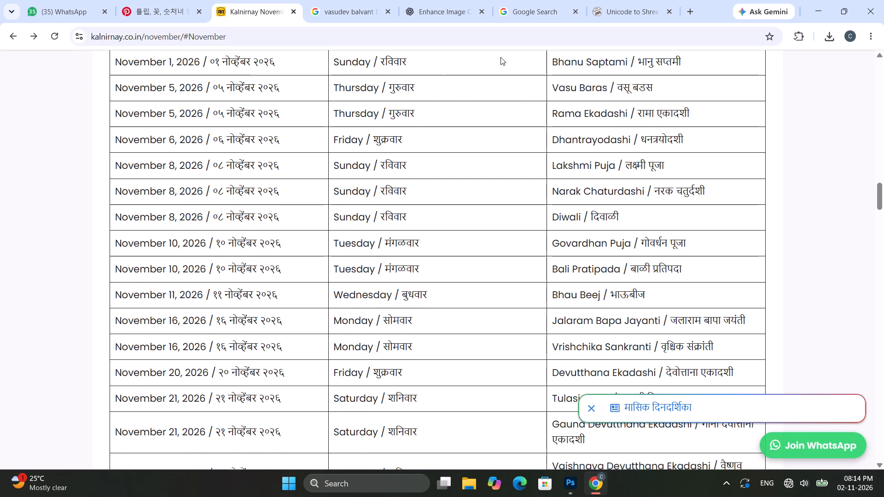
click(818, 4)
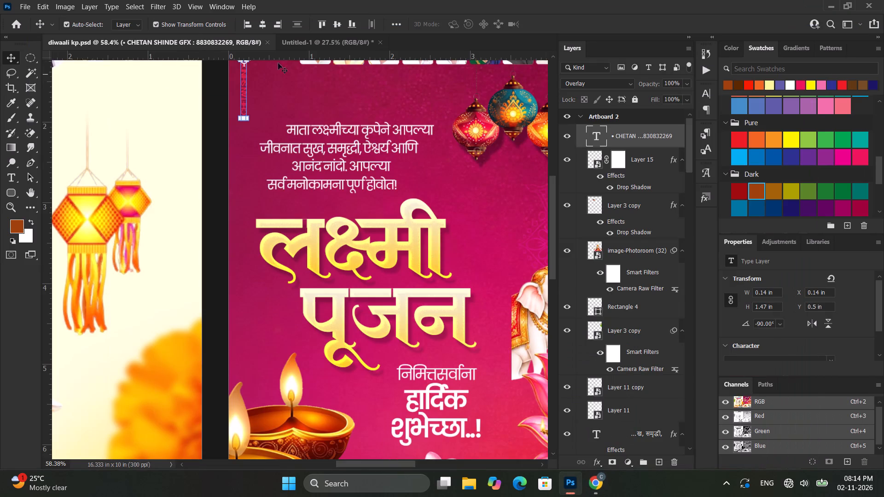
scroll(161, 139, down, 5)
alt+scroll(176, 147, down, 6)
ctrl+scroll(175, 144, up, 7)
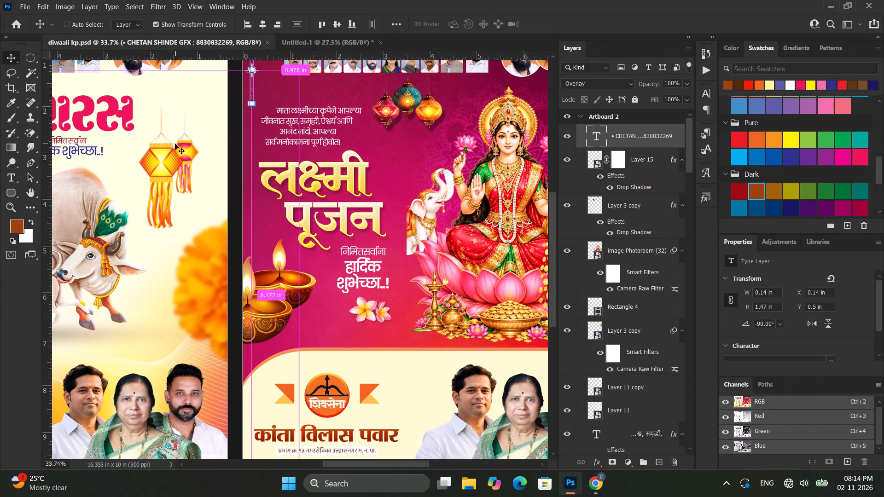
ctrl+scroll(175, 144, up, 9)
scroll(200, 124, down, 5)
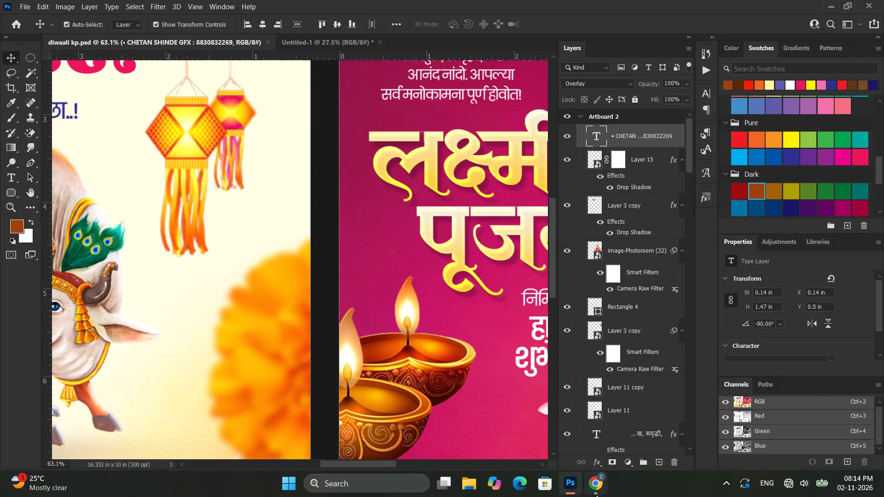
Switch to Chrome and examine the daily entries on the November 2026 Marathi calendar page image on the Kalnirnay site.
click(598, 490)
scroll(384, 196, down, 19)
scroll(384, 212, down, 4)
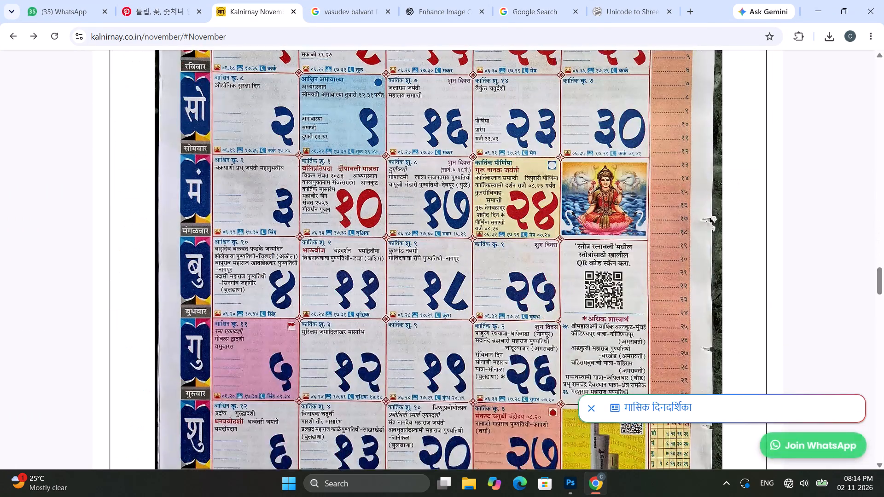
scroll(359, 204, up, 2)
scroll(237, 318, down, 2)
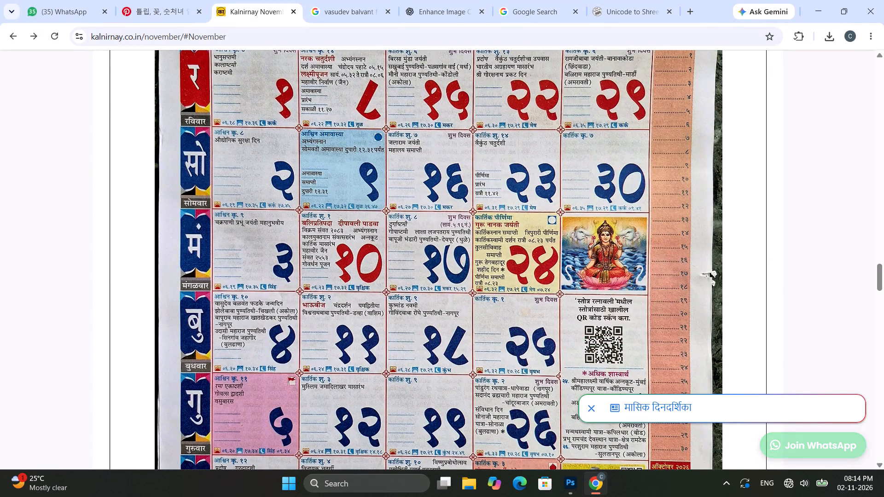
scroll(251, 430, down, 2)
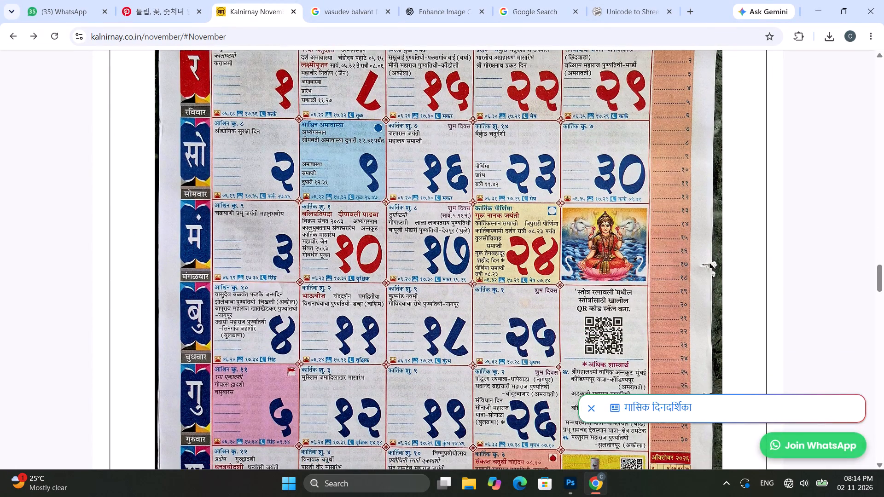
scroll(251, 429, down, 1)
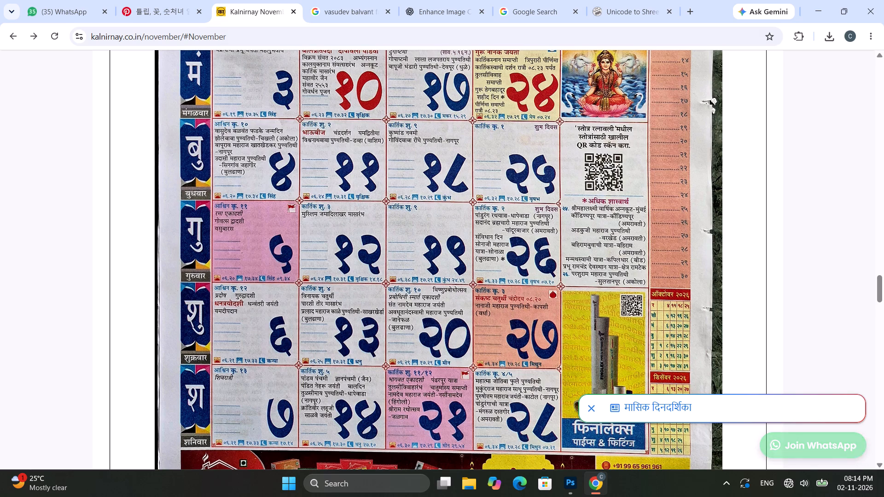
Switch to Photoshop and add a blank 8 x 10 in artboard to the right of Artboard 2 in diwaali kp.psd.
click(810, 11)
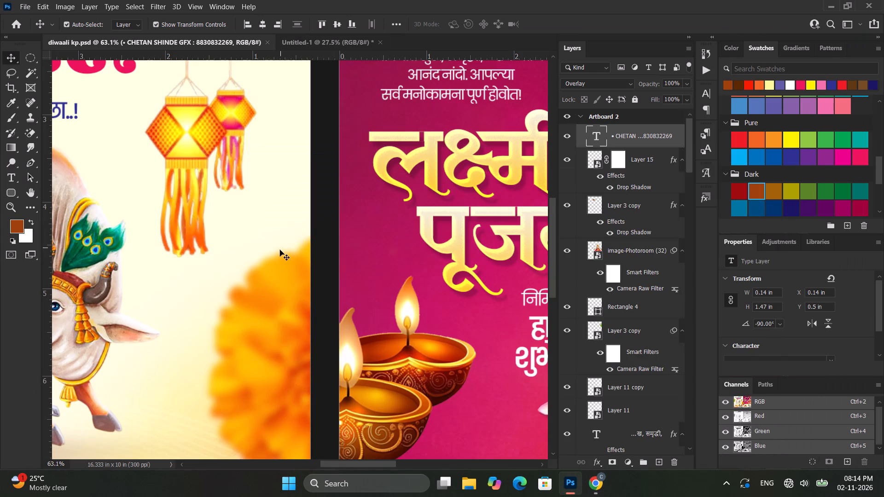
scroll(280, 250, down, 5)
alt+scroll(285, 246, down, 20)
click(489, 217)
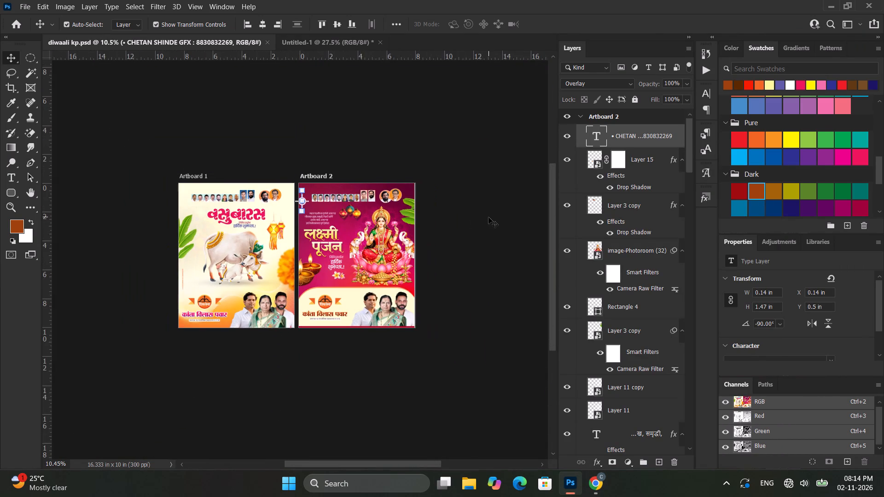
alt+scroll(345, 163, up, 9)
click(273, 202)
scroll(336, 222, down, 6)
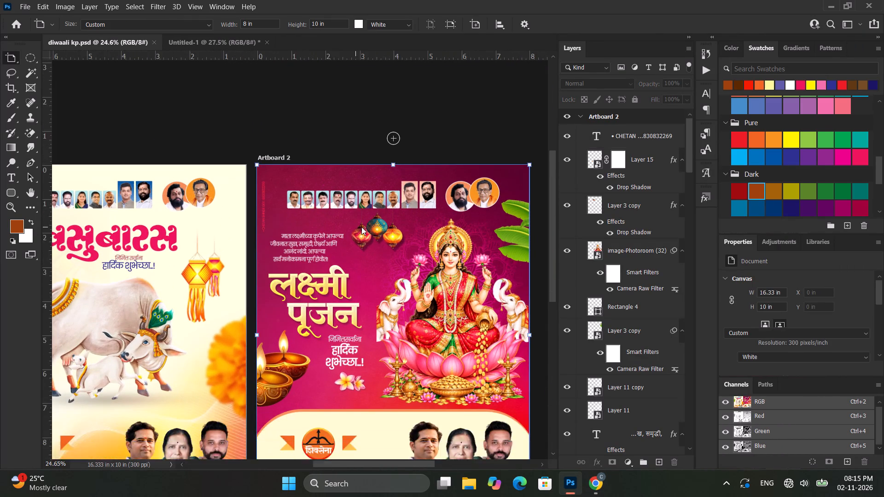
scroll(361, 227, down, 10)
click(436, 297)
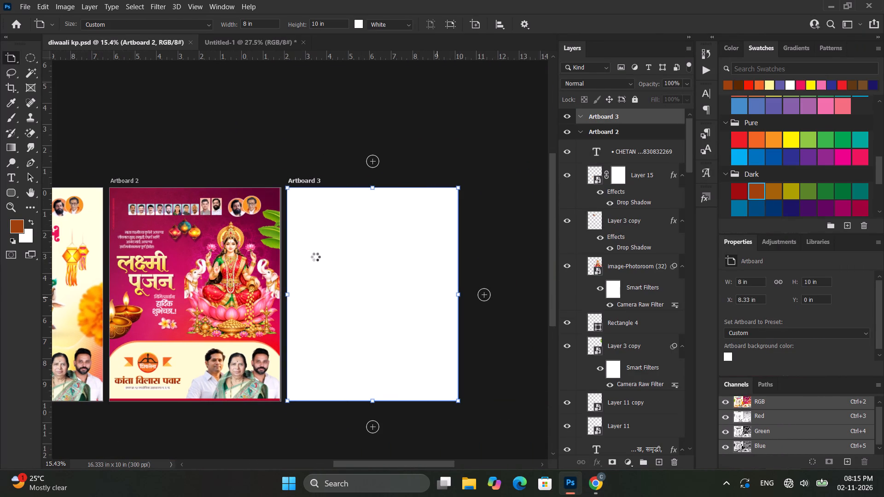
key(shift+v)
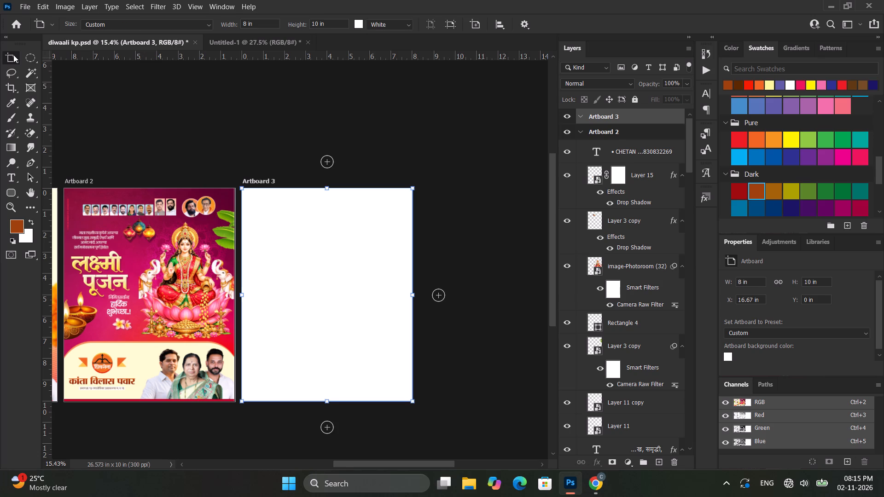
click(280, 137)
Examine the layouts of the finished Vasubaras and Lakshmi Pujan posters on Artboards 1 and 2 beside the blank artboard.
alt+scroll(291, 234, up, 4)
scroll(292, 234, down, 10)
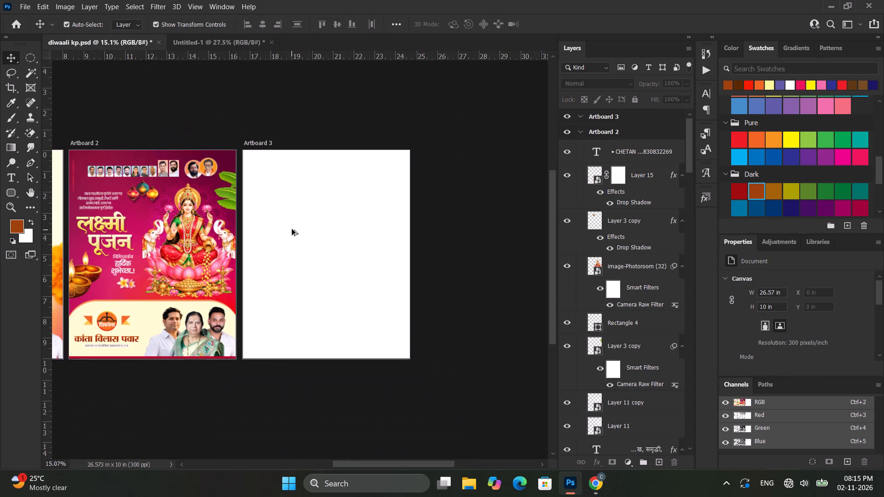
ctrl+scroll(292, 228, up, 17)
scroll(291, 228, up, 4)
ctrl+scroll(292, 227, down, 3)
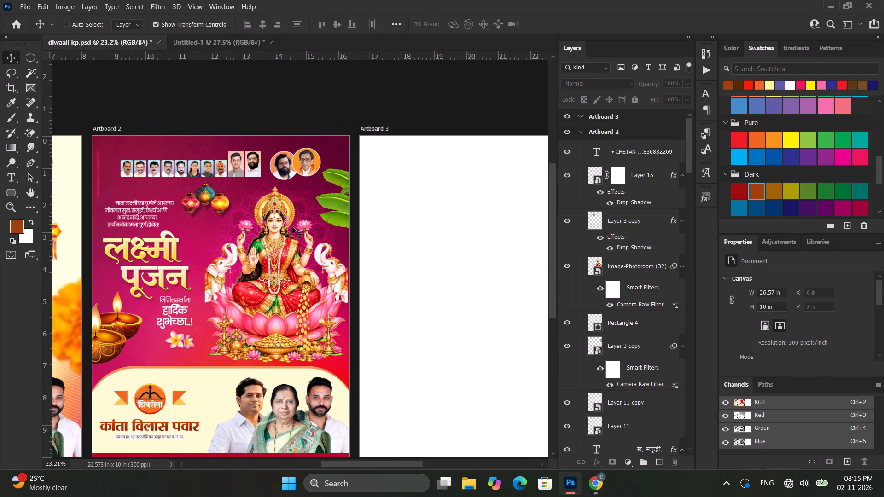
ctrl+scroll(292, 227, down, 5)
alt+scroll(294, 225, up, 12)
scroll(296, 222, down, 1)
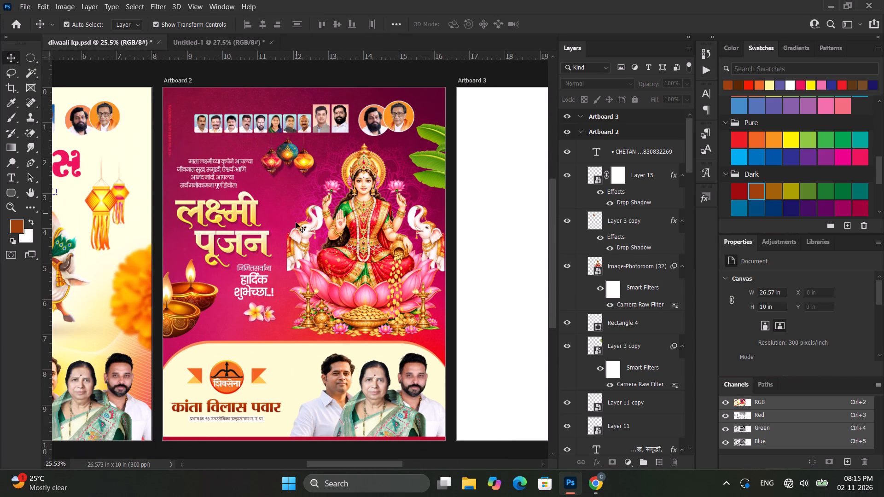
scroll(296, 222, up, 1)
alt+scroll(296, 222, down, 3)
ctrl+scroll(296, 222, up, 13)
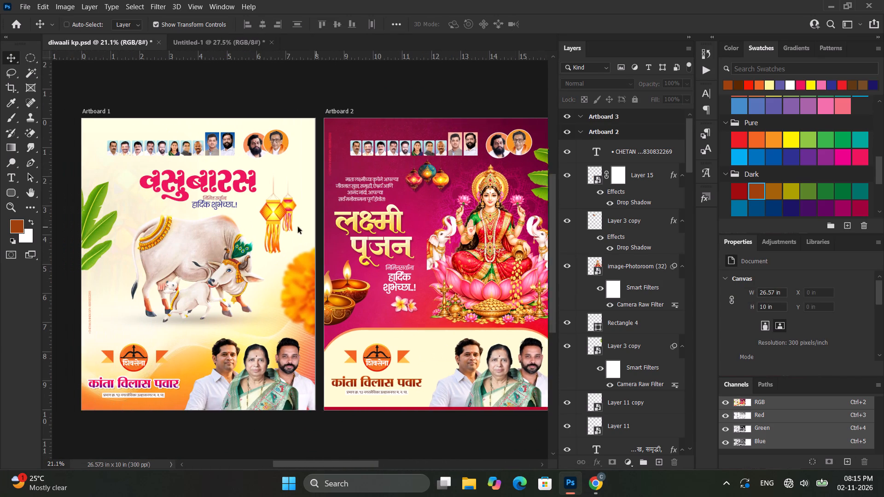
ctrl+scroll(298, 227, up, 12)
ctrl+scroll(301, 231, down, 12)
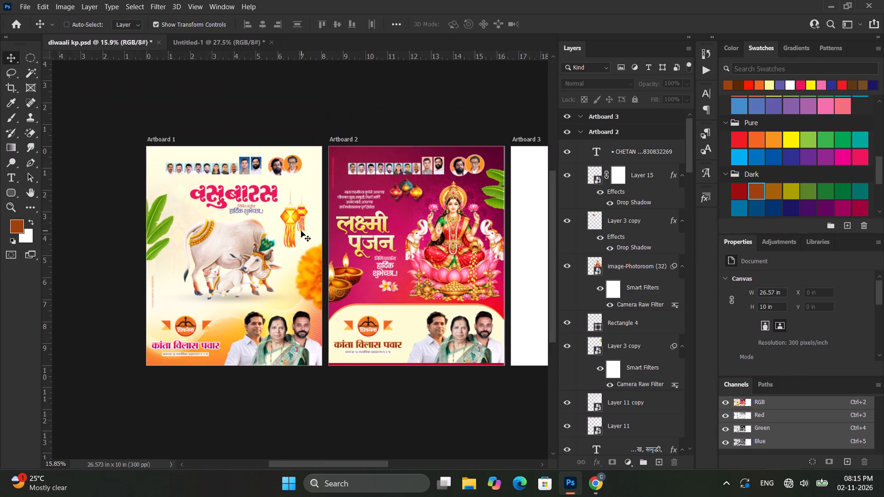
ctrl+scroll(301, 231, down, 14)
ctrl+scroll(302, 244, down, 10)
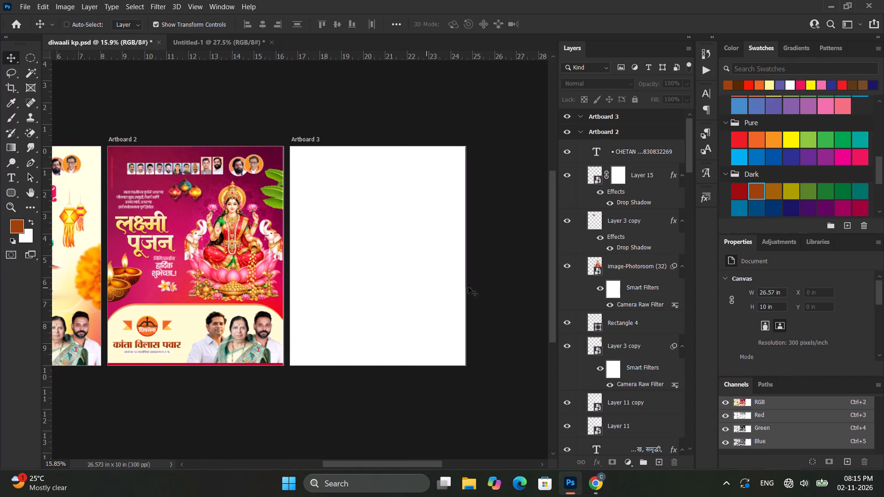
Switch to Chrome and try to open the pale golden background pin from the related images on Pinterest.
ctrl+scroll(475, 286, down, 2)
click(598, 480)
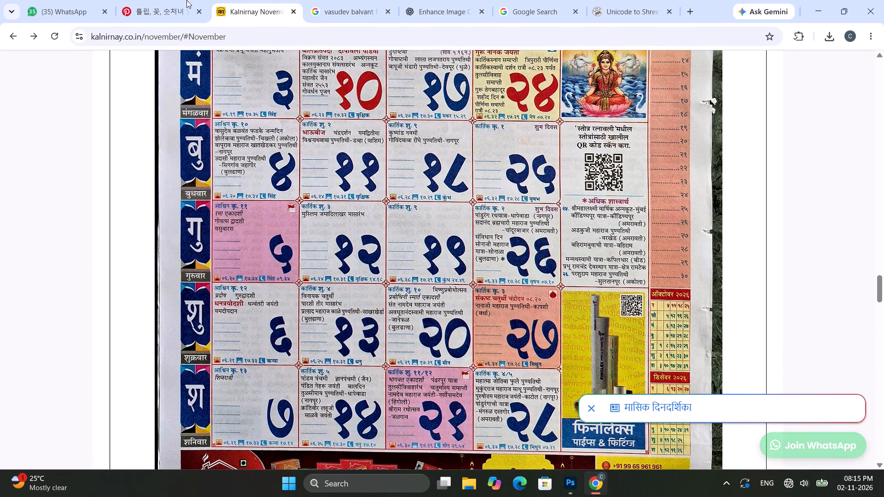
click(141, 6)
scroll(204, 229, down, 5)
scroll(296, 226, up, 2)
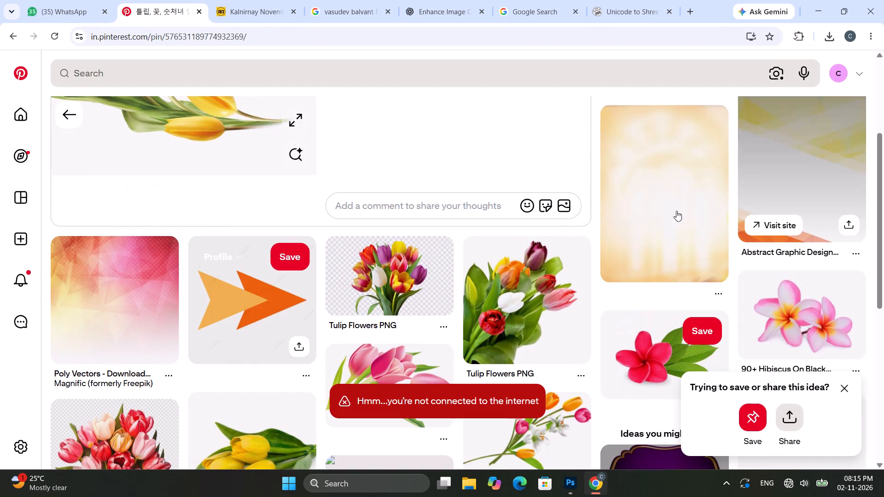
click(663, 198)
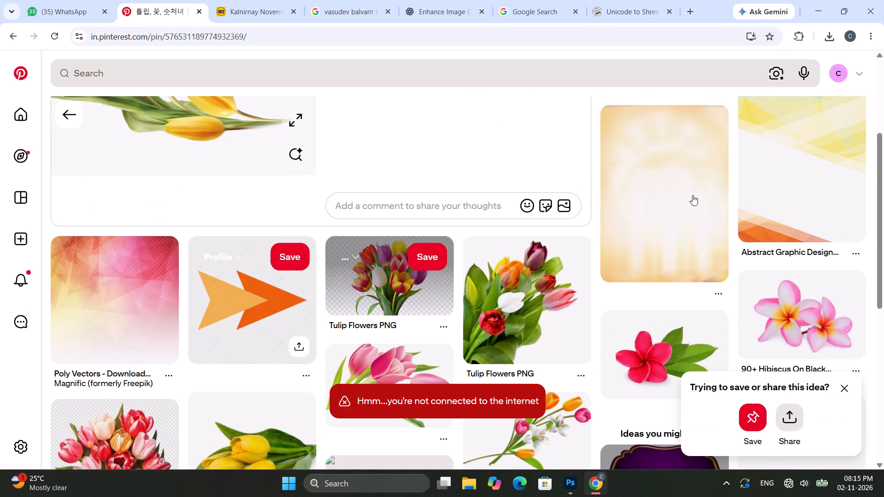
Bring up the available Wi-Fi networks and rescan repeatedly for a network to restore the internet connection.
click(791, 496)
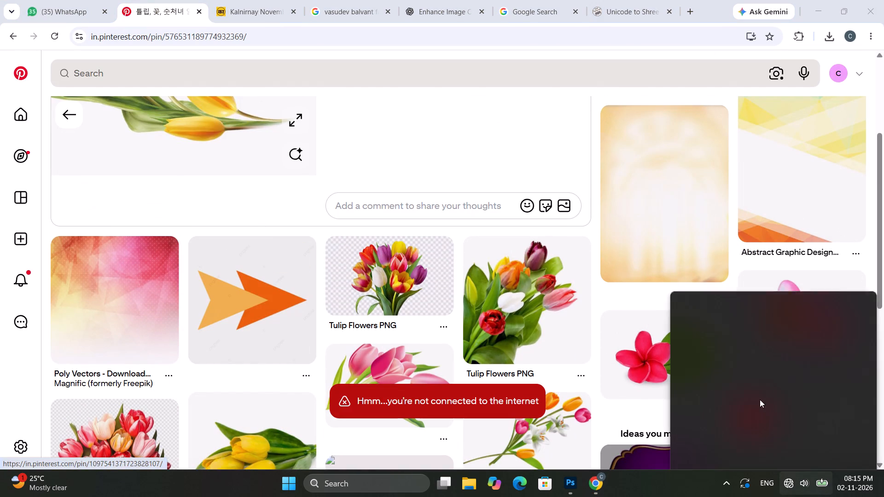
click(718, 271)
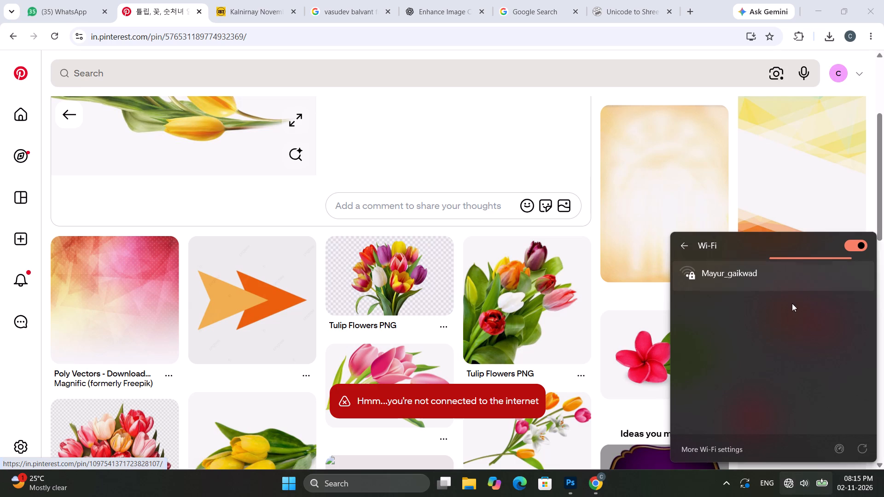
scroll(789, 322, up, 5)
scroll(789, 318, down, 4)
scroll(789, 318, up, 4)
scroll(789, 318, down, 5)
click(863, 448)
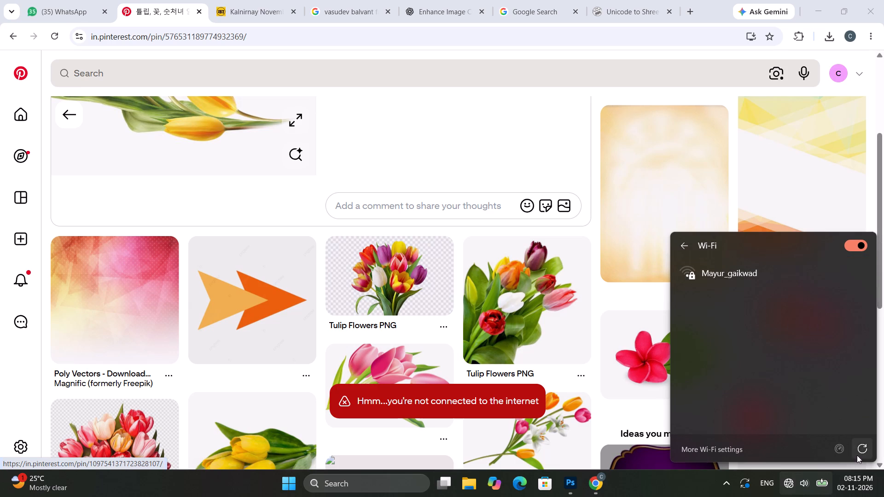
click(857, 455)
scroll(459, 262, down, 3)
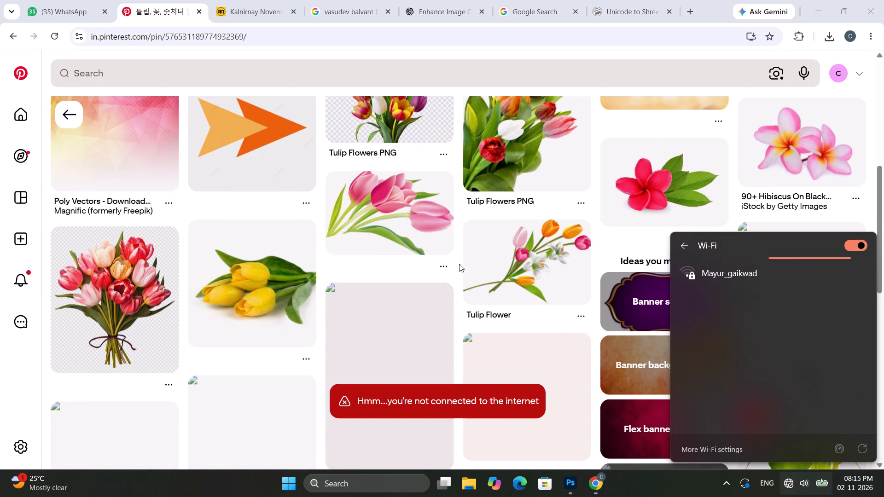
scroll(424, 309, up, 2)
scroll(423, 309, down, 1)
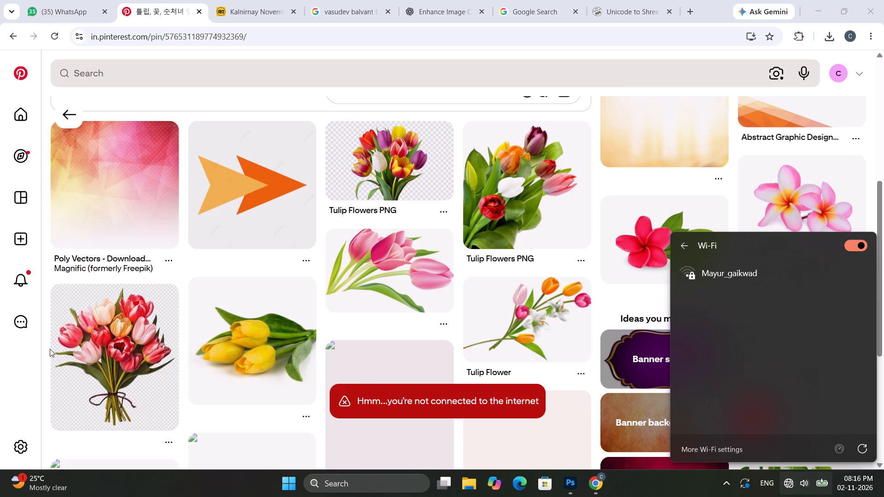
click(860, 448)
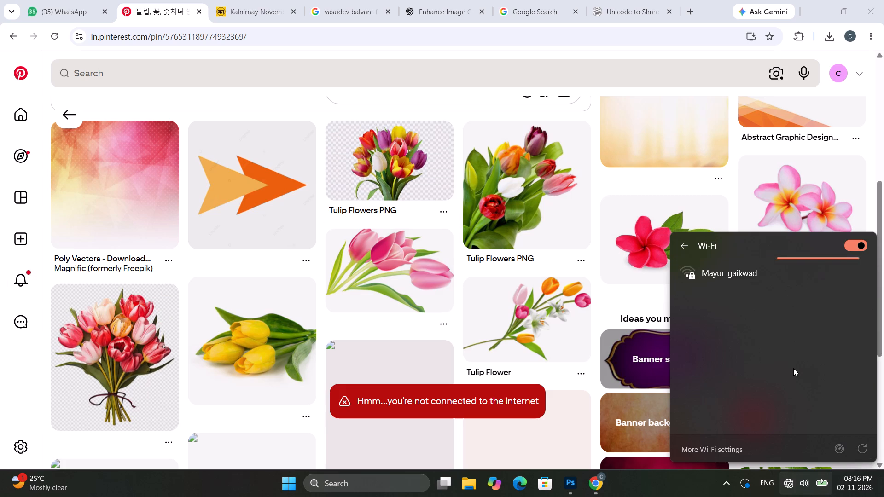